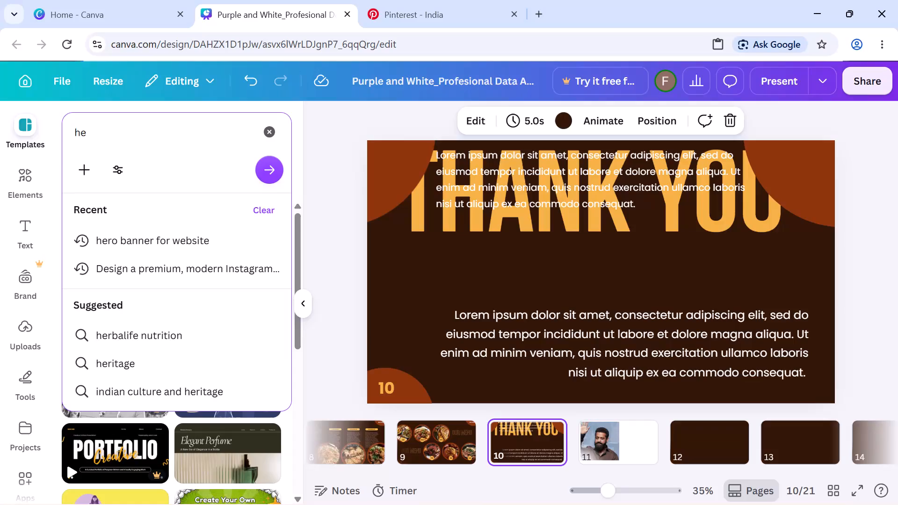
Search the presentation templates for "hero image" and browse the suggested designs.
text(hero)
key(BackSpace)
key(BackSpace)
key(BackSpace)
key(BackSpace)
key(BackSpace)
key(BackSpace)
key(BackSpace)
key(BackSpace)
key(BackSpace)
key(BackSpace)
key(BackSpace)
key(BackSpace)
key(BackSpace)
key(BackSpace)
text(hero)
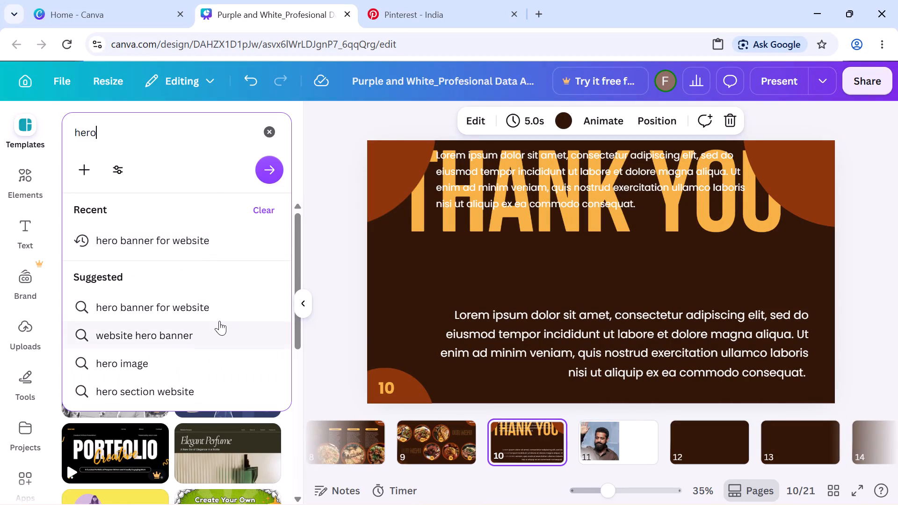
scroll(219, 321, down, 1)
click(198, 365)
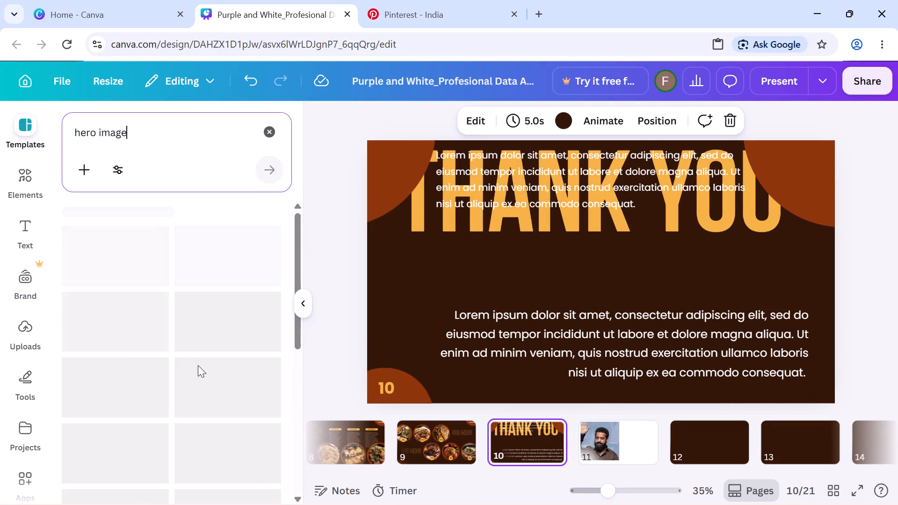
scroll(253, 301, down, 1)
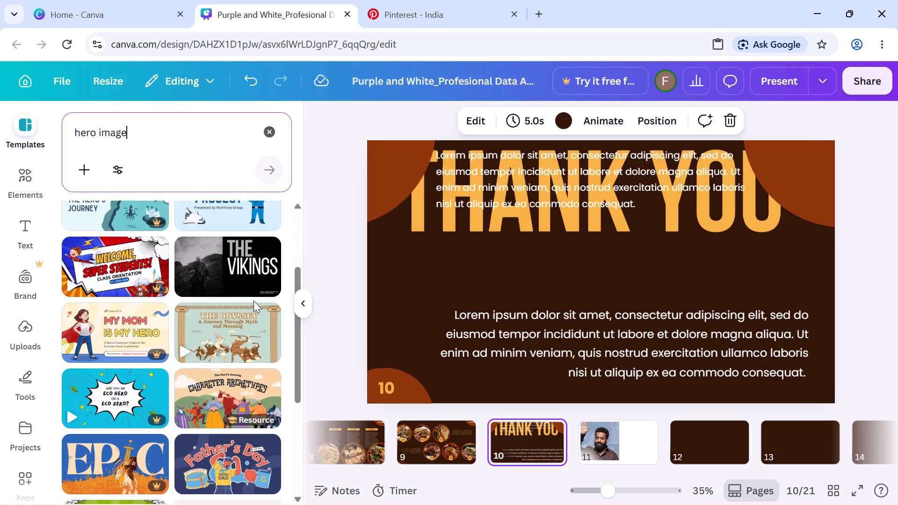
scroll(253, 301, down, 3)
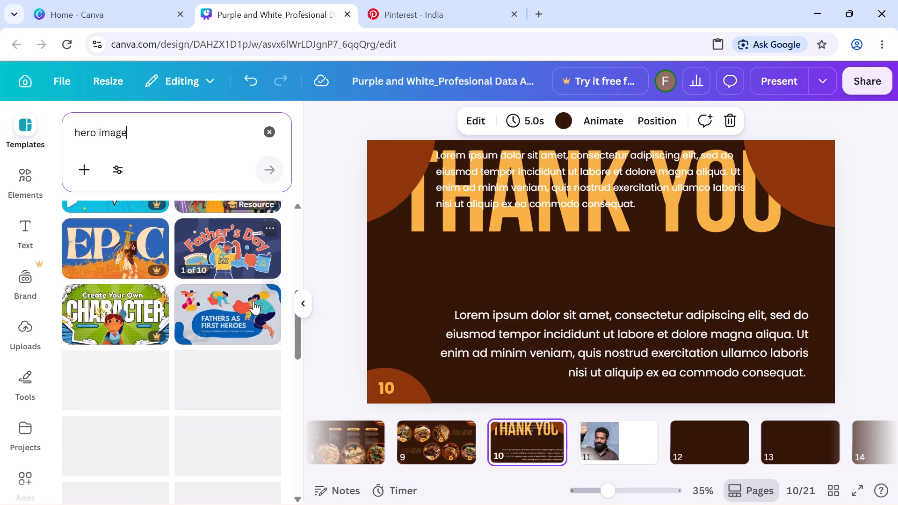
scroll(253, 301, down, 1)
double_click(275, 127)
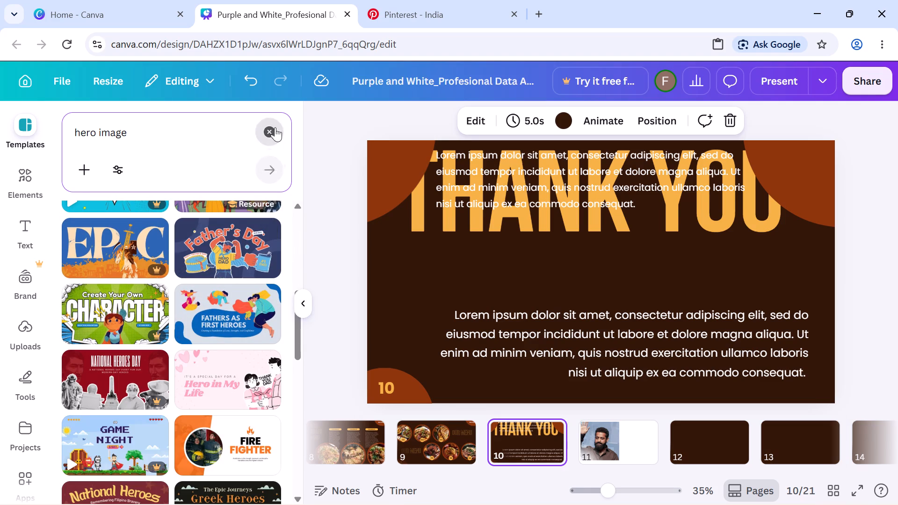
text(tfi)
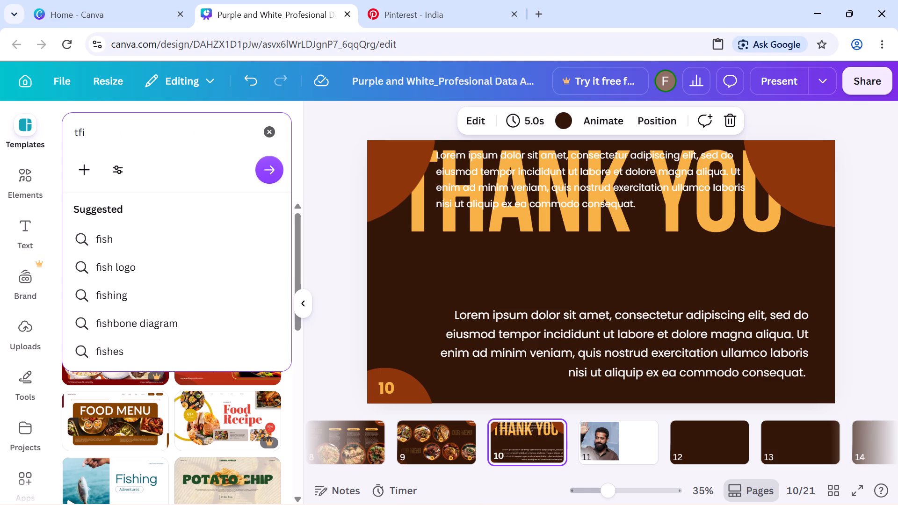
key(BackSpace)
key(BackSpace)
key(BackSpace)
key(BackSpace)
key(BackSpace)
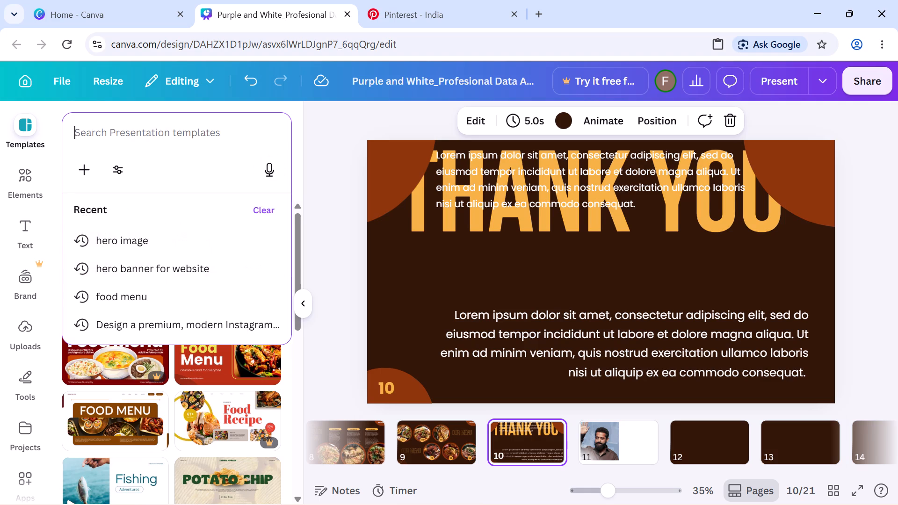
Search the templates for "wild animals", preview the Green Yellow Black Modern Wildlife Presentation, and return to the template list.
text(animal)
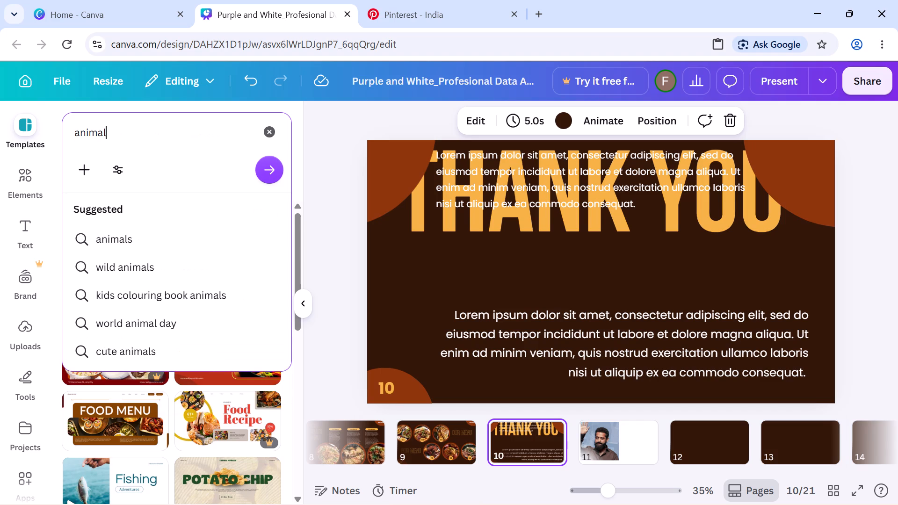
click(182, 274)
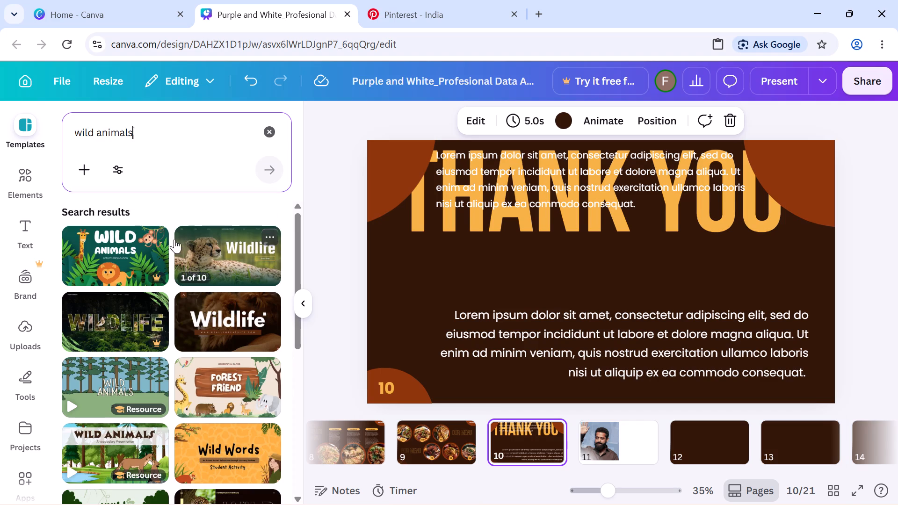
click(223, 243)
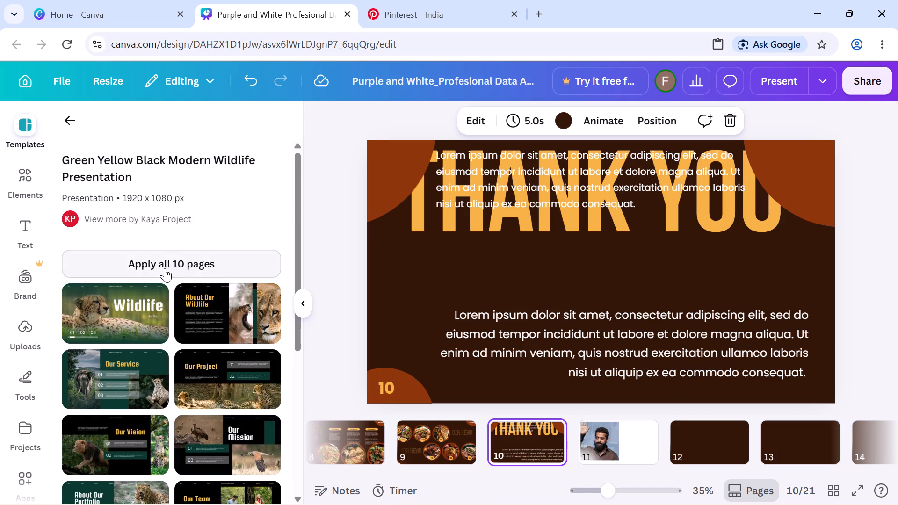
click(75, 129)
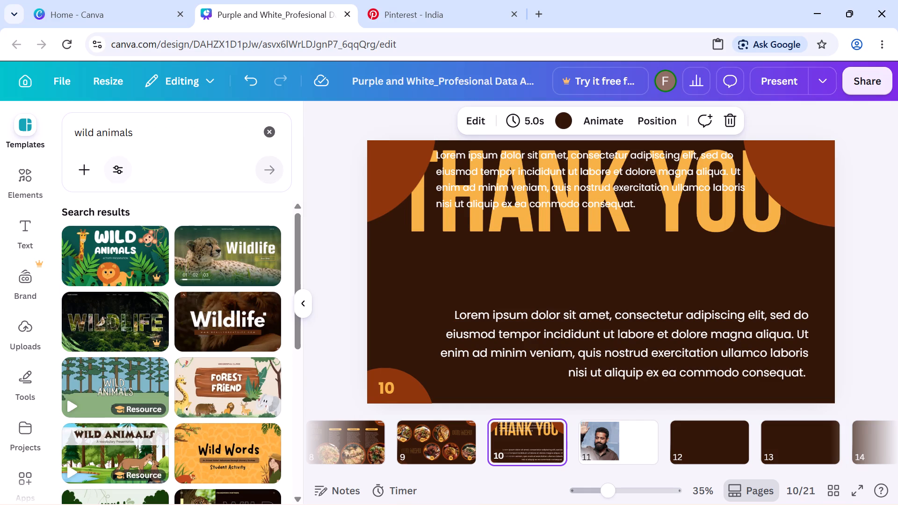
Search the templates for "tiger poster" and apply all 12 pages of the Big Cats presentation to the design.
triple_click(175, 131)
key(BackSpace)
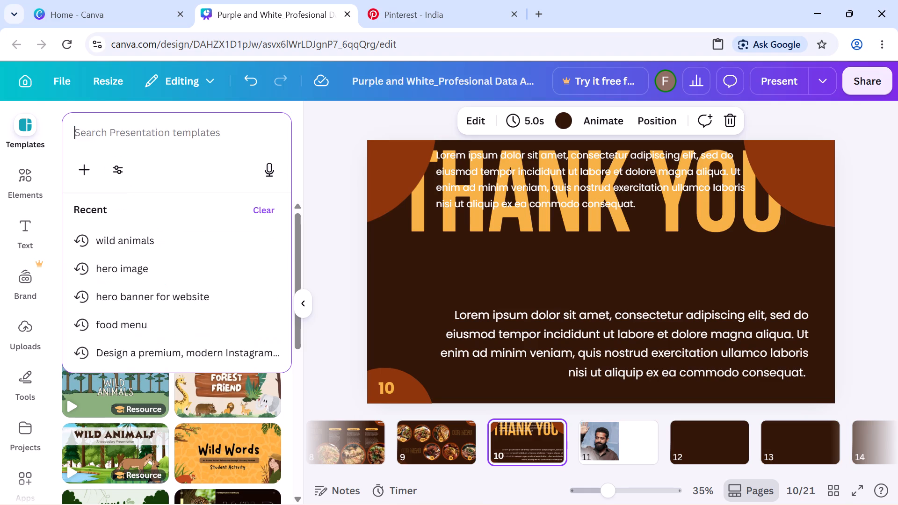
text(tiger)
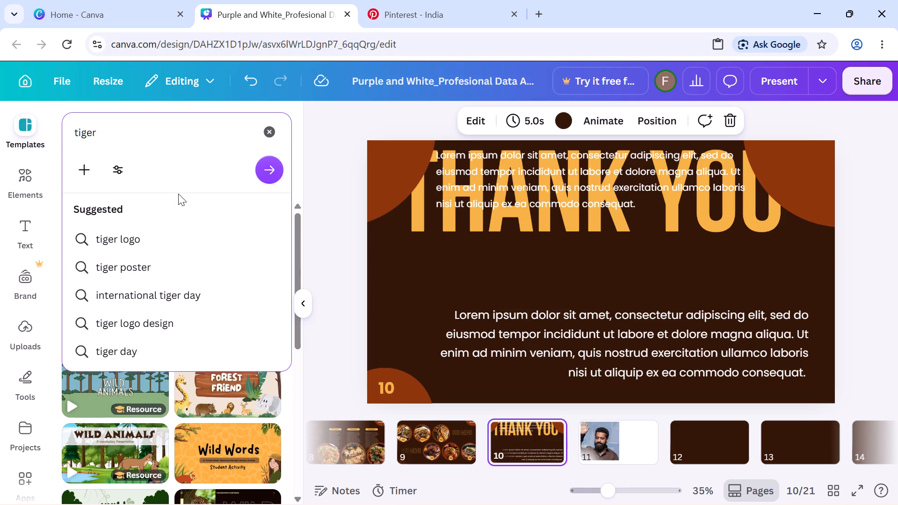
click(187, 267)
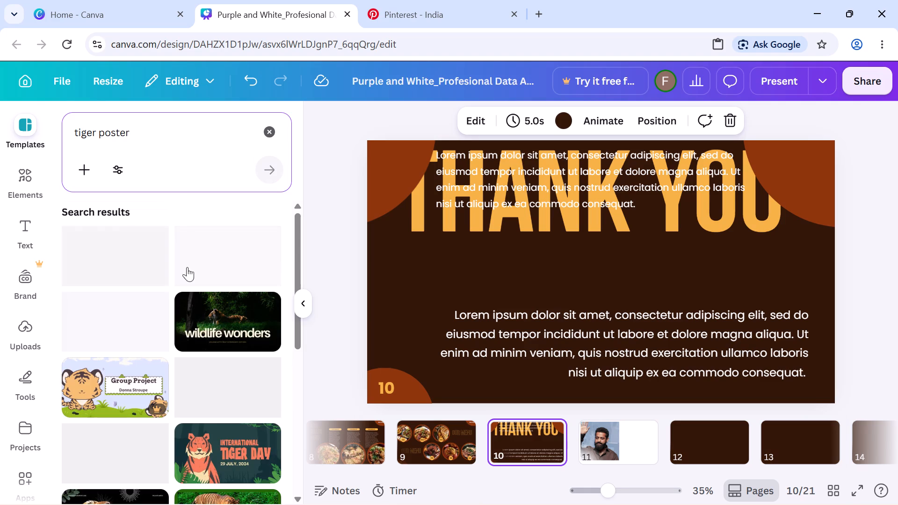
click(253, 263)
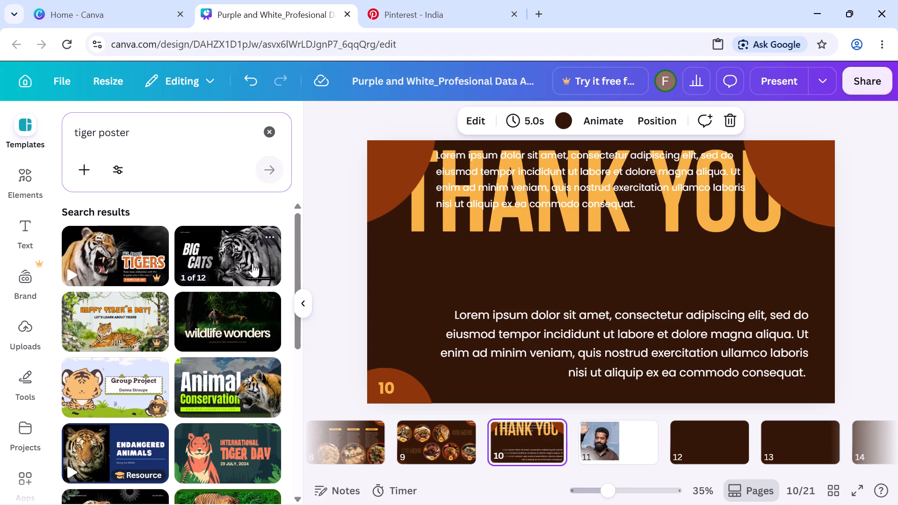
click(217, 259)
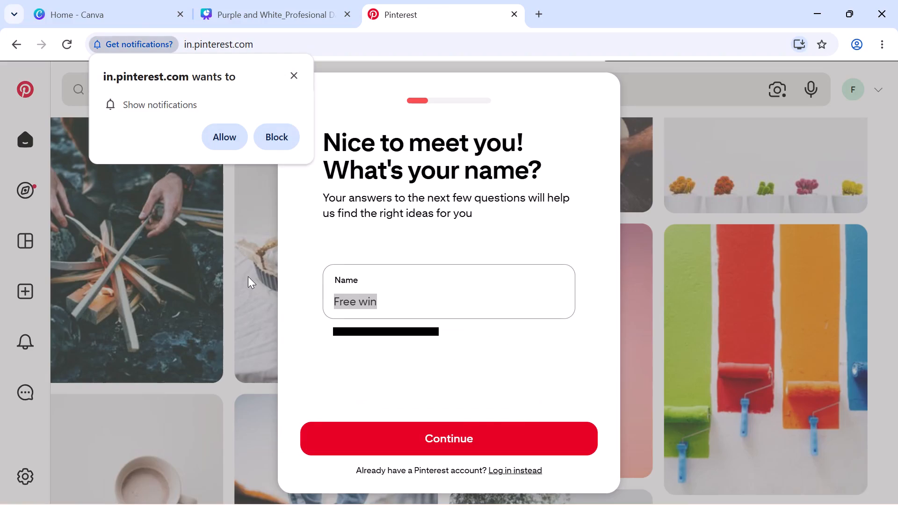
On Pinterest, block site notifications and continue the account setup with XENOX as the profile name.
click(299, 125)
key(BackSpace)
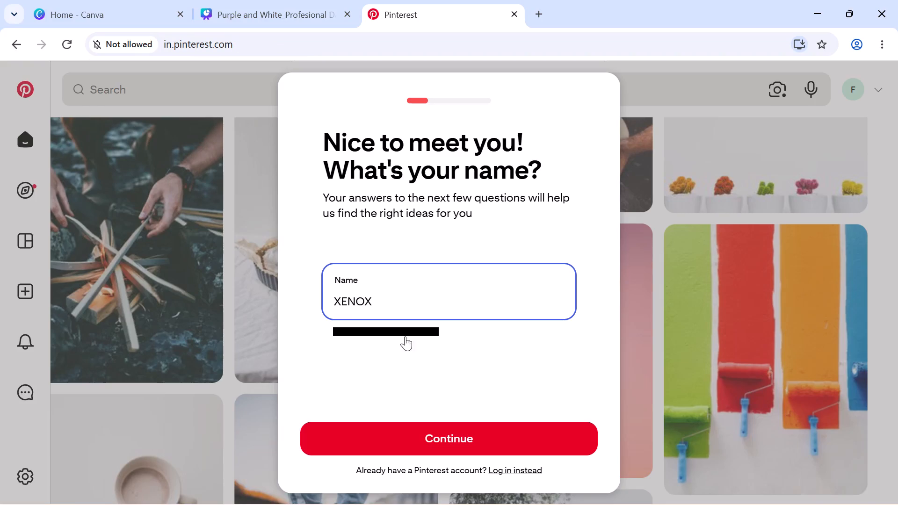
click(427, 424)
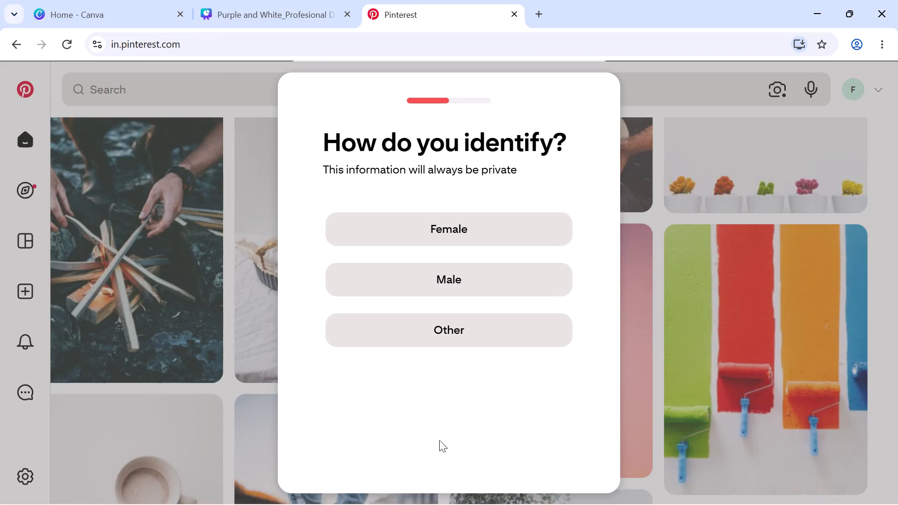
Answer the identity question of the account setup with Male.
click(456, 297)
click(455, 276)
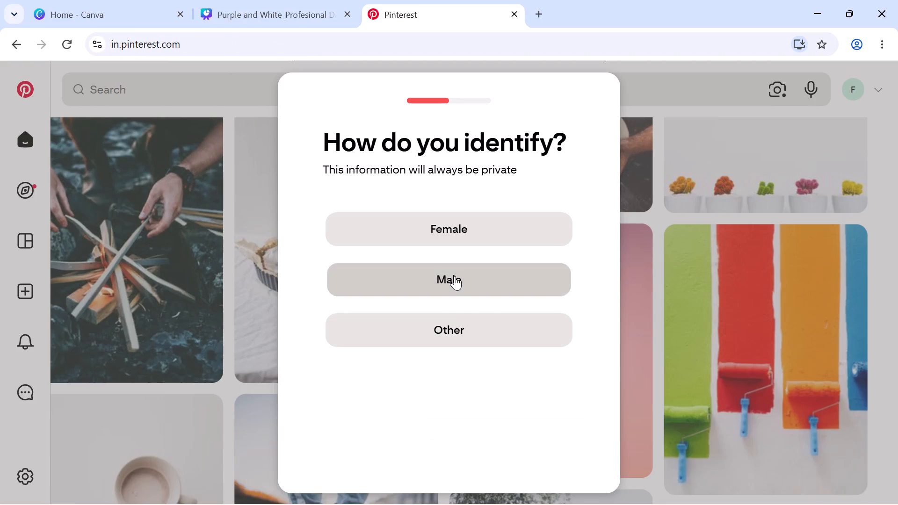
click(485, 453)
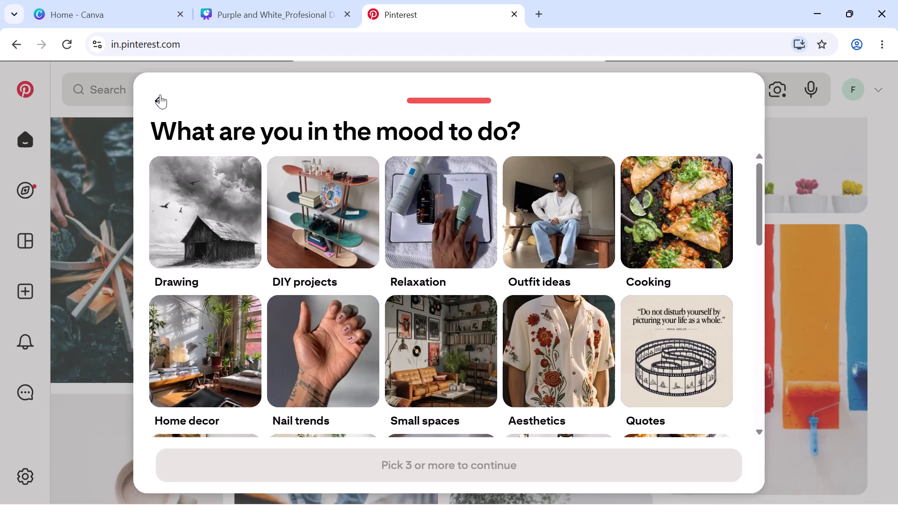
Choose Outfit ideas, Cars and Cute animals as interests and continue to the personalised feed.
scroll(271, 204, down, 8)
scroll(304, 281, up, 5)
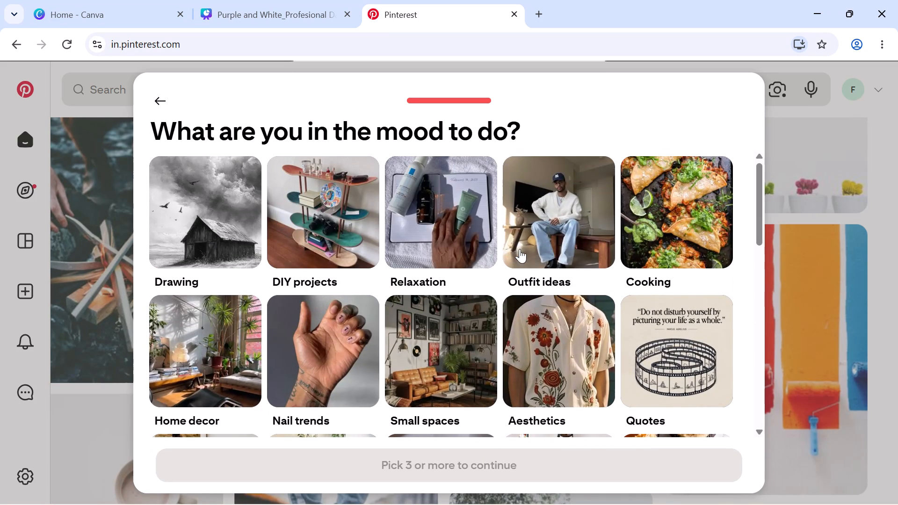
click(520, 249)
scroll(520, 249, down, 1)
scroll(365, 260, down, 2)
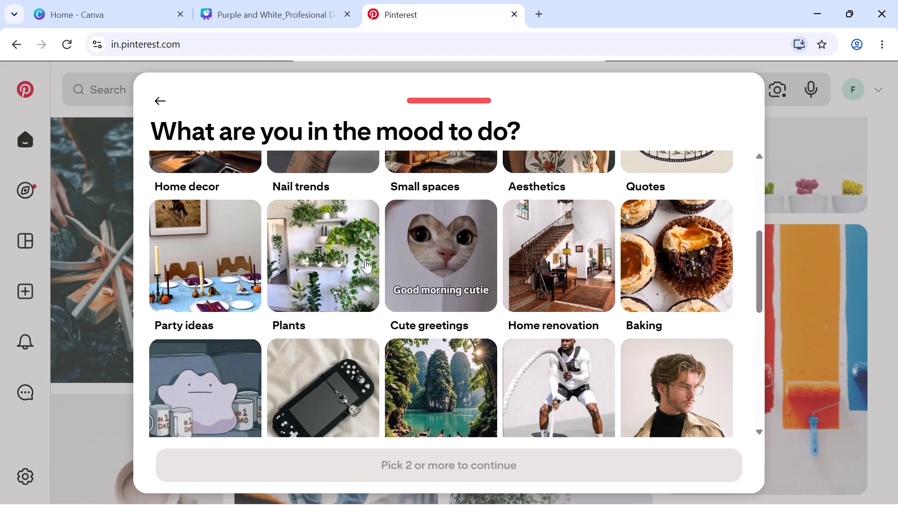
scroll(365, 260, down, 2)
click(406, 377)
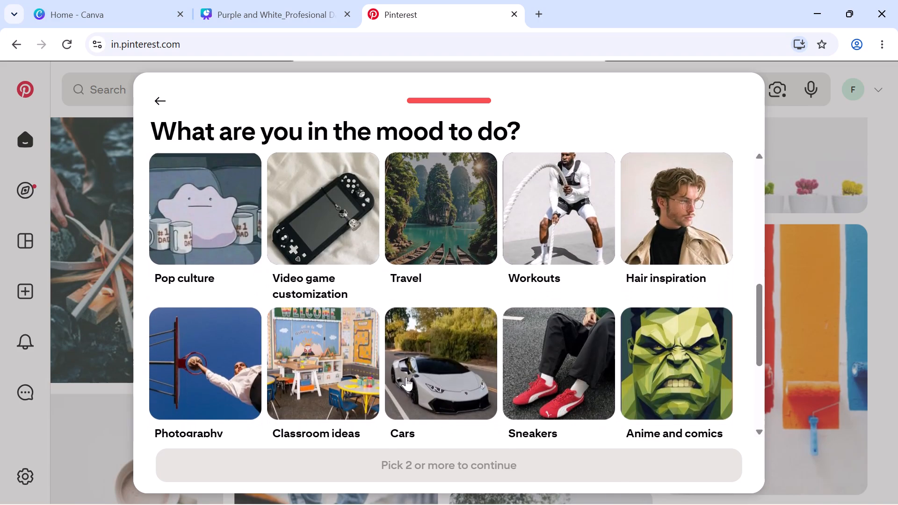
scroll(406, 377, down, 4)
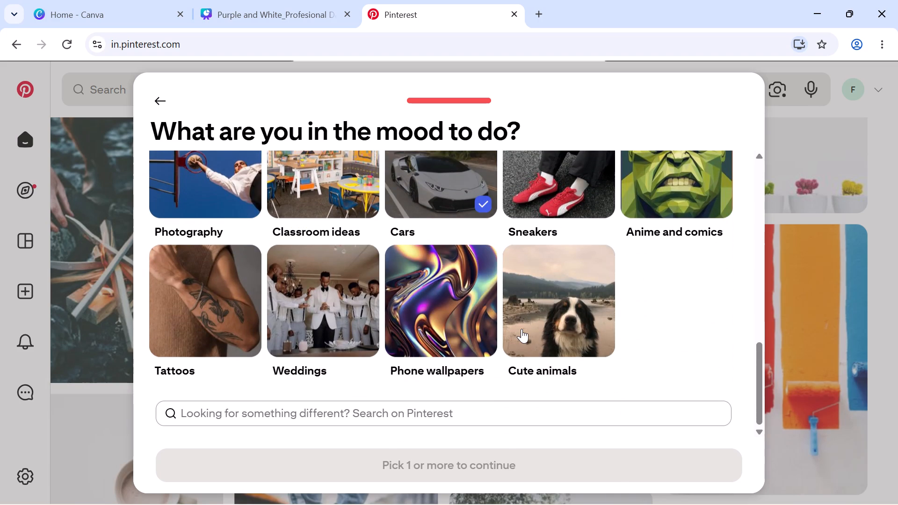
click(521, 329)
click(596, 456)
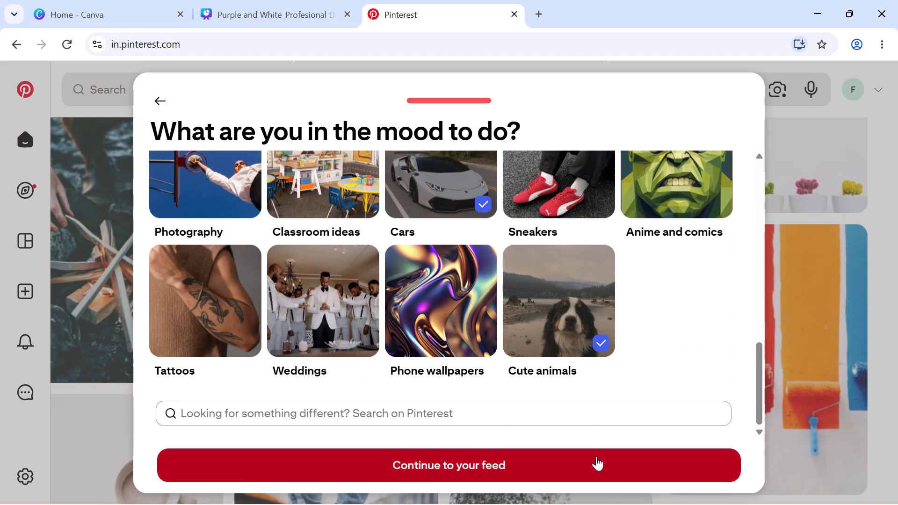
click(614, 326)
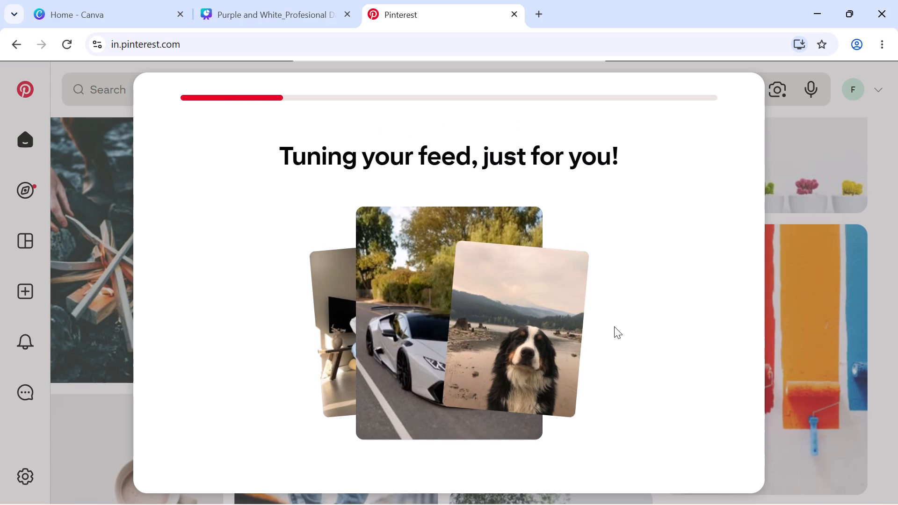
Back in the Canva presentation, delete the small roaring lion photo and its empty frame from page 2.
click(323, 2)
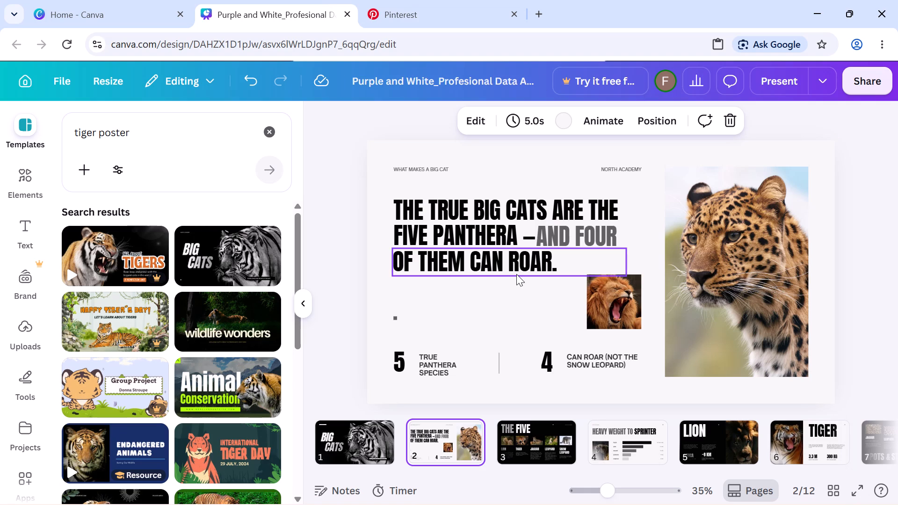
click(591, 304)
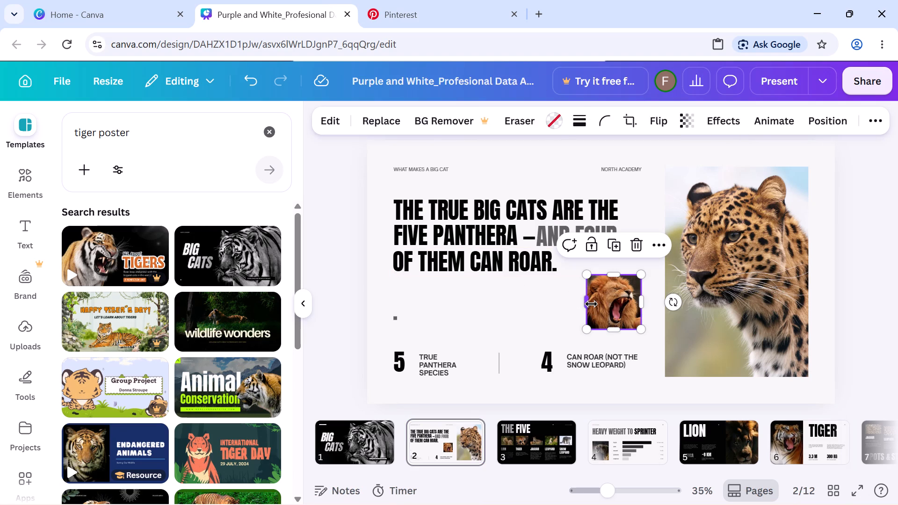
key(Delete)
click(623, 314)
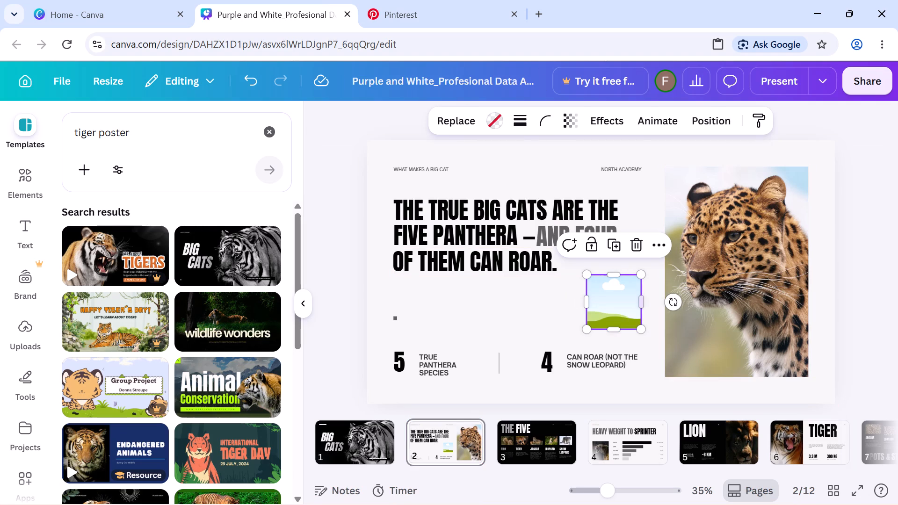
key(Delete)
click(623, 314)
Switch to Pinterest, search for "ntr" and open the black-and-white portrait pin with the red forehead mark.
click(389, 12)
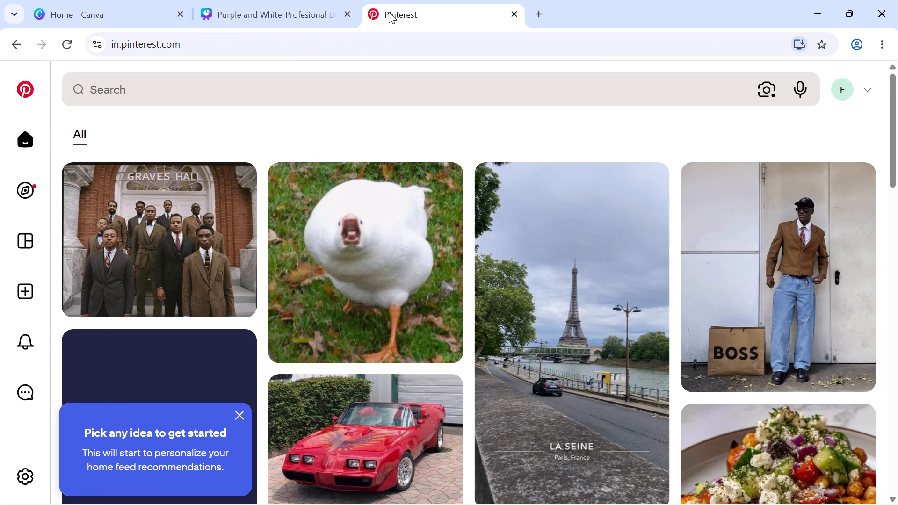
click(316, 96)
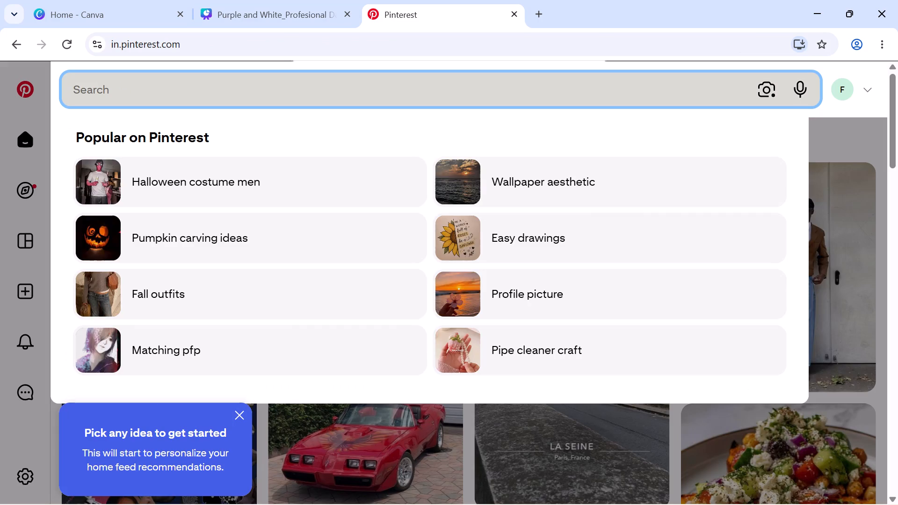
text(ntr)
key(Return)
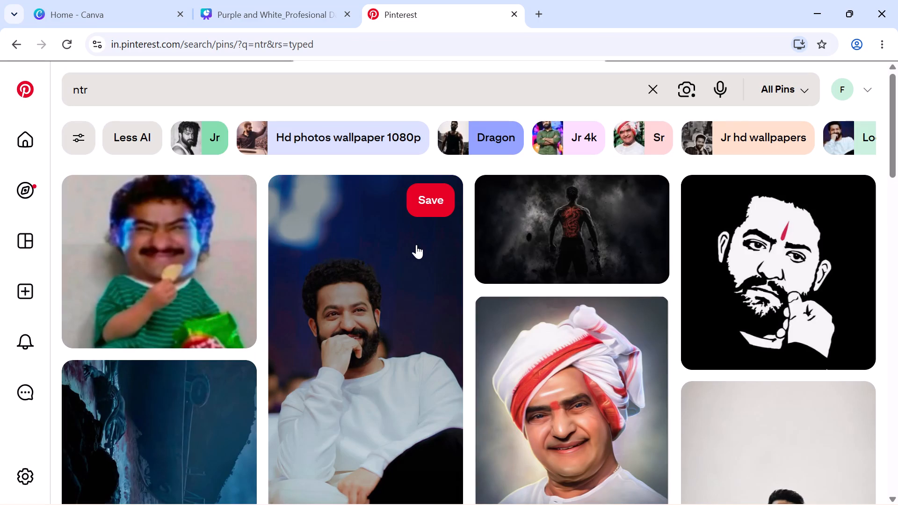
scroll(435, 276, down, 1)
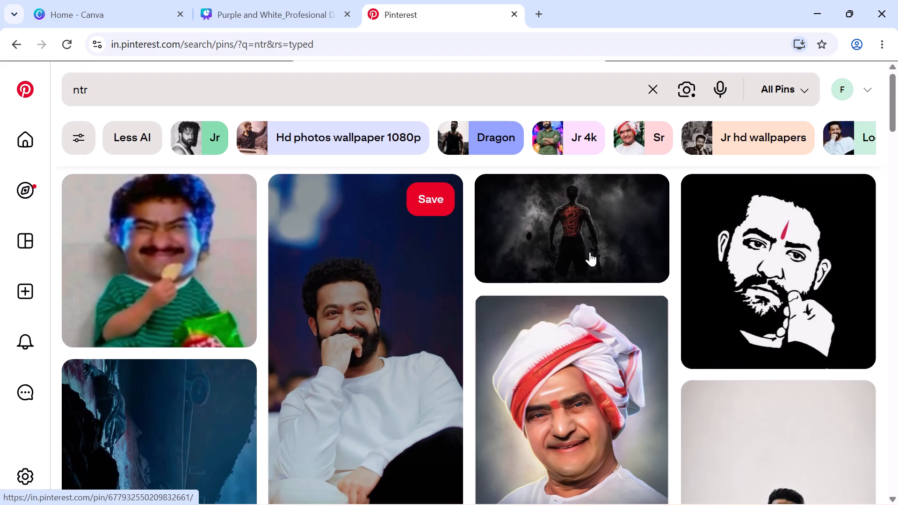
click(684, 277)
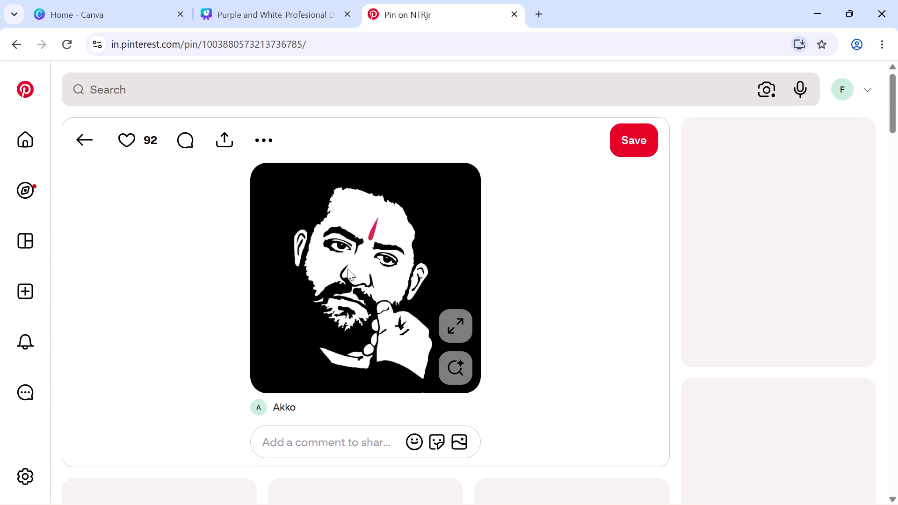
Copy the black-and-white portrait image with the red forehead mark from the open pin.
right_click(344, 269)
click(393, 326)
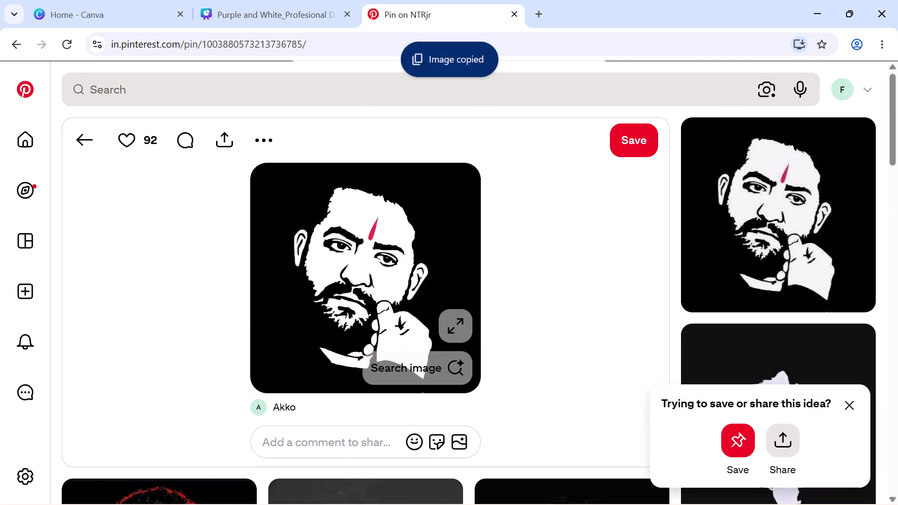
Switch to the Canva presentation and shift the three heading text pieces on page 2 up towards the page's upper-left corner.
click(322, 0)
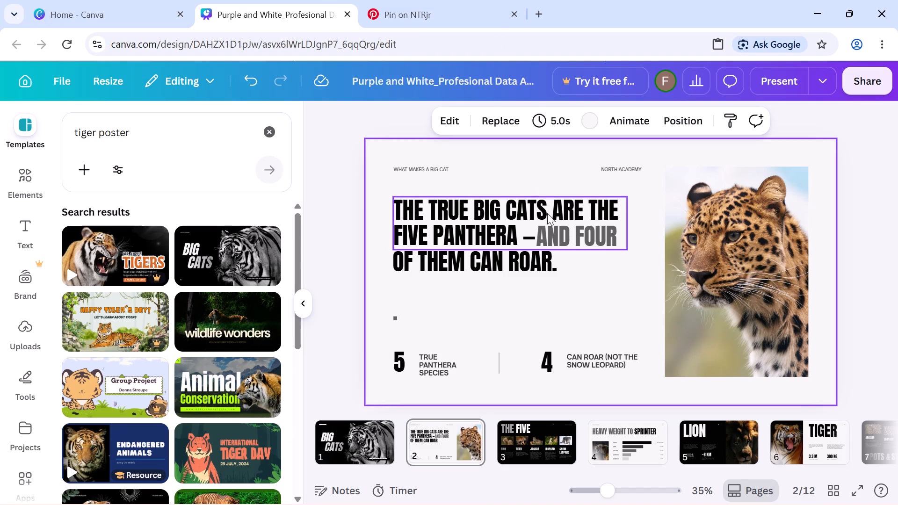
drag(513, 215, 487, 201)
drag(548, 231, 546, 230)
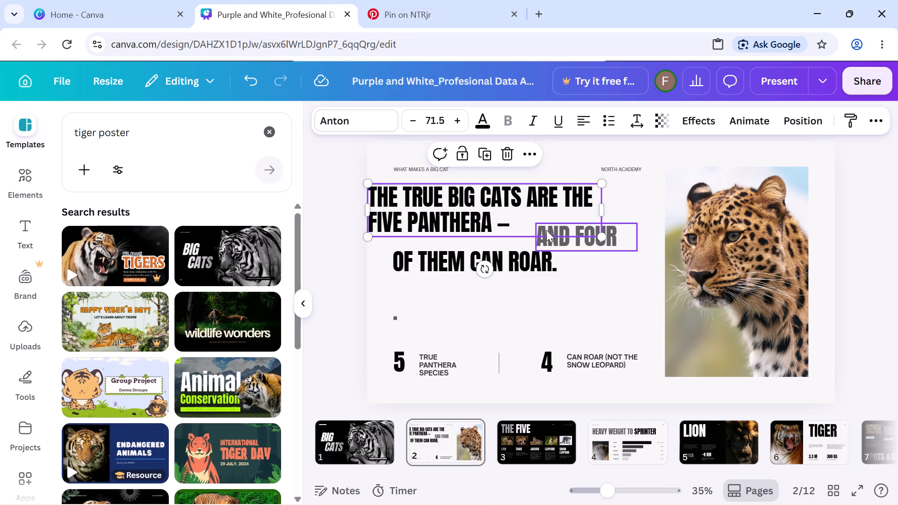
drag(546, 230, 553, 231)
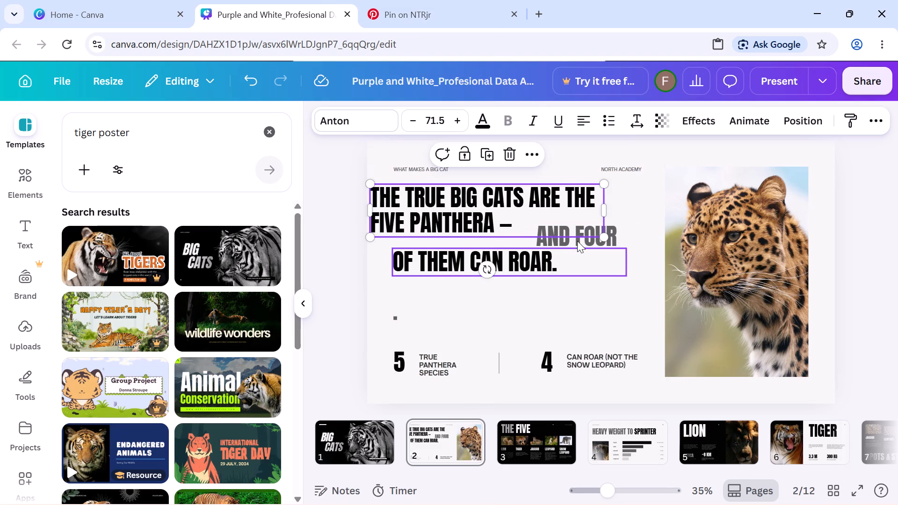
drag(577, 241, 559, 228)
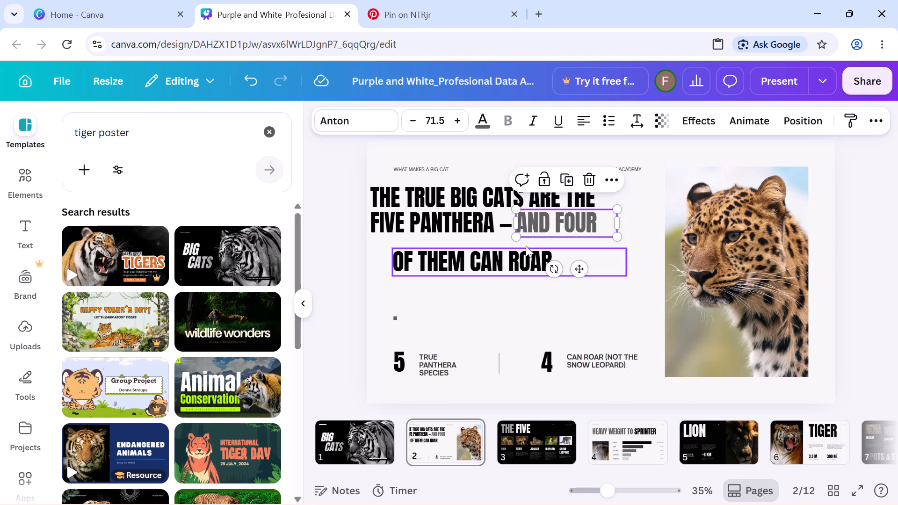
drag(524, 247, 493, 238)
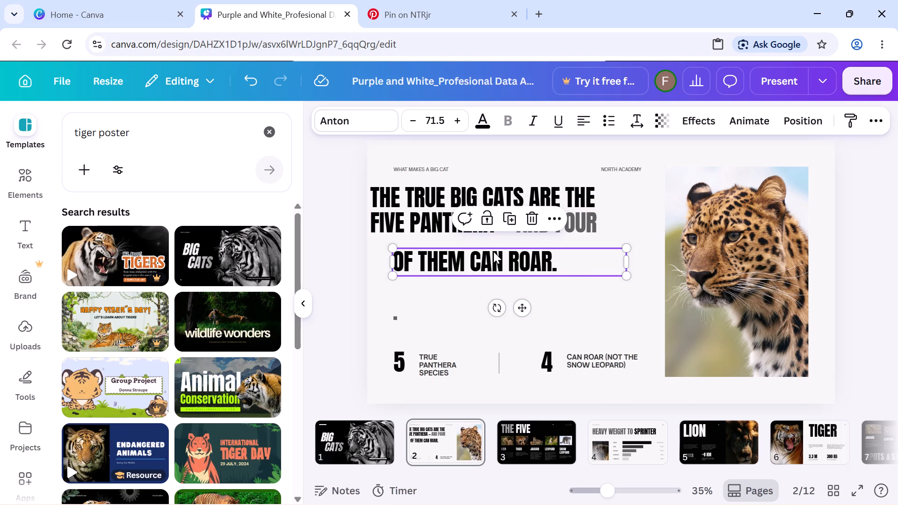
drag(493, 252, 471, 244)
Delete the leopard photo on page 2 while keeping its frame.
click(700, 302)
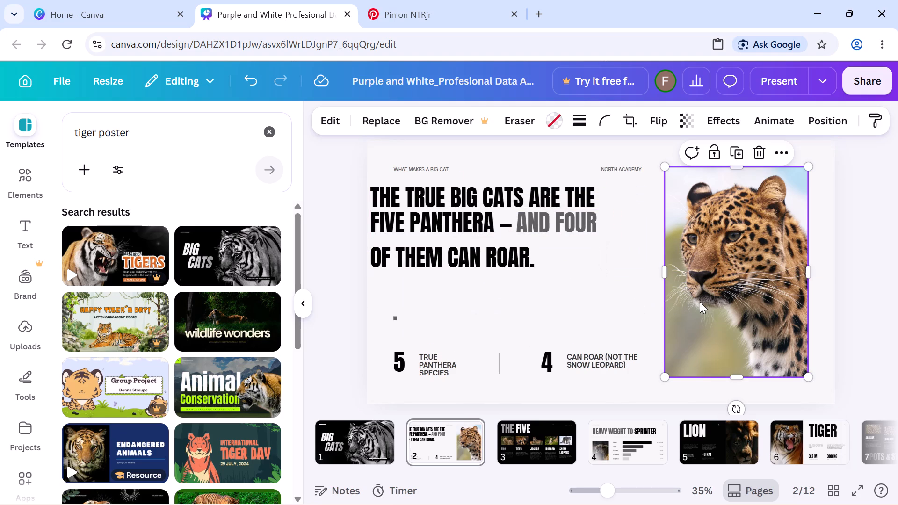
click(753, 153)
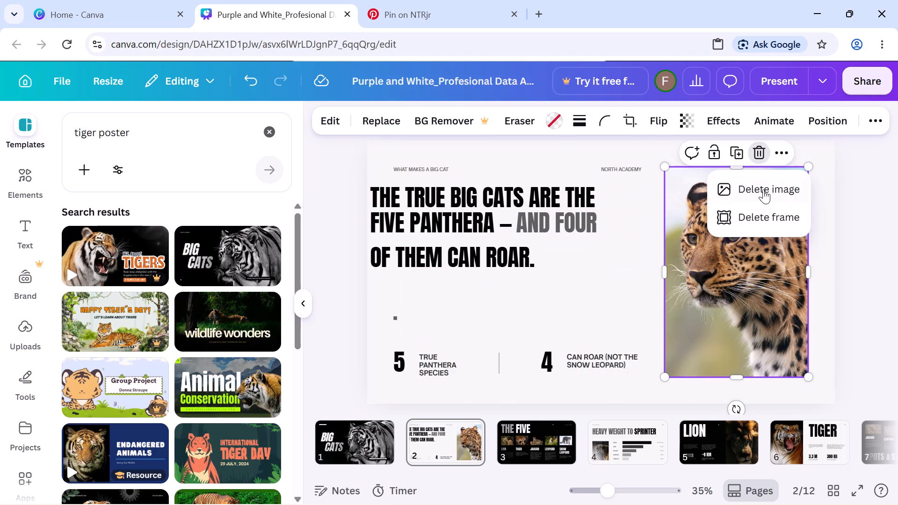
click(765, 191)
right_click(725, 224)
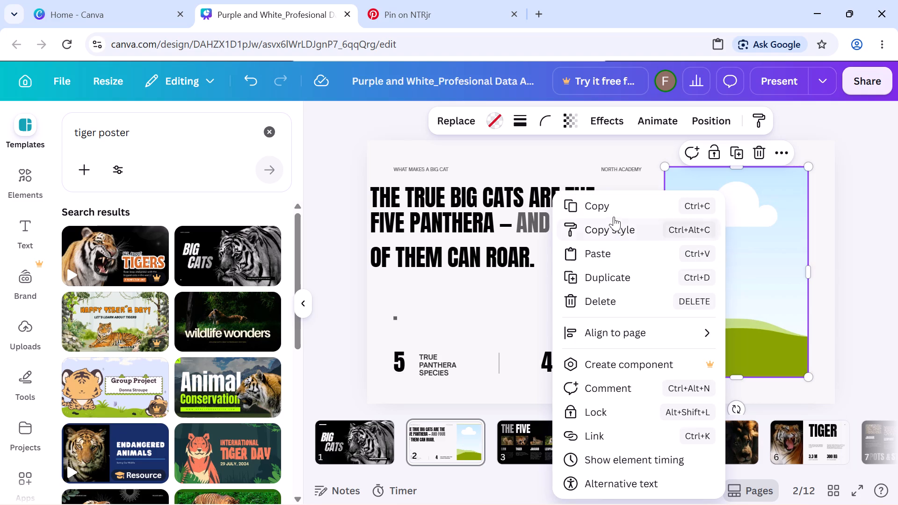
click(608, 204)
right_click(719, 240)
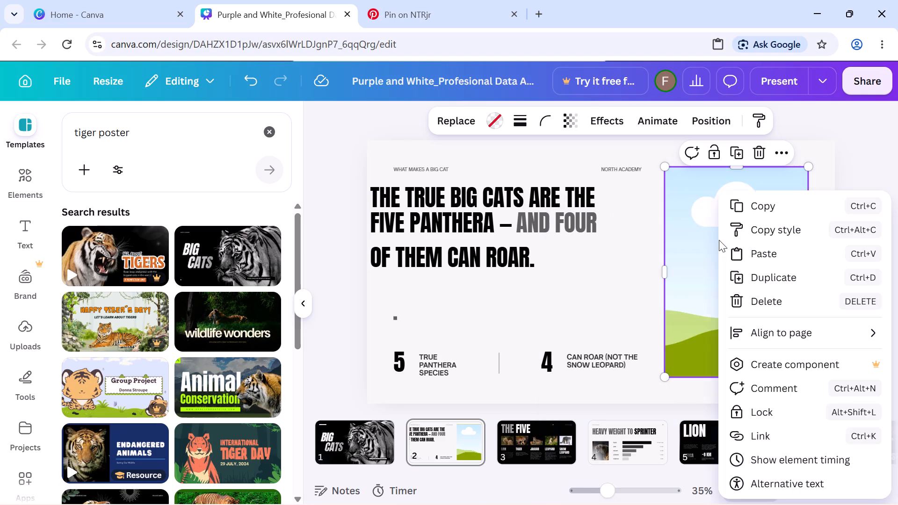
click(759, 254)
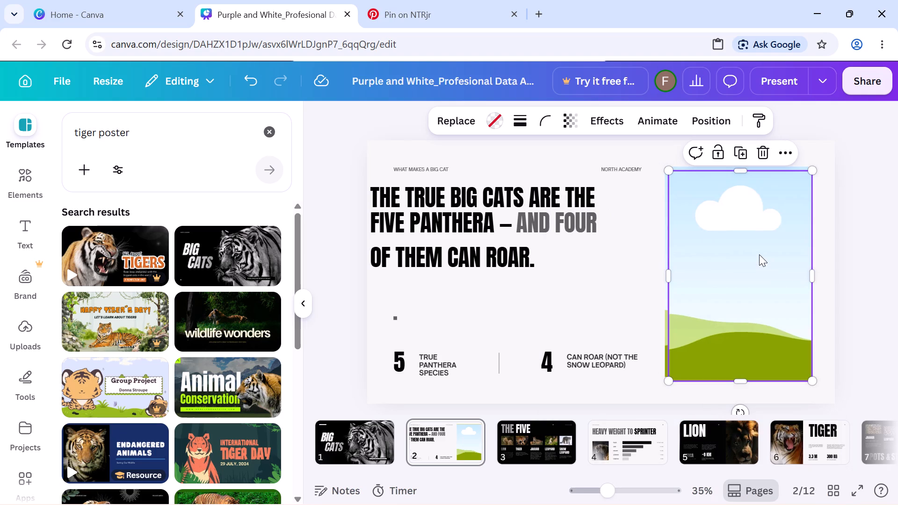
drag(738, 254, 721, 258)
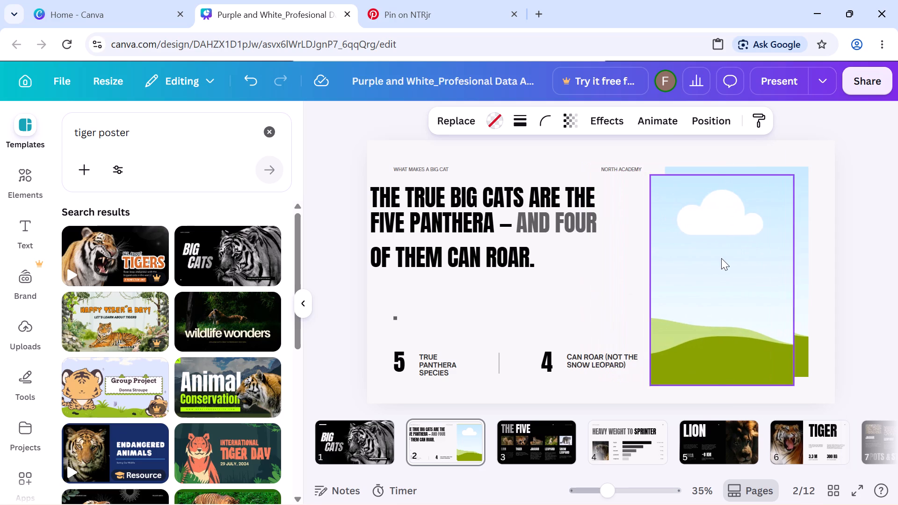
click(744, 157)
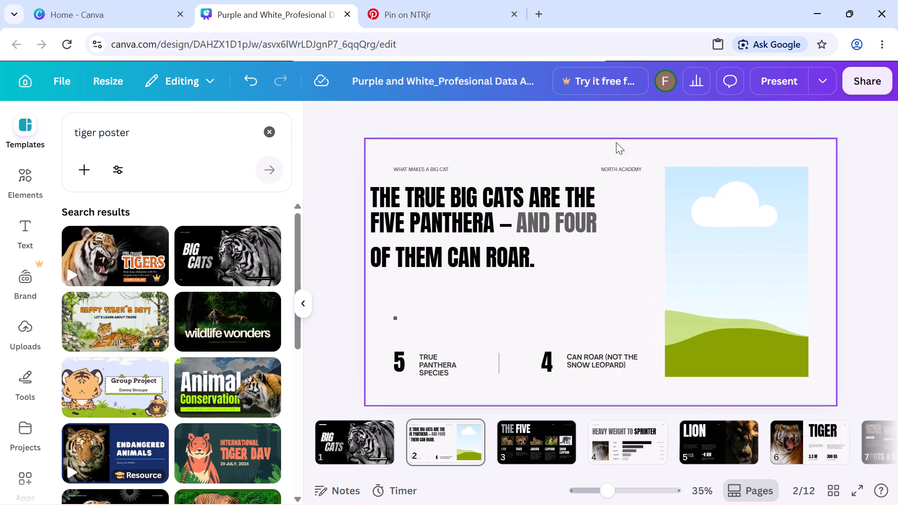
Fill the empty frame on page 2 with the black-and-white portrait image copied from the Pinterest pin.
click(444, 0)
right_click(406, 231)
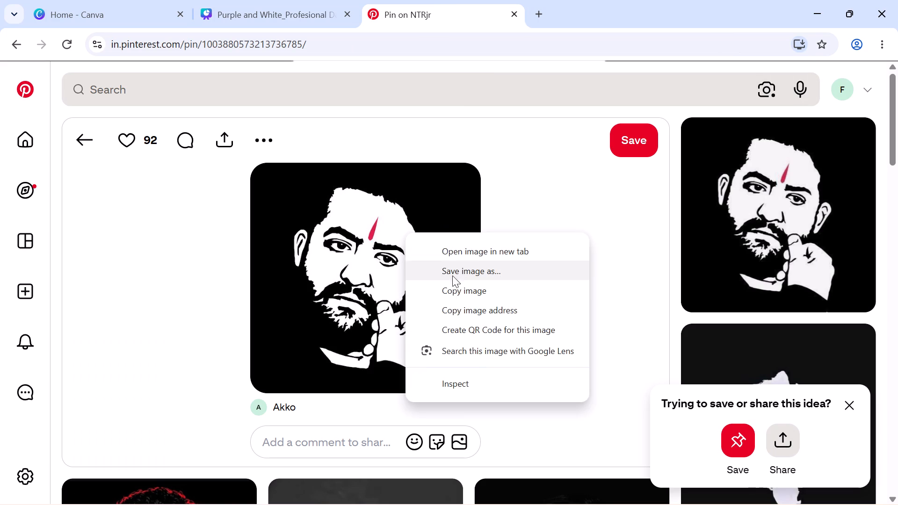
click(453, 284)
click(308, 0)
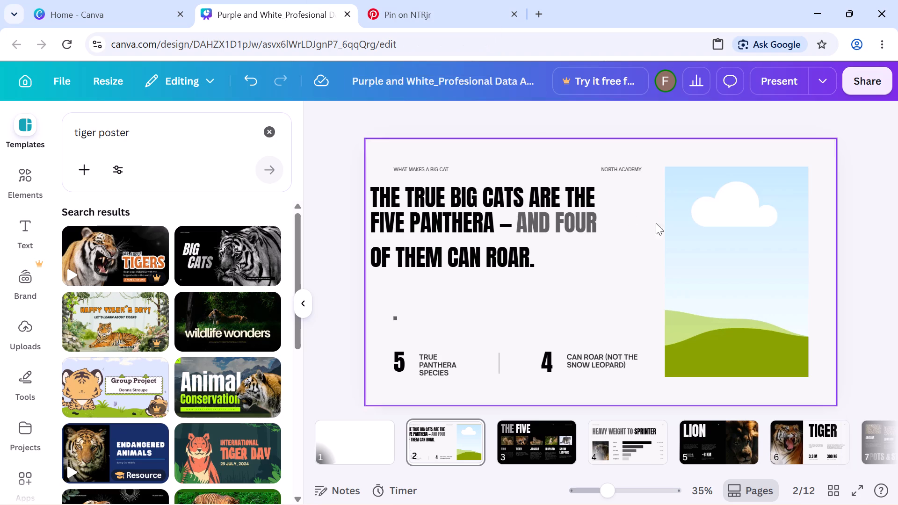
right_click(683, 223)
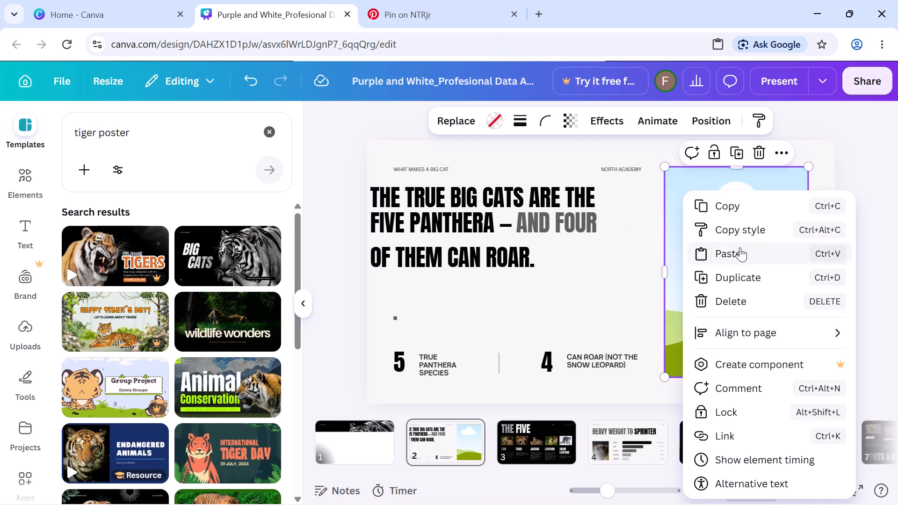
click(740, 247)
drag(649, 274, 705, 270)
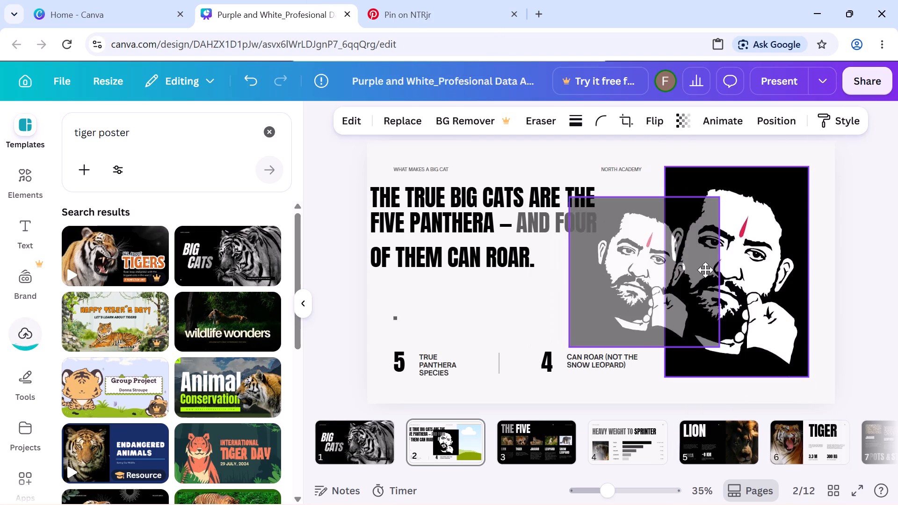
drag(705, 270, 765, 252)
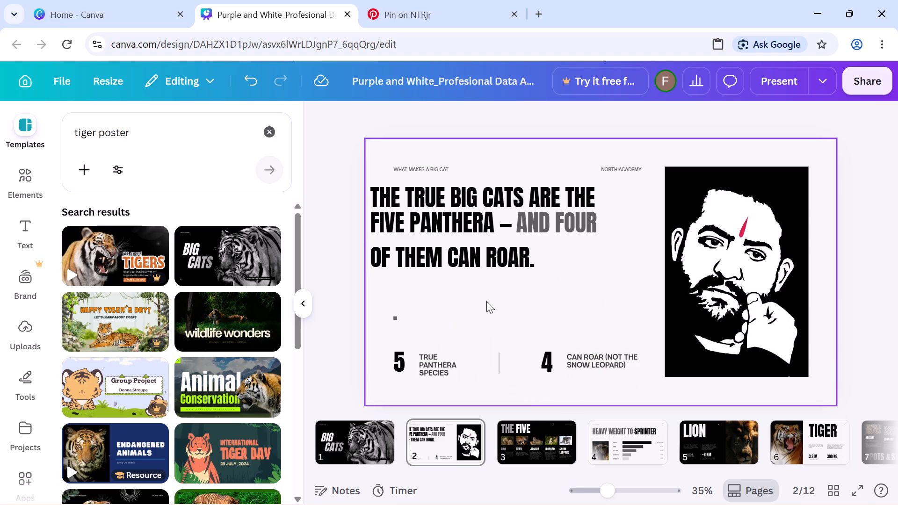
Open page 1 and select its tiger background image.
click(364, 427)
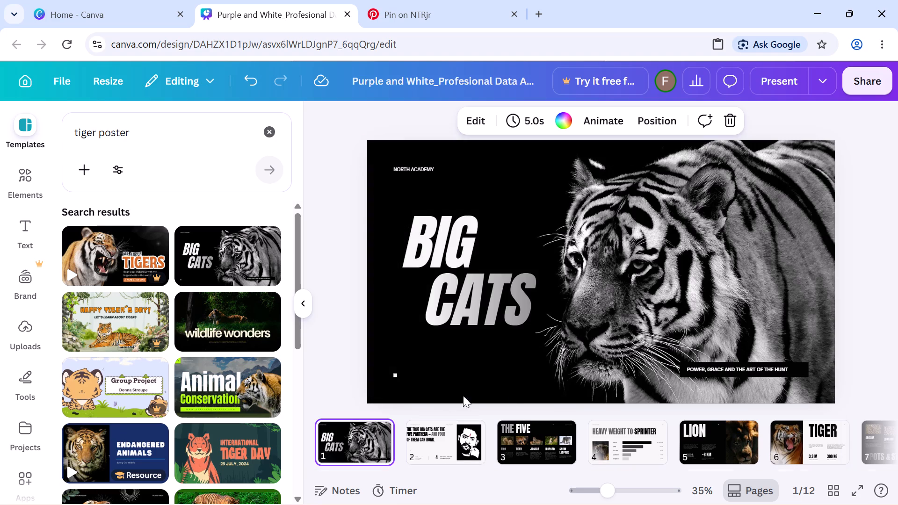
right_click(674, 285)
click(697, 279)
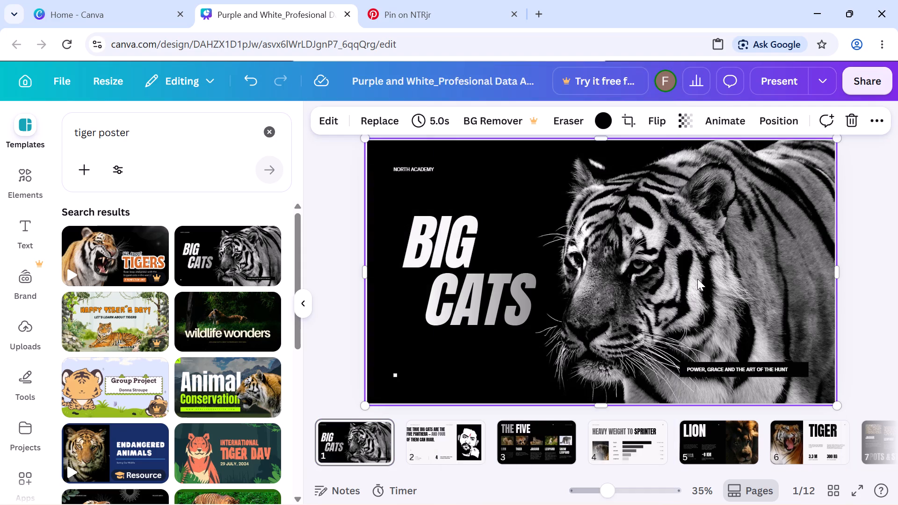
Switch to Pinterest, browse the related pins, open the photo of the bearded man in a cream shirt and copy its image.
click(410, 0)
scroll(499, 284, down, 1)
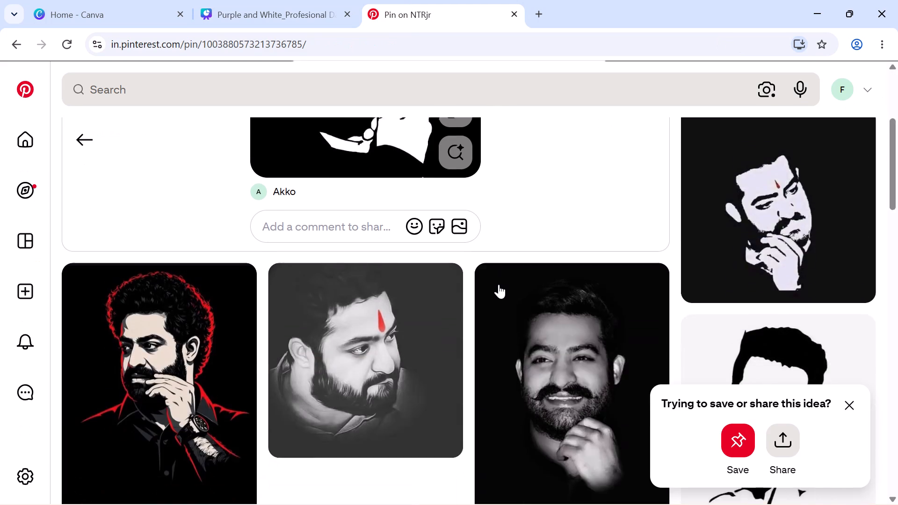
scroll(499, 284, down, 5)
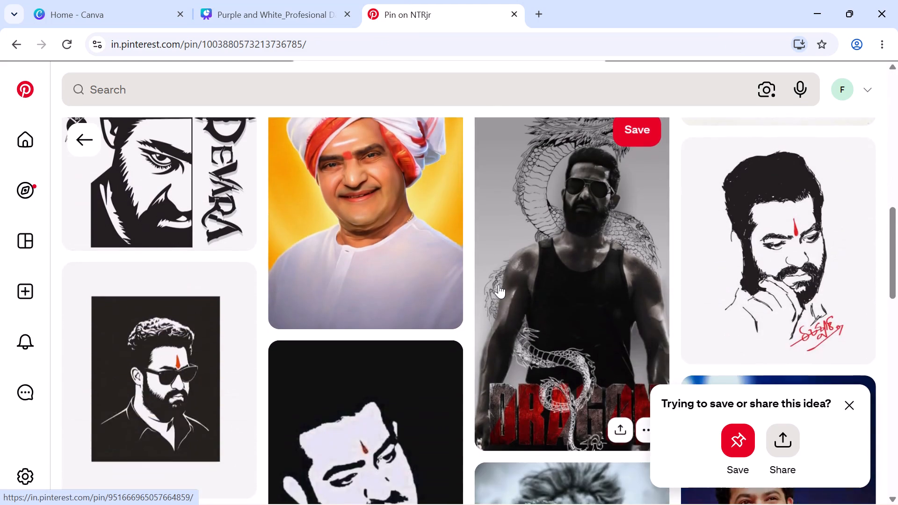
scroll(499, 284, down, 4)
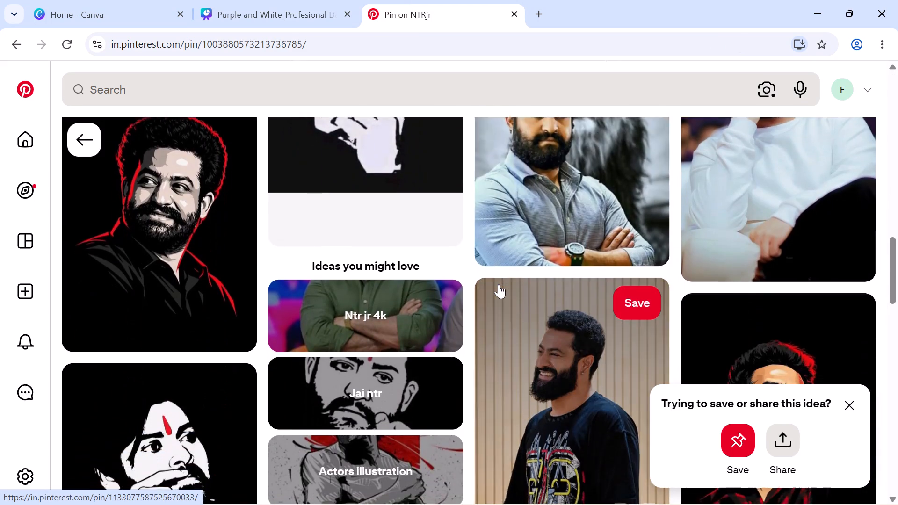
scroll(499, 284, down, 3)
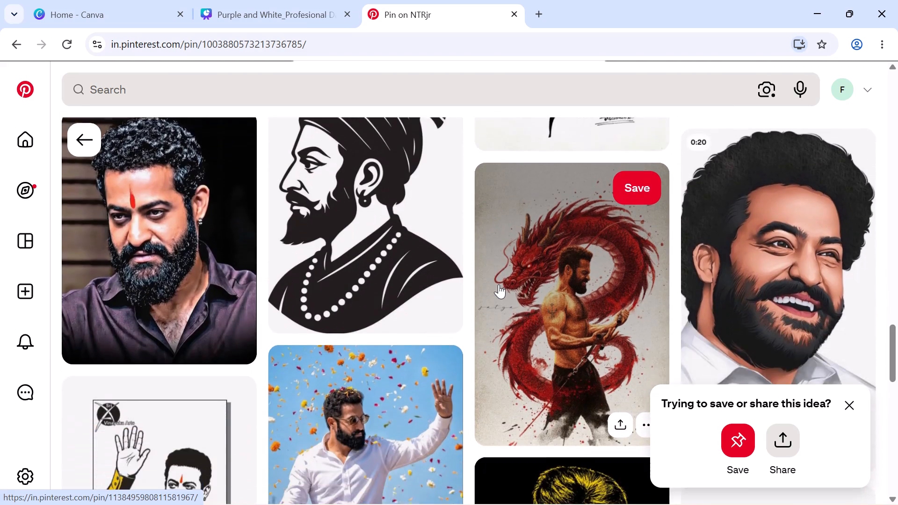
scroll(499, 284, down, 3)
scroll(499, 284, up, 1)
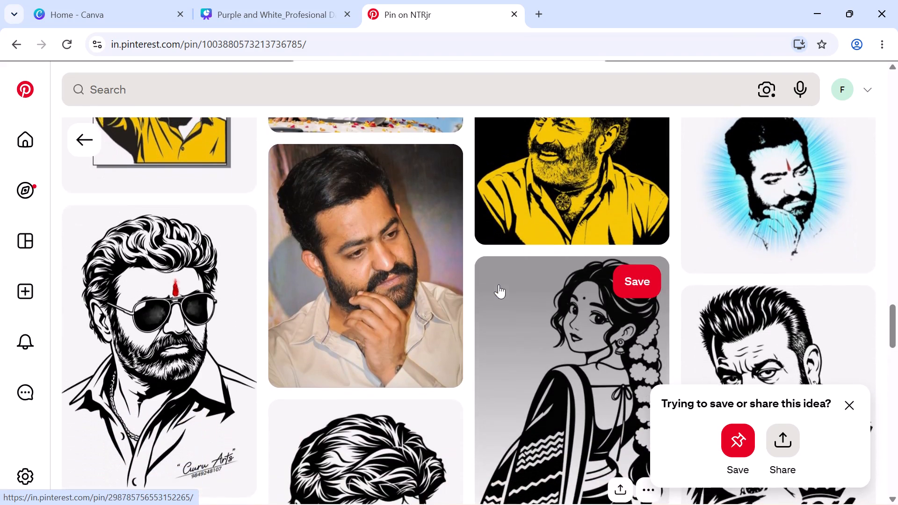
scroll(499, 284, up, 1)
click(388, 325)
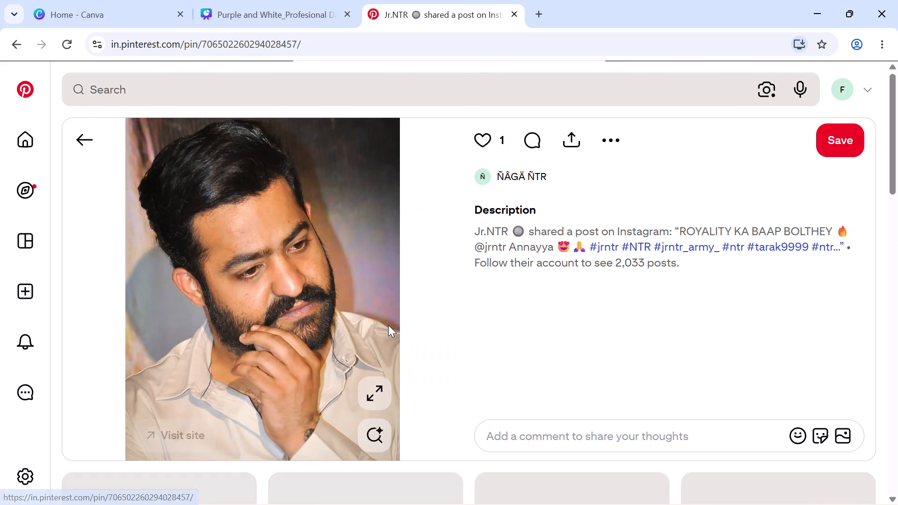
scroll(472, 269, down, 3)
scroll(472, 269, up, 2)
right_click(352, 265)
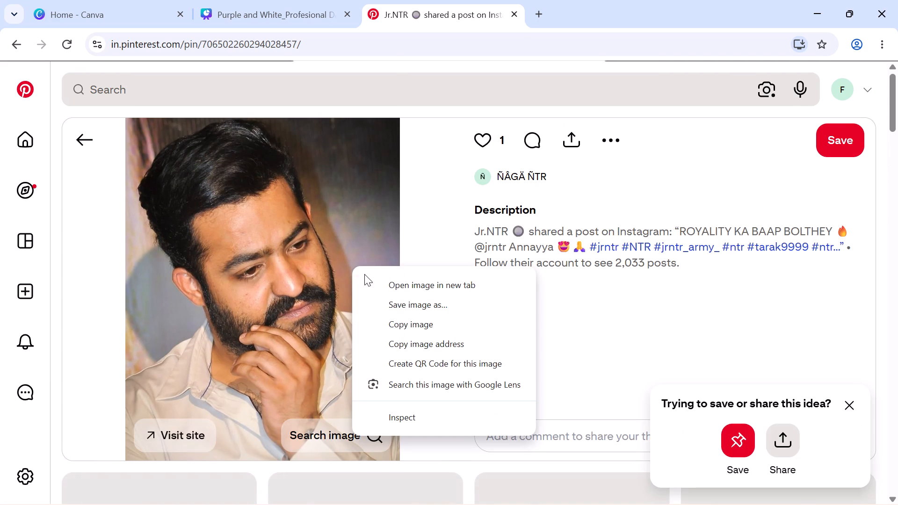
click(429, 317)
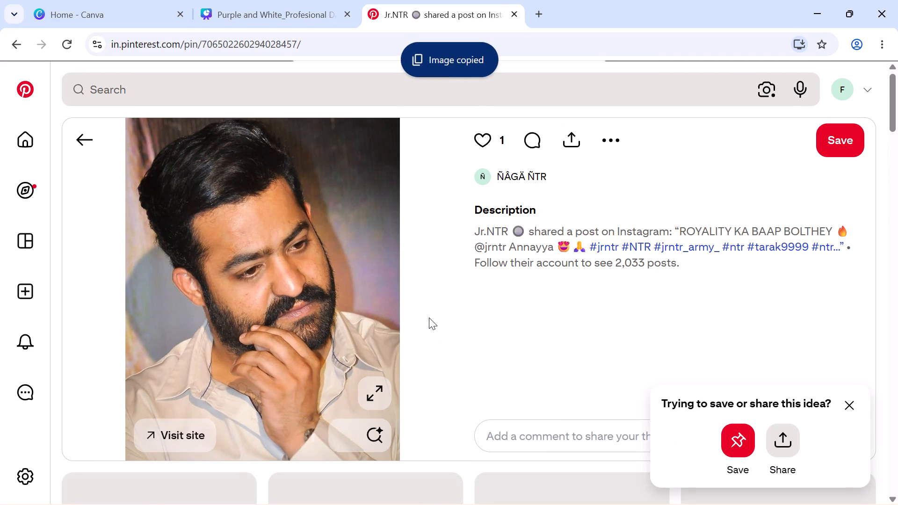
Switch back to the Canva presentation.
key(super+Tab)
key(Tab)
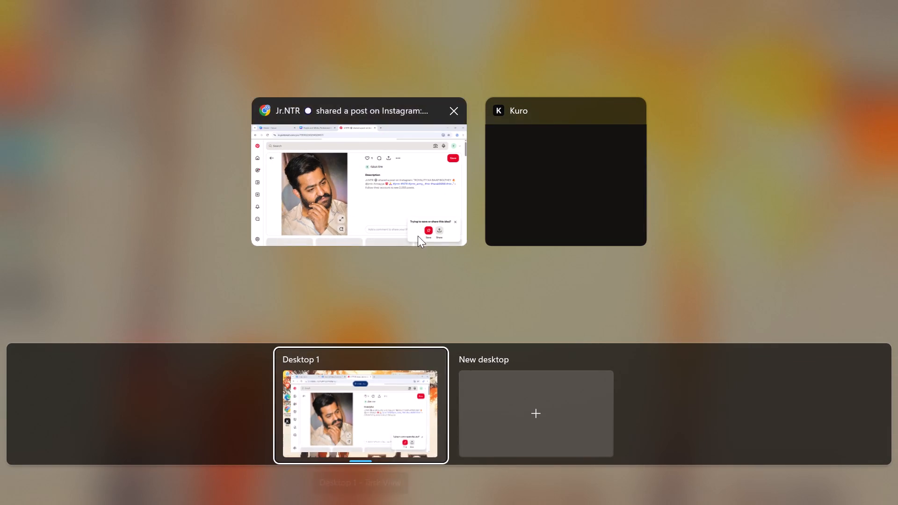
key(super+Tab)
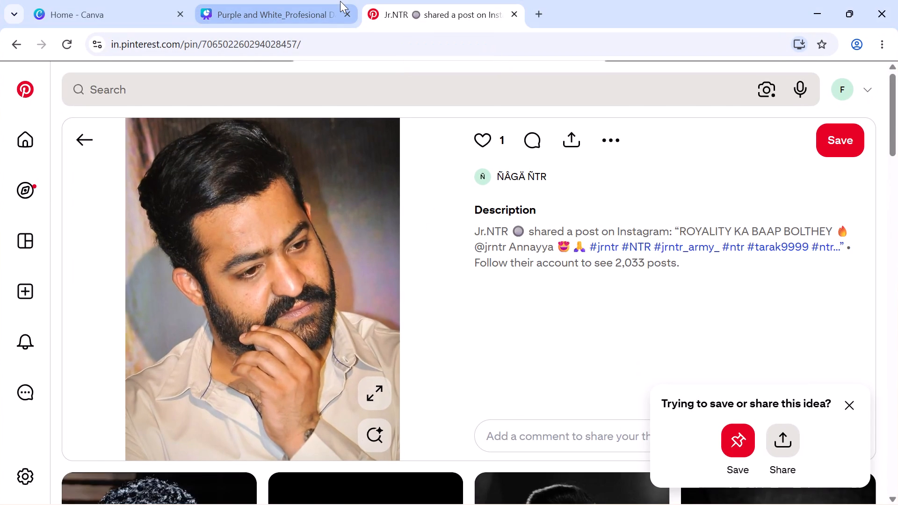
key(ctrl+Tab)
scroll(479, 244, up, 3)
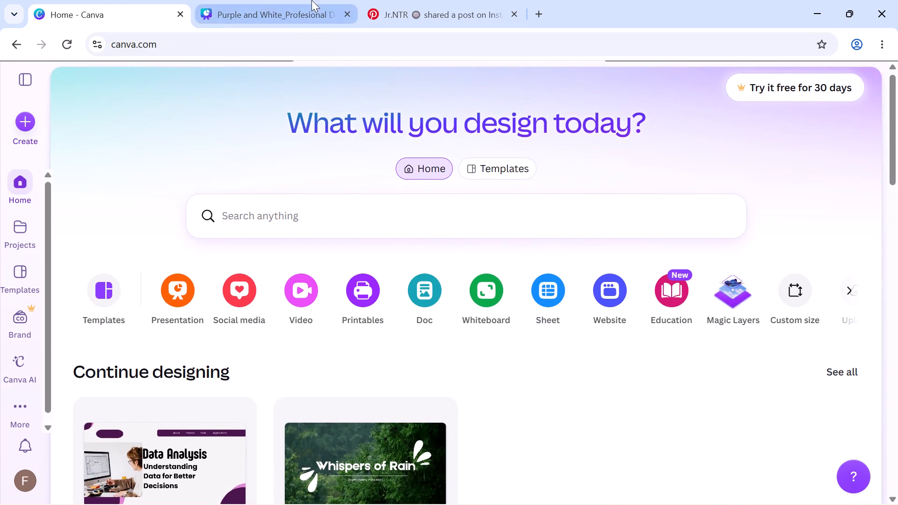
click(311, 0)
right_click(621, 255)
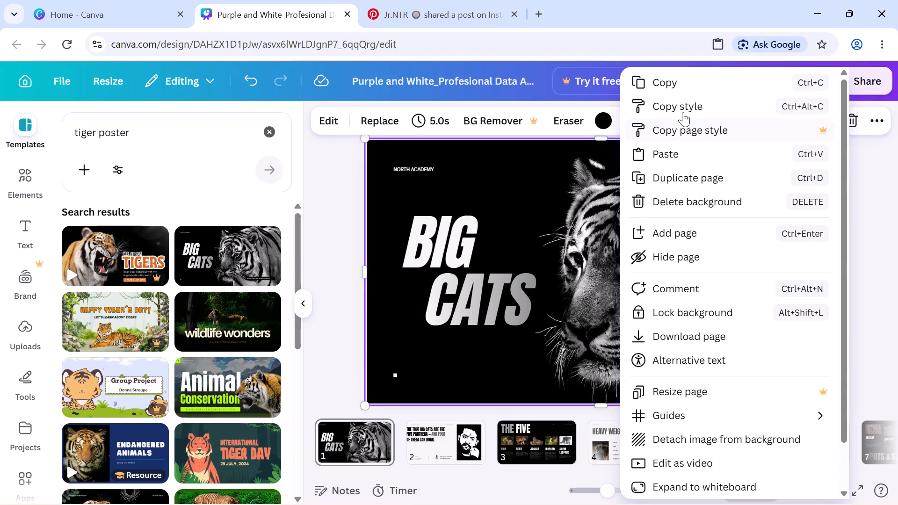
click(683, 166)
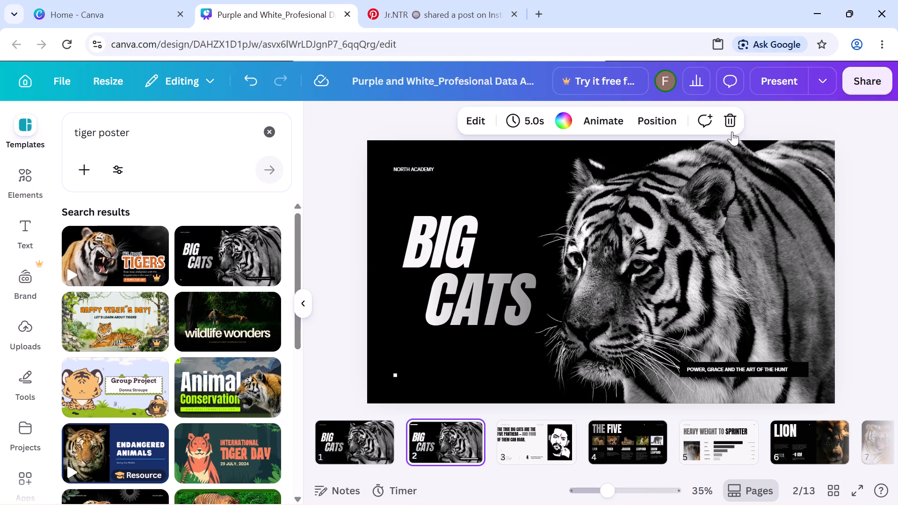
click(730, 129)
Open page 1 and paste the copied photo of the bearded man in a cream shirt onto it.
right_click(679, 190)
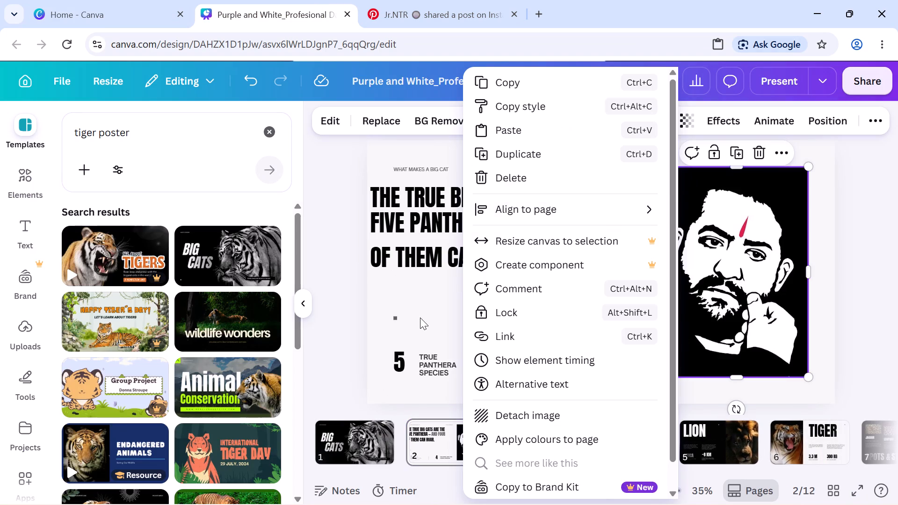
double_click(374, 434)
right_click(630, 227)
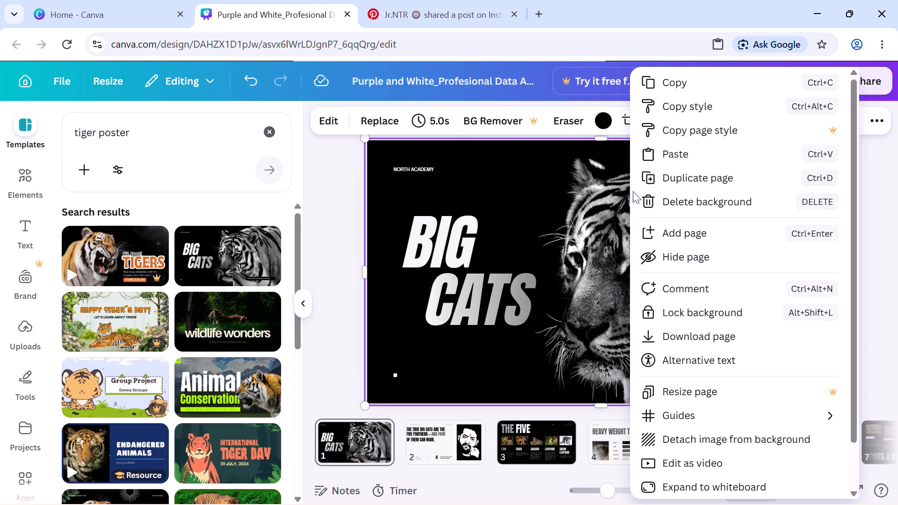
click(698, 145)
Shrink the pasted cream-shirt photo to a small portrait and place it beside the word BIG, just above CATS.
drag(618, 263, 616, 263)
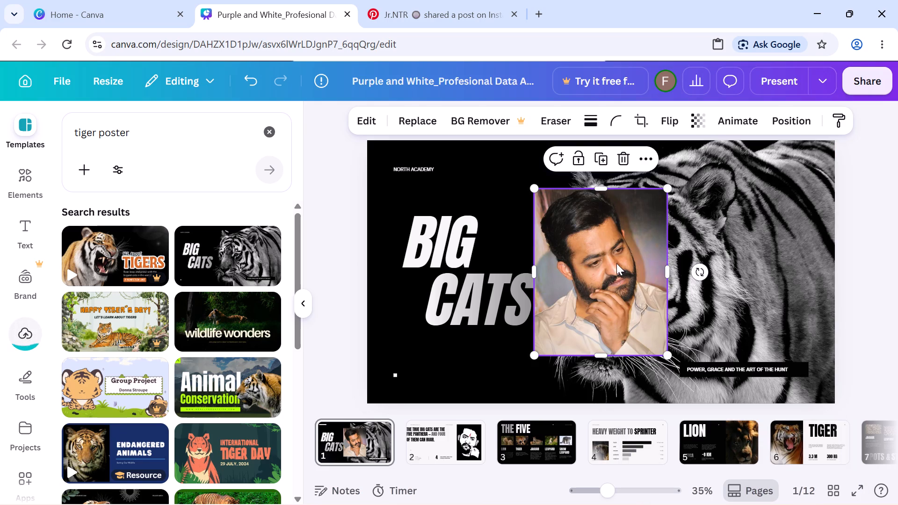
drag(616, 263, 629, 237)
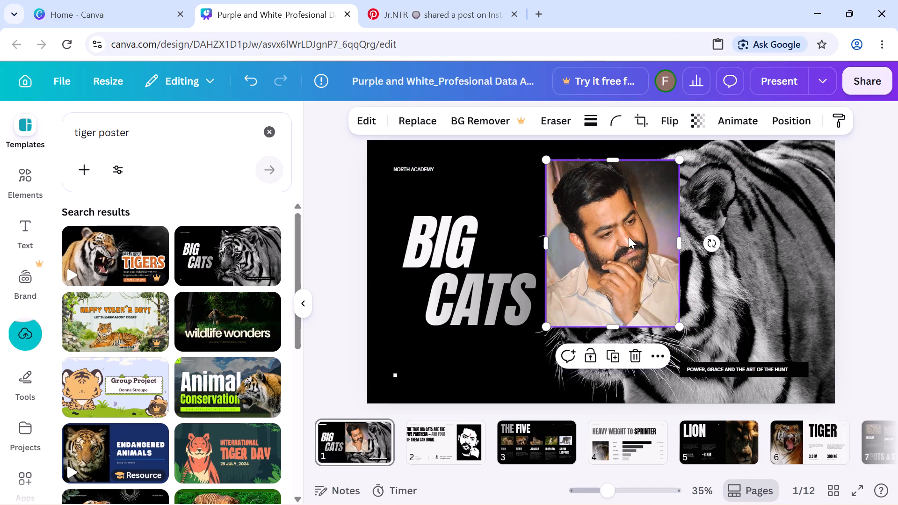
drag(606, 244, 579, 249)
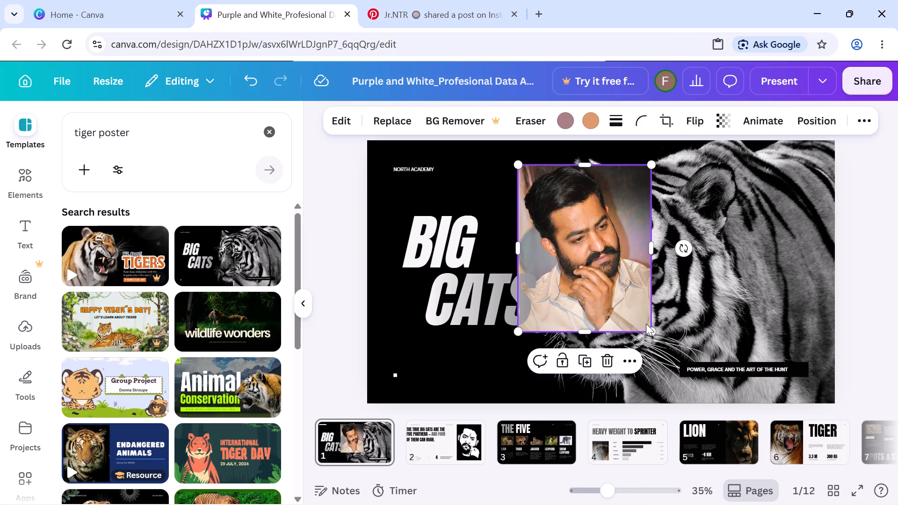
drag(650, 331, 570, 227)
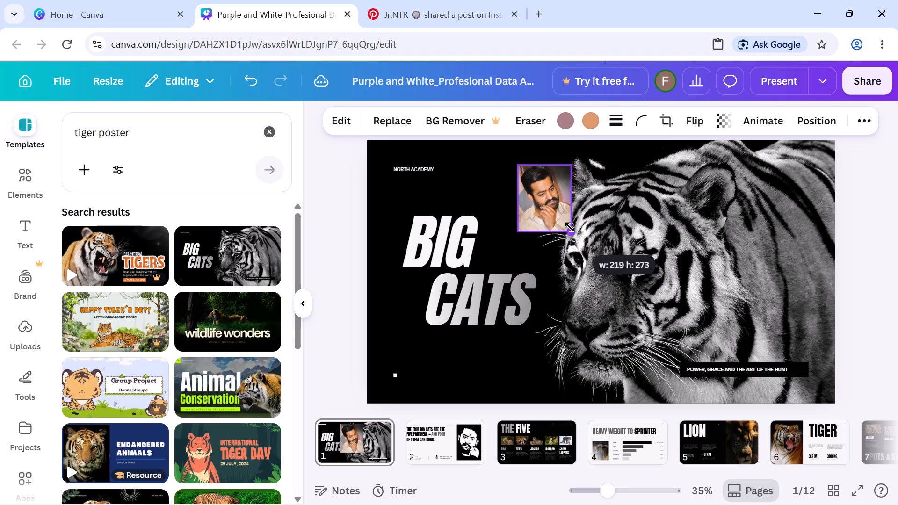
drag(570, 227, 569, 226)
drag(548, 206, 519, 245)
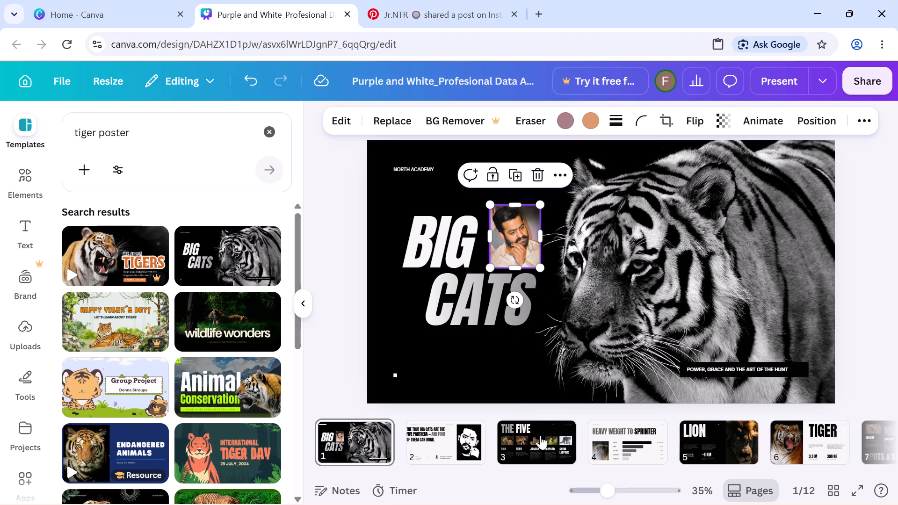
Open page 3, THE FIVE, and delete the photo from the frame above the TIGER heading.
click(512, 454)
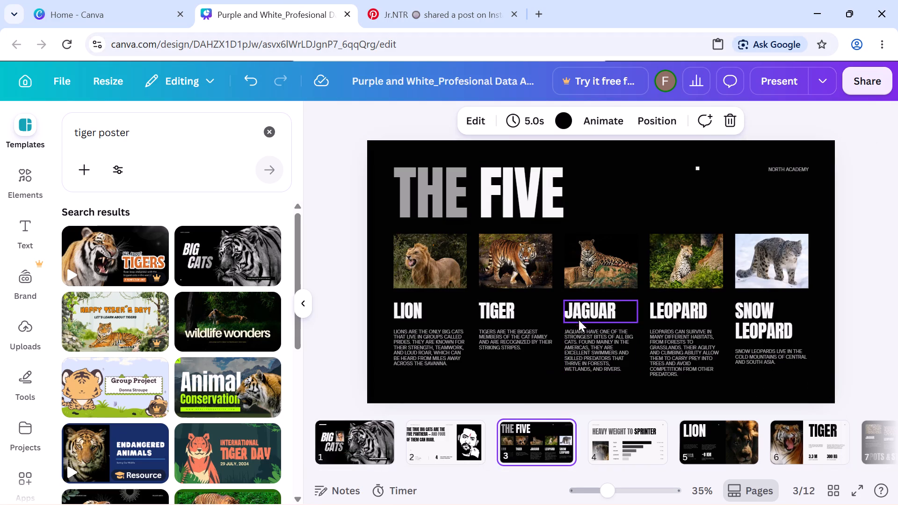
click(524, 266)
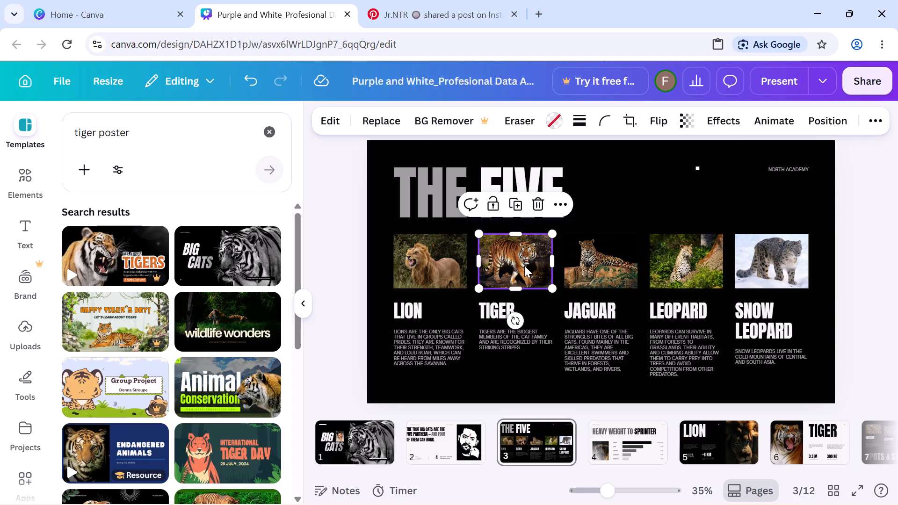
key(Delete)
Switch to Pinterest, open the pin of the man in a dark shirt gesturing behind a white podium, and copy its image.
click(447, 0)
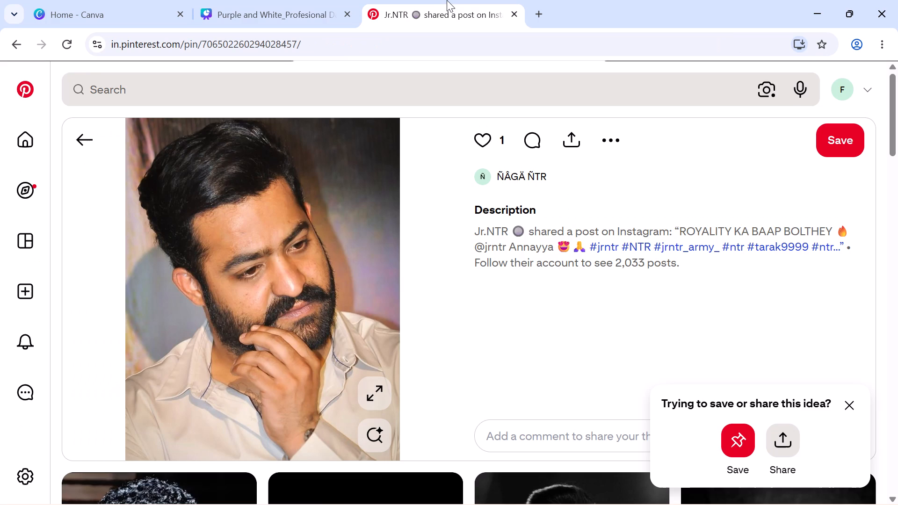
scroll(482, 337, down, 5)
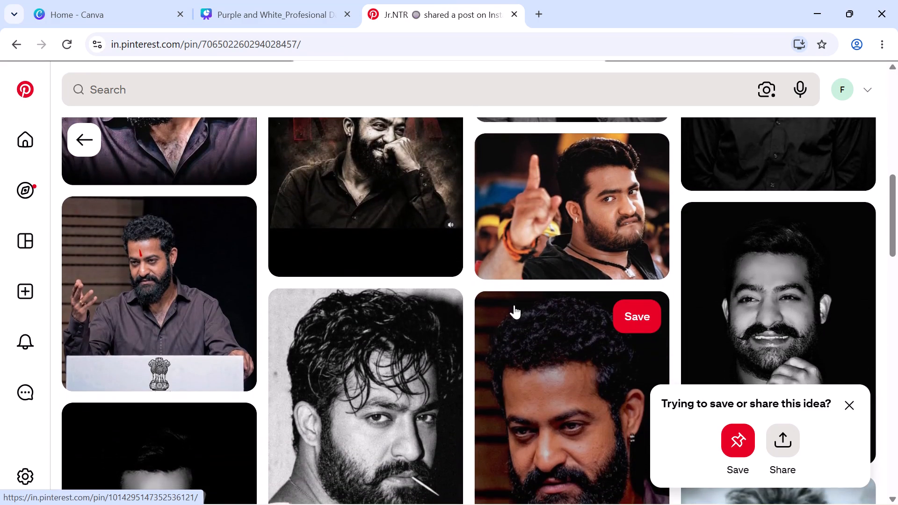
scroll(593, 318, down, 4)
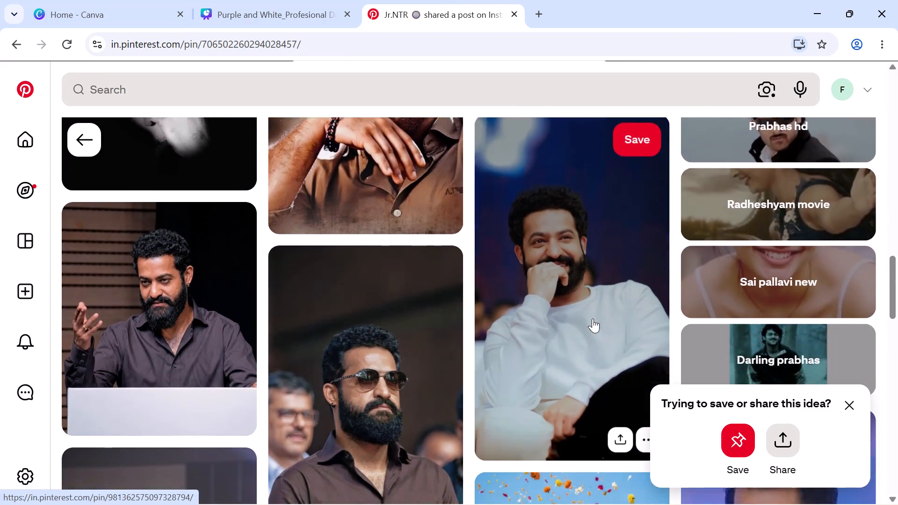
scroll(593, 318, down, 2)
scroll(593, 318, up, 1)
click(199, 319)
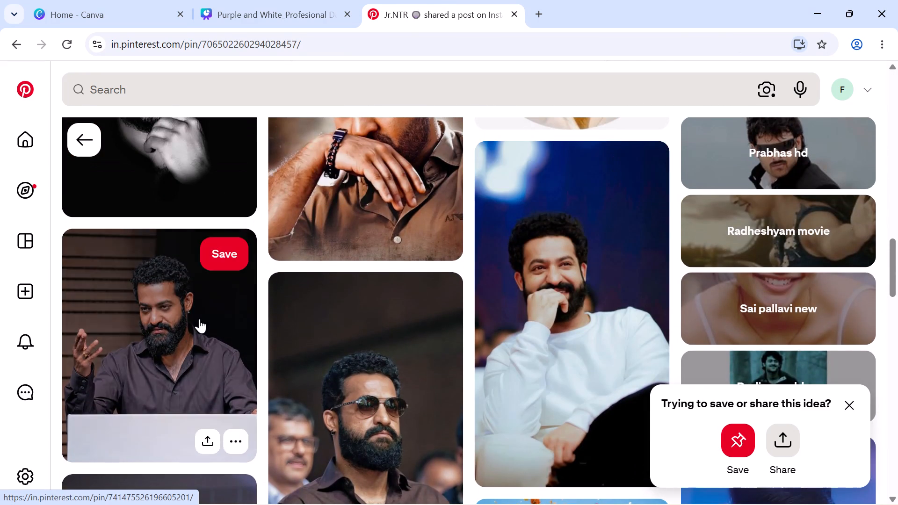
right_click(413, 249)
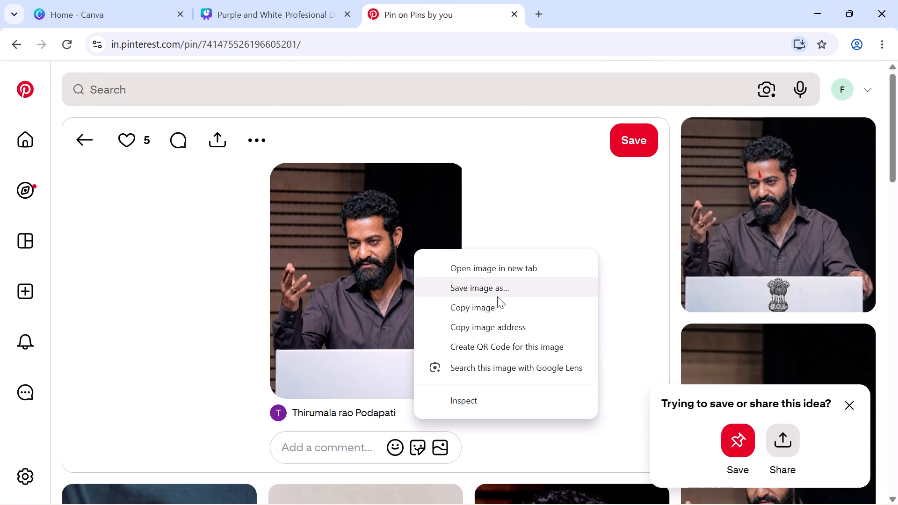
click(497, 301)
Switch back to Canva, paste the podium photo on page 3 and fill the empty TIGER frame with it.
click(275, 1)
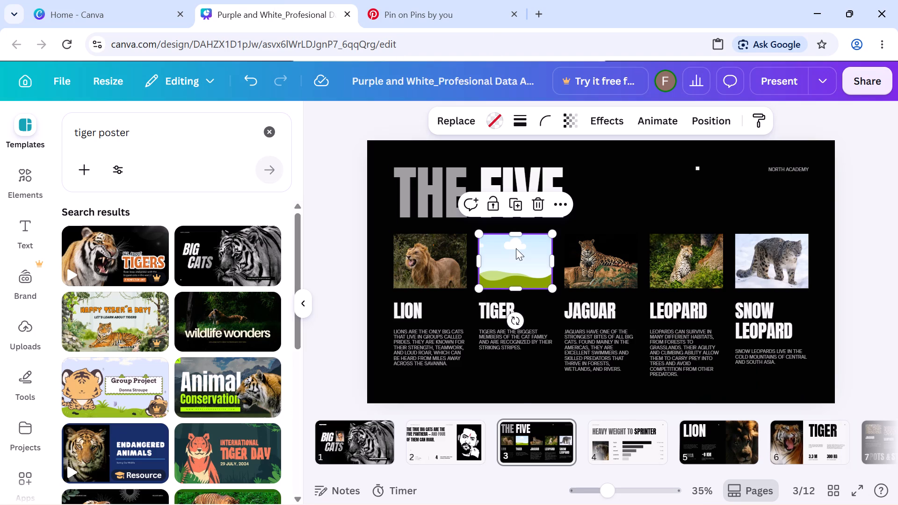
right_click(516, 248)
click(582, 226)
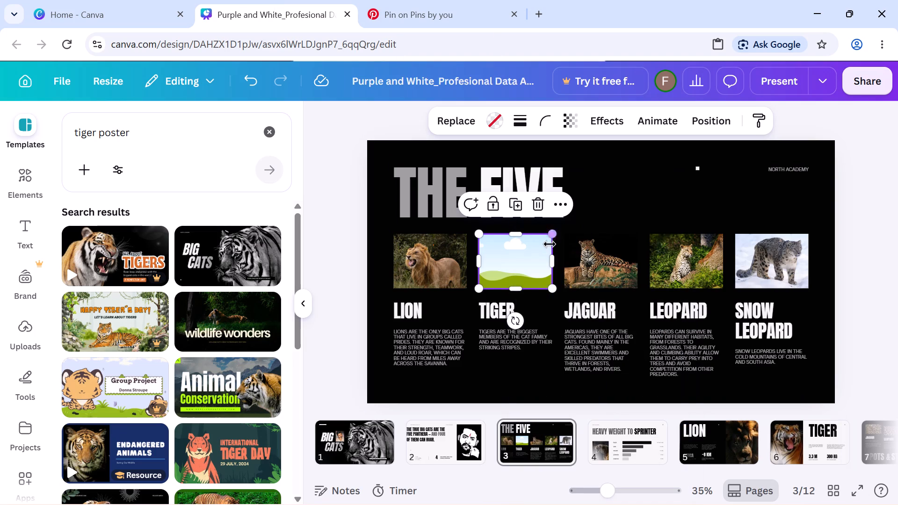
drag(595, 259, 539, 280)
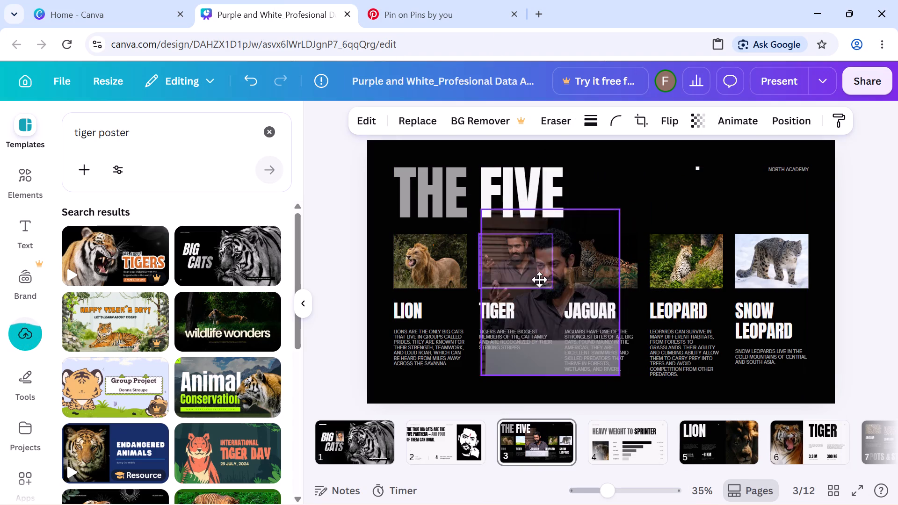
drag(539, 280, 524, 269)
click(512, 263)
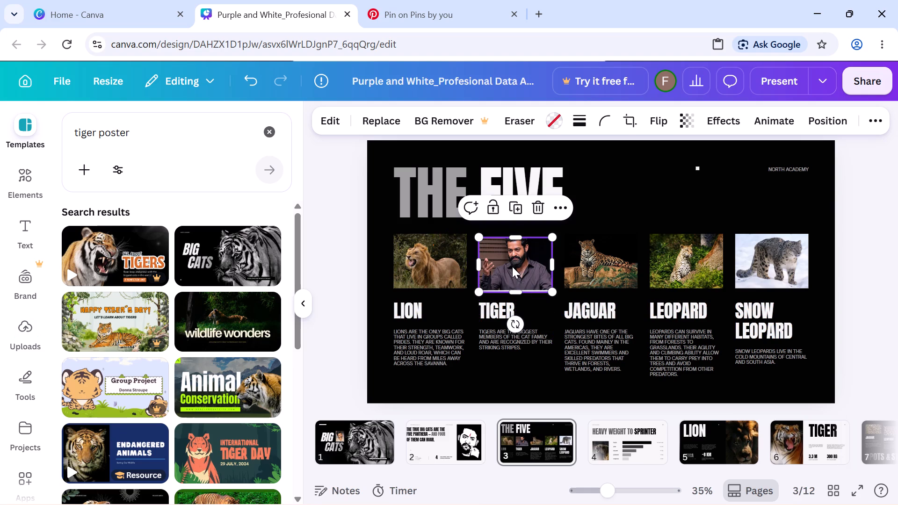
click(609, 212)
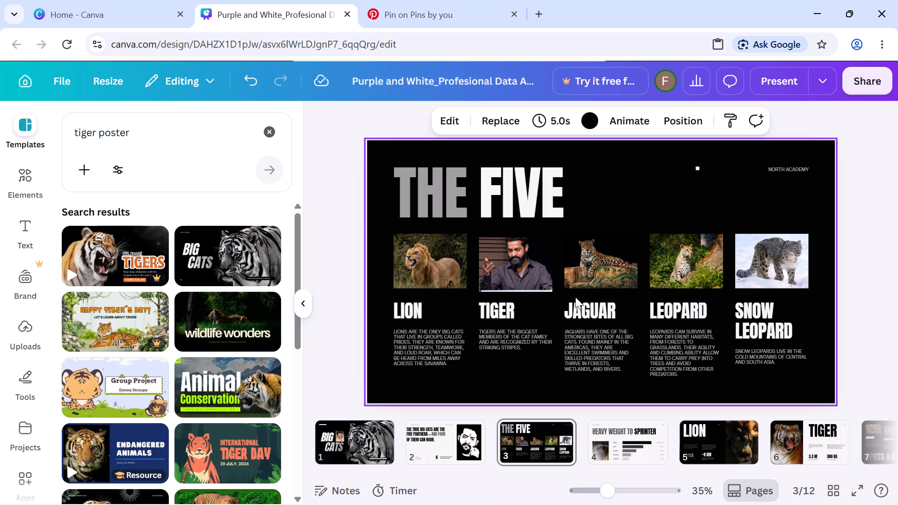
Open page 4, HEAVY WEIGHT TO SPRINTER, and select its tiger photo.
click(601, 437)
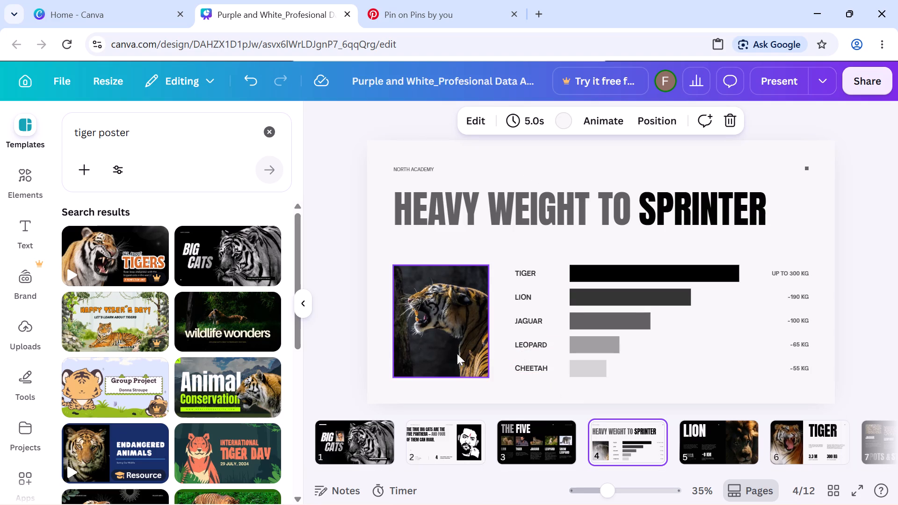
click(461, 299)
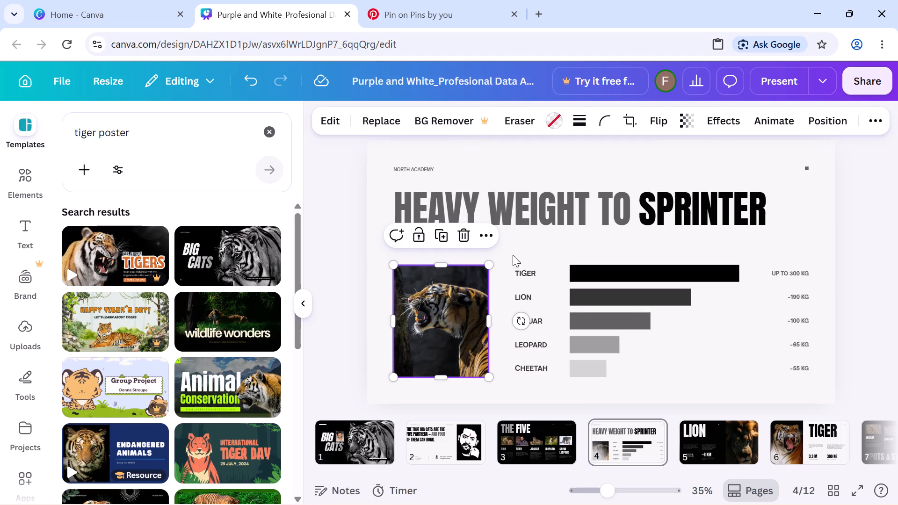
Switch to Pinterest, open the pin of the man in a red checked shirt holding a microphone, and copy its image.
click(425, 0)
scroll(533, 281, down, 4)
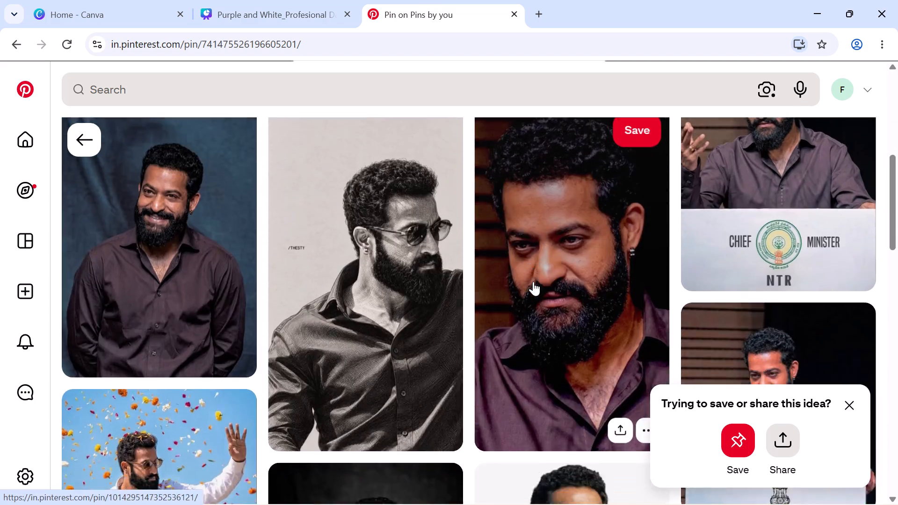
scroll(533, 281, down, 3)
scroll(533, 281, up, 3)
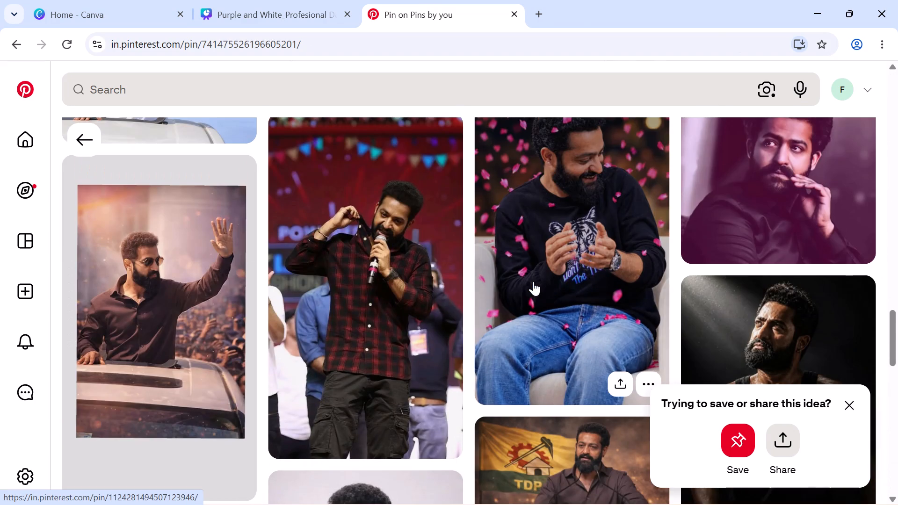
click(375, 295)
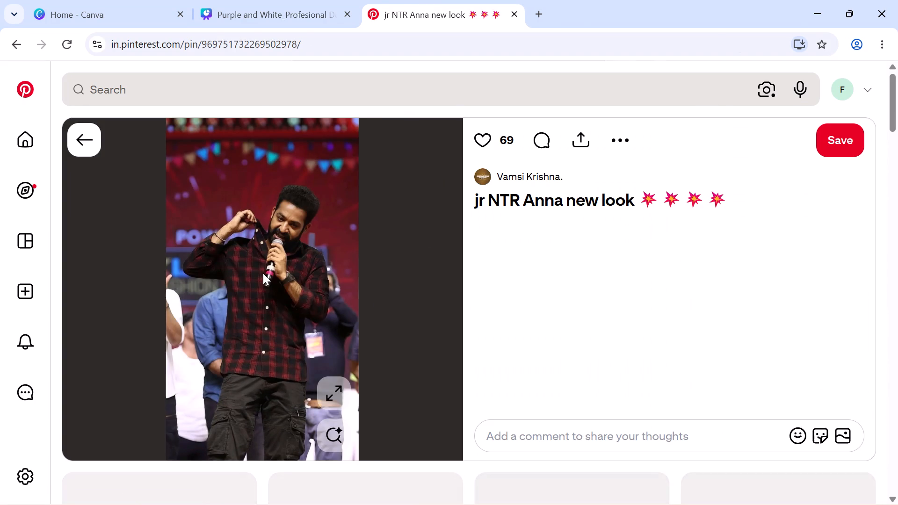
right_click(263, 273)
click(381, 327)
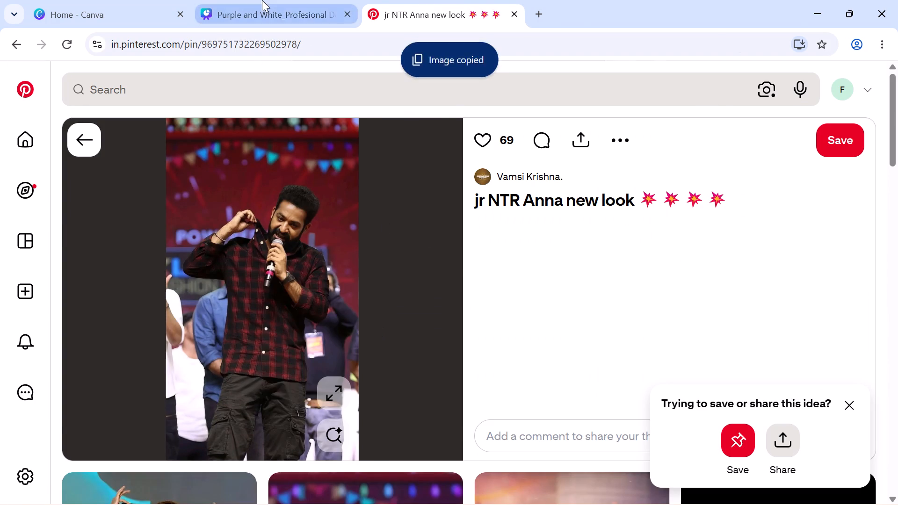
Switch back to Canva, paste the checked-shirt photo on page 4 and replace the tiger image in the frame with it.
click(262, 0)
right_click(455, 320)
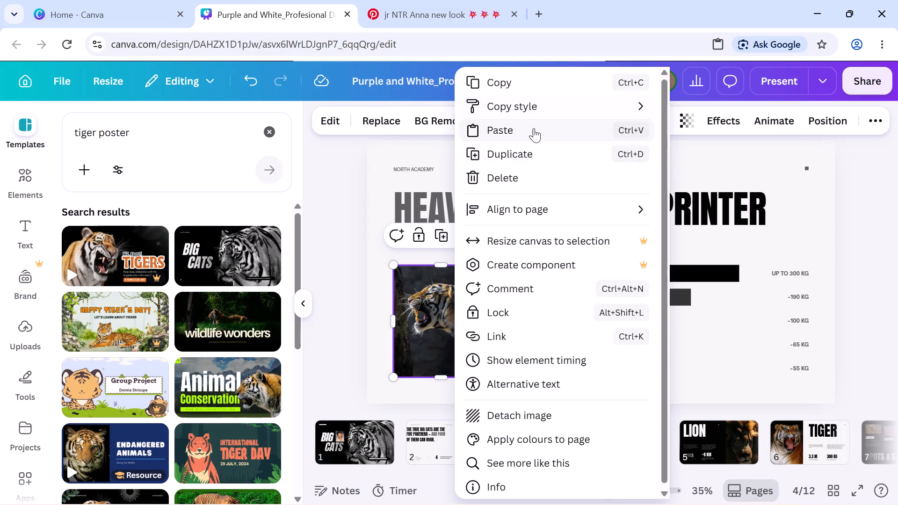
click(534, 128)
drag(576, 278, 545, 282)
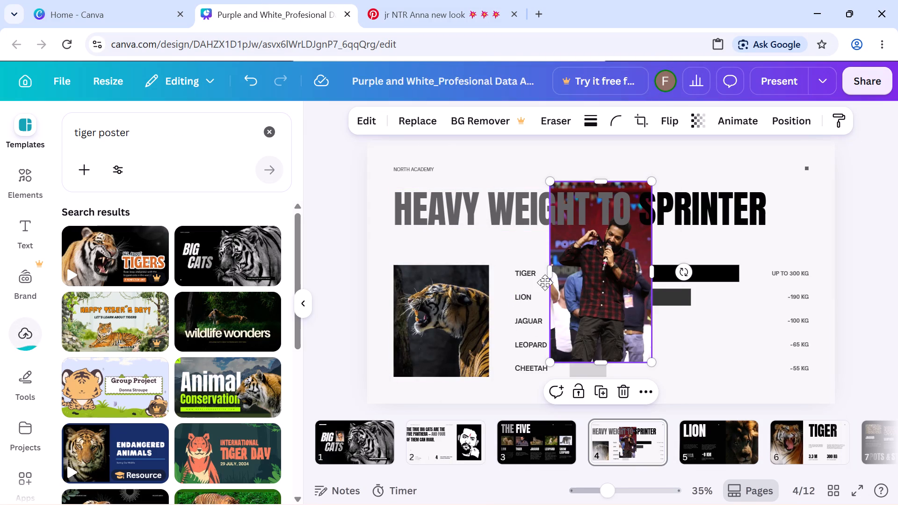
drag(545, 282, 449, 308)
Add a blank page 13 after the STAY WILD page at the end of the presentation.
scroll(561, 367, down, 1)
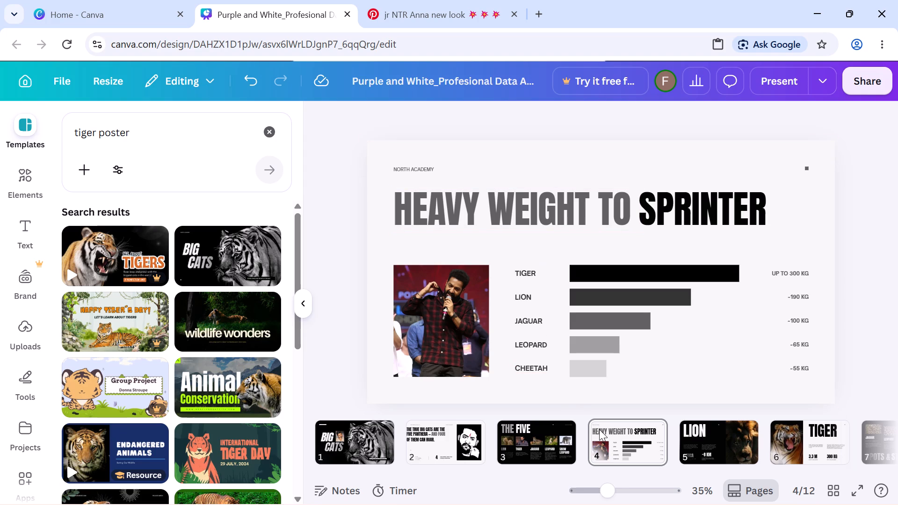
scroll(609, 489, left, 2)
scroll(676, 440, left, 10)
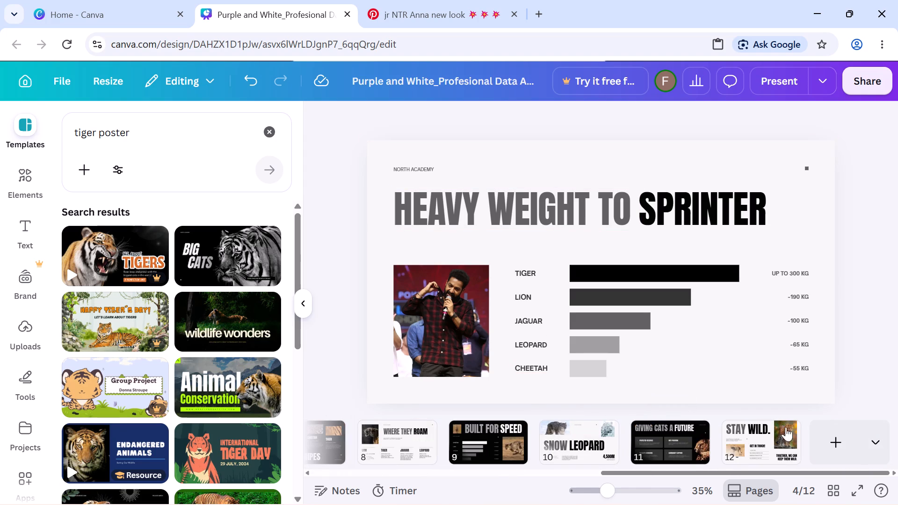
click(833, 441)
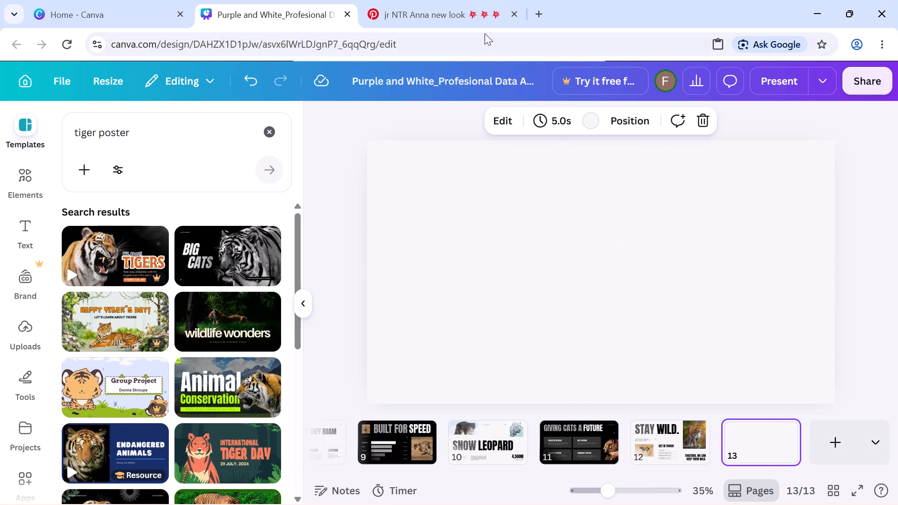
Switch to Pinterest, open the NTR Wallpapers pin of the seated man in a grey shirt, and copy its image.
click(471, 0)
scroll(473, 255, down, 7)
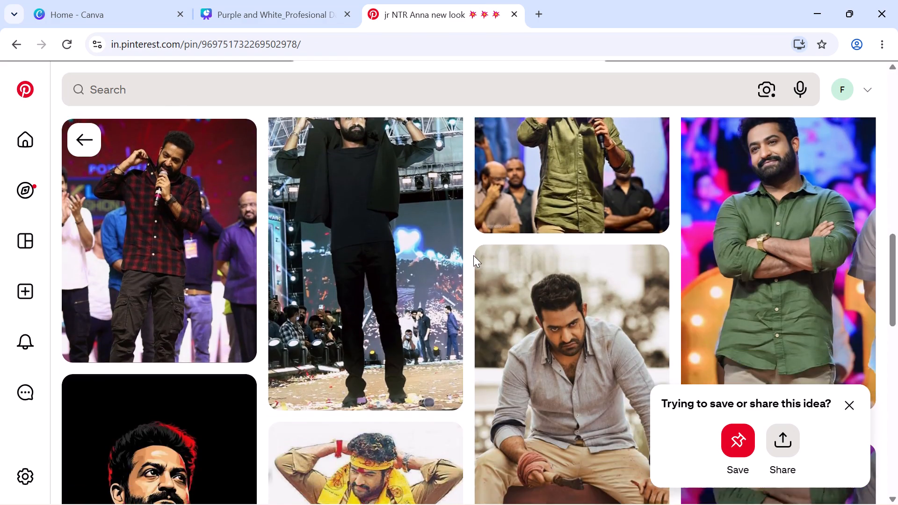
scroll(473, 255, down, 1)
scroll(473, 255, up, 2)
right_click(541, 263)
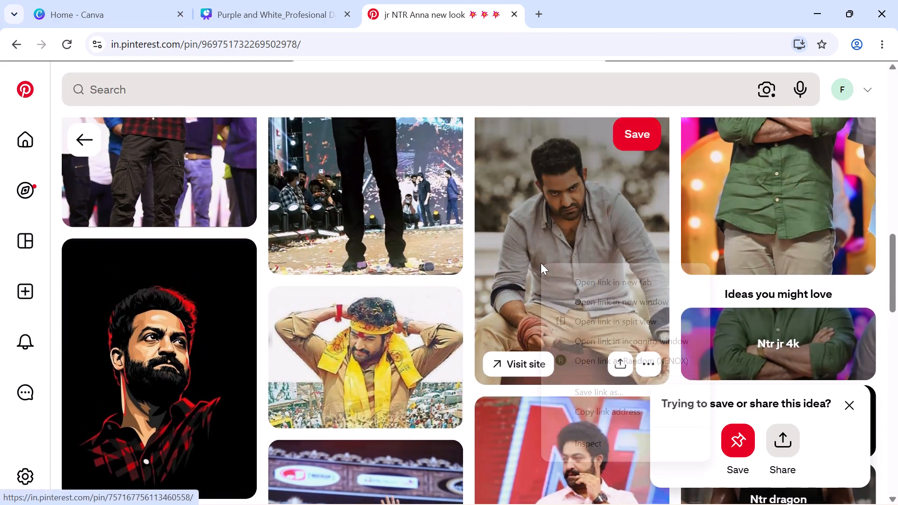
double_click(585, 201)
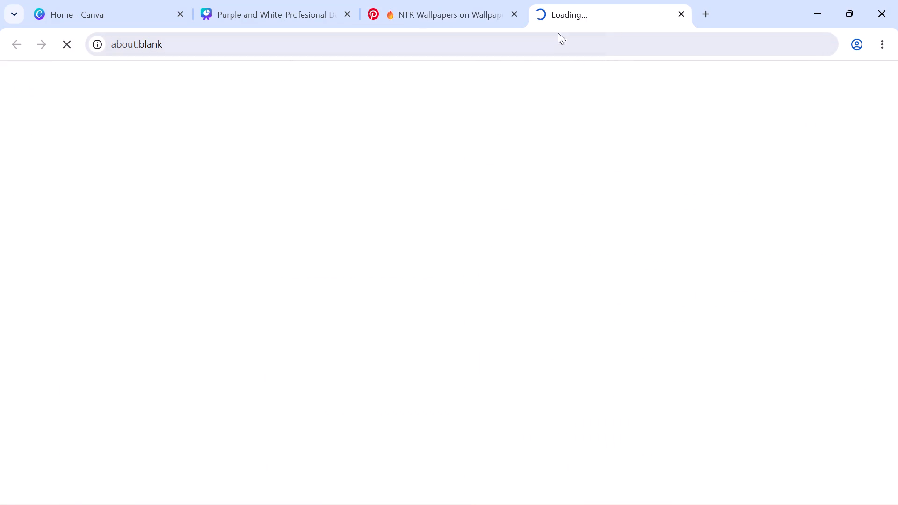
scroll(592, 225, right, 2)
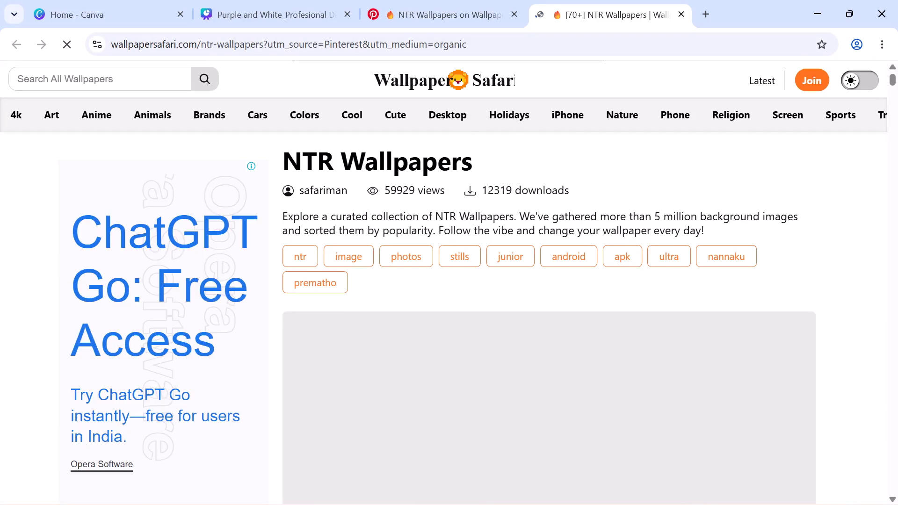
key(ctrl+w)
right_click(326, 262)
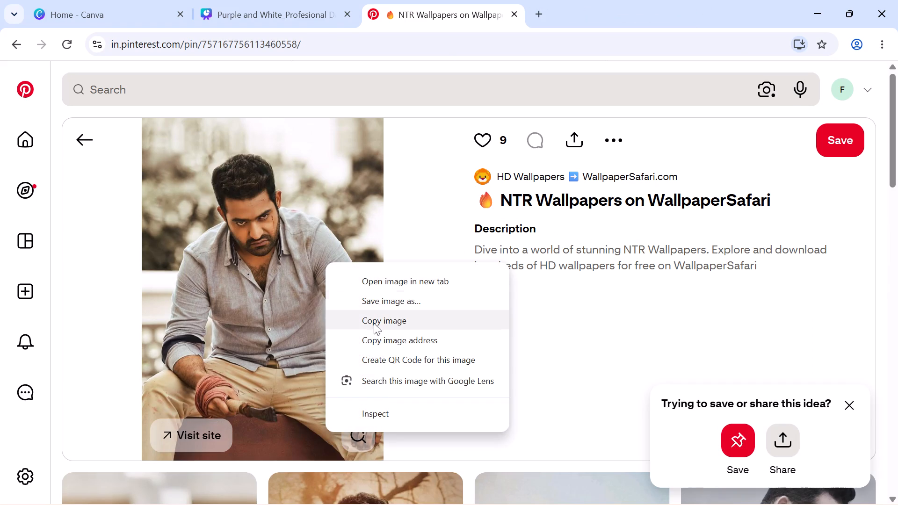
click(377, 328)
Switch back to Canva, paste the grey-shirt photo onto blank page 13, and align it with the page's upper-left corner.
click(284, 29)
right_click(463, 260)
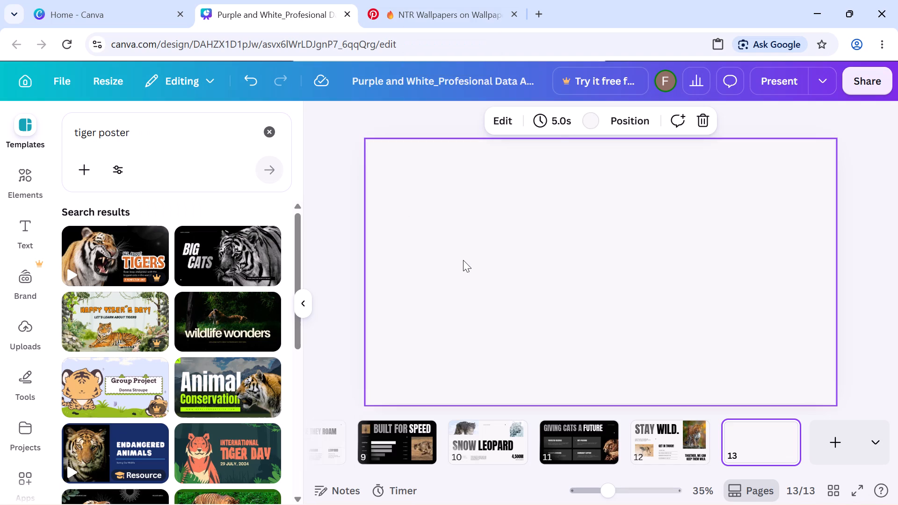
click(548, 204)
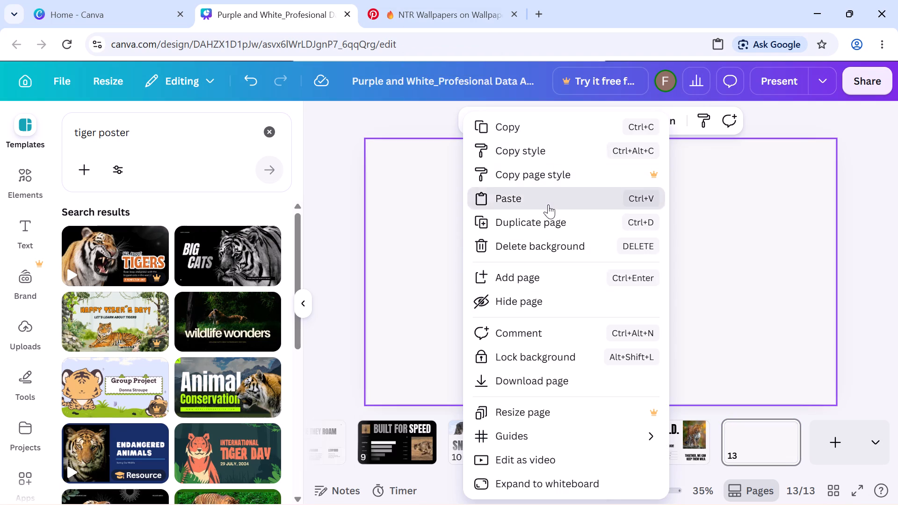
drag(586, 240, 435, 182)
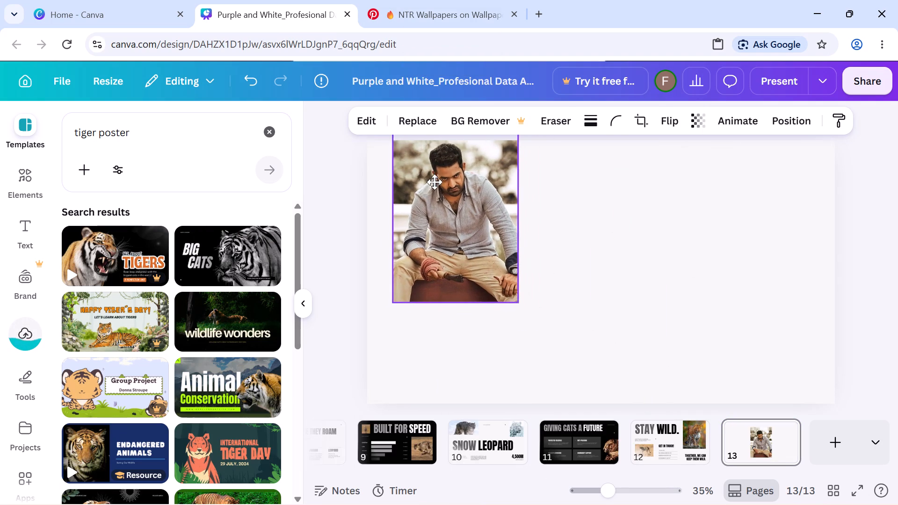
drag(435, 182, 412, 194)
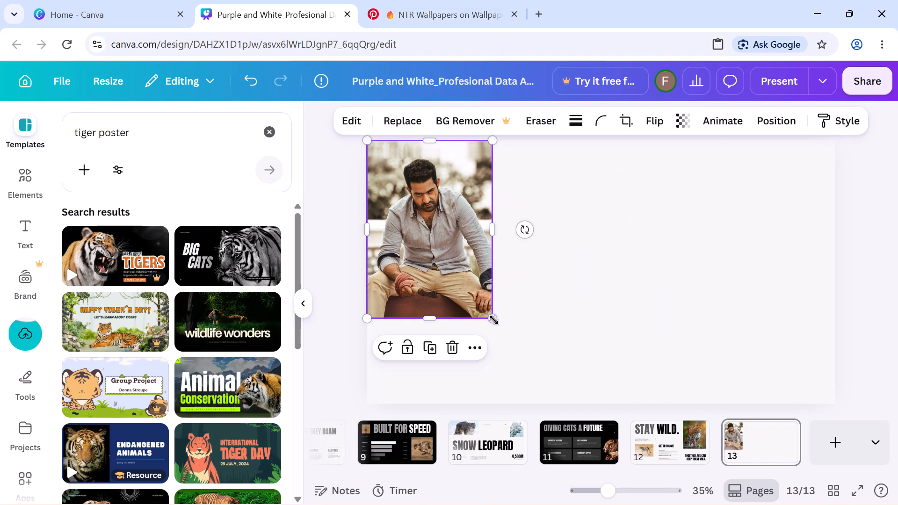
Enlarge and crop the grey-shirt photo to the full height of page 13, placed near the page's middle.
drag(491, 318, 608, 370)
drag(557, 275, 676, 274)
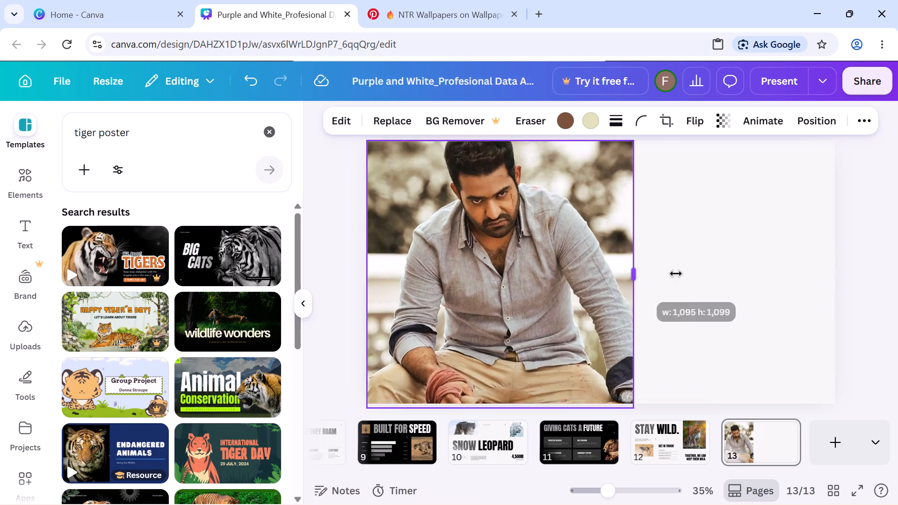
drag(676, 274, 629, 254)
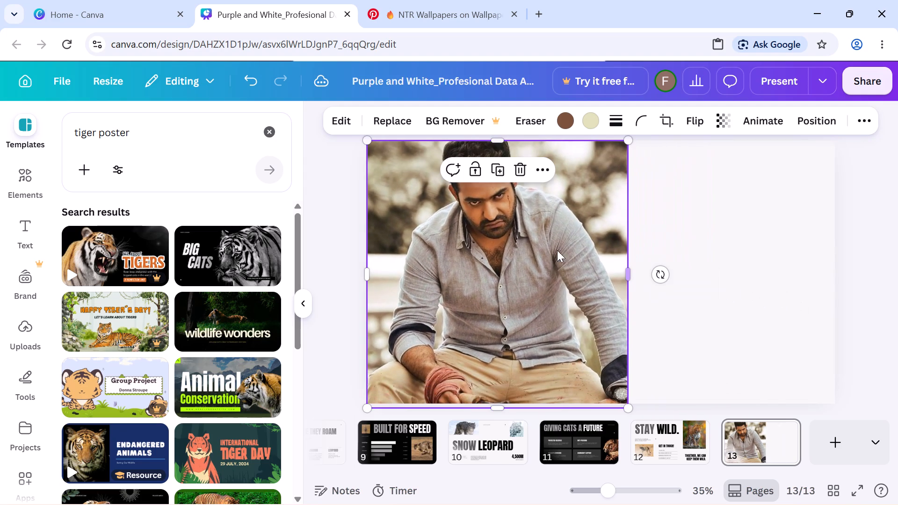
drag(547, 250, 641, 240)
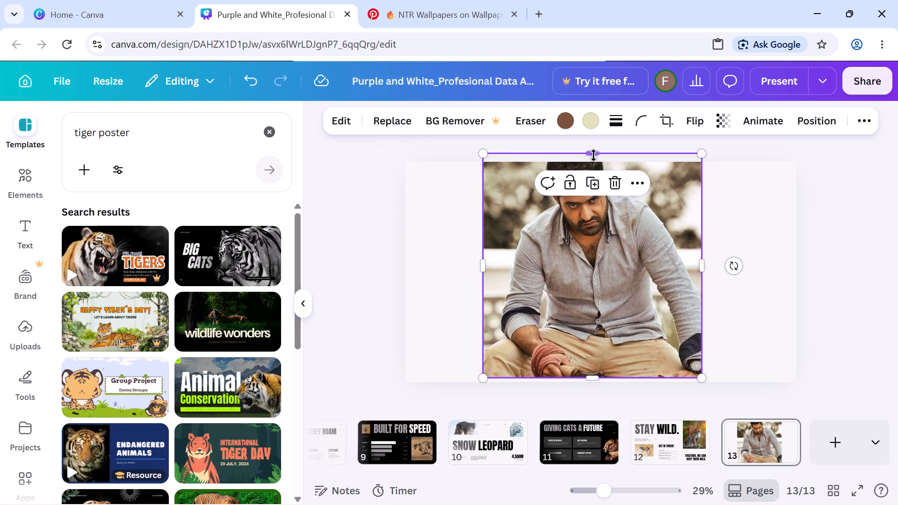
drag(593, 153, 595, 163)
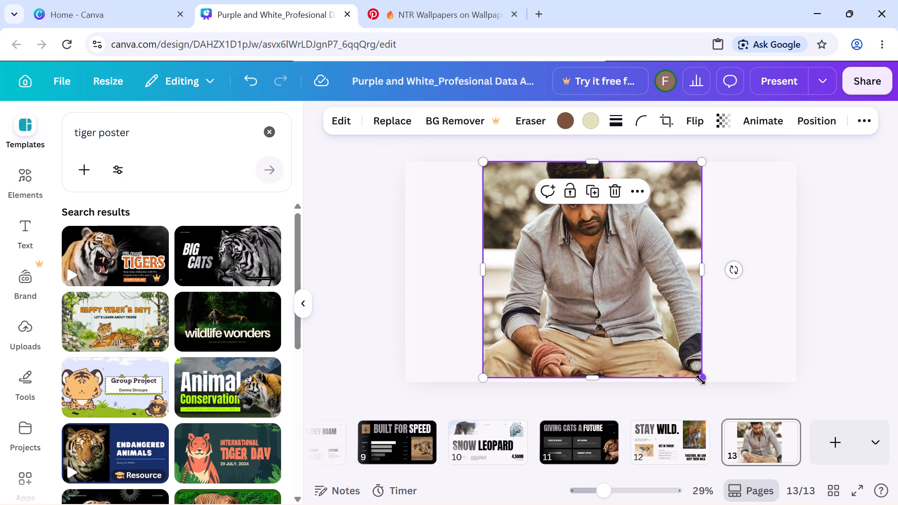
drag(701, 380, 681, 364)
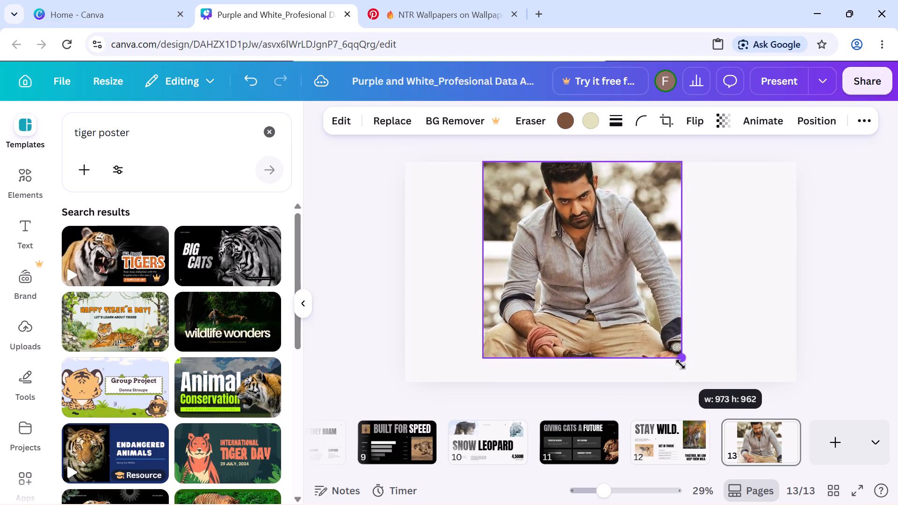
drag(681, 364, 721, 365)
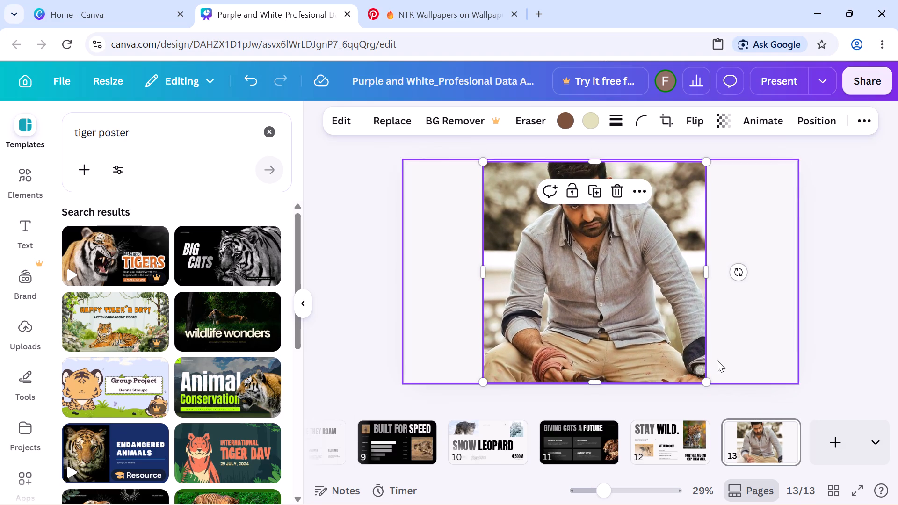
click(705, 274)
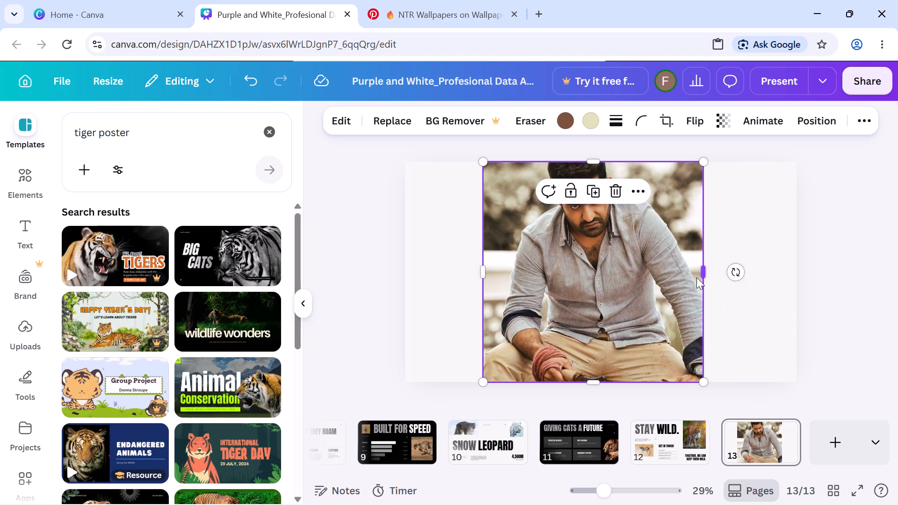
click(451, 290)
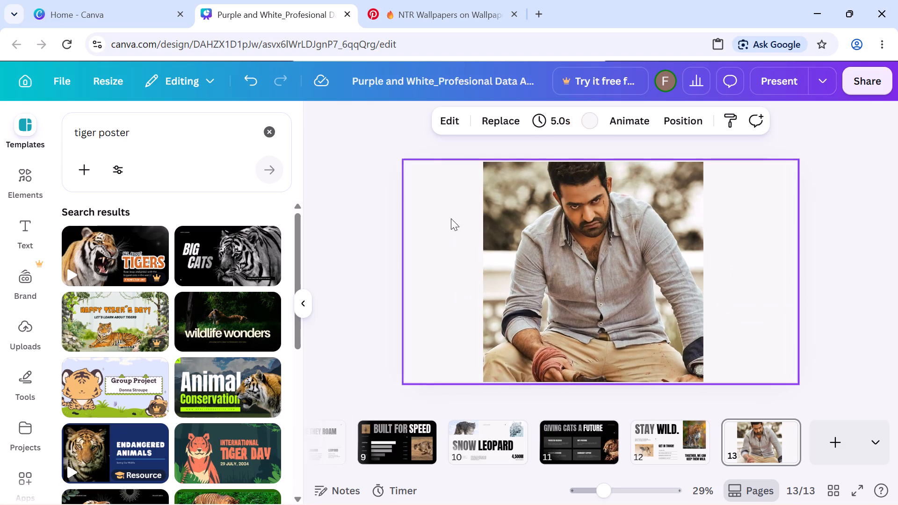
Open the grey-shirt photo in the Pixel Eraser and erase the background in its upper-left area and along the top edge.
click(527, 220)
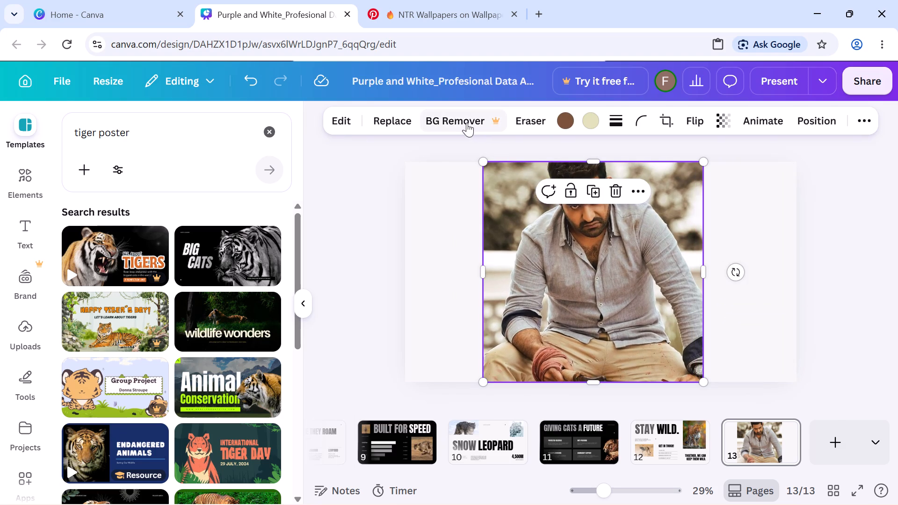
click(529, 116)
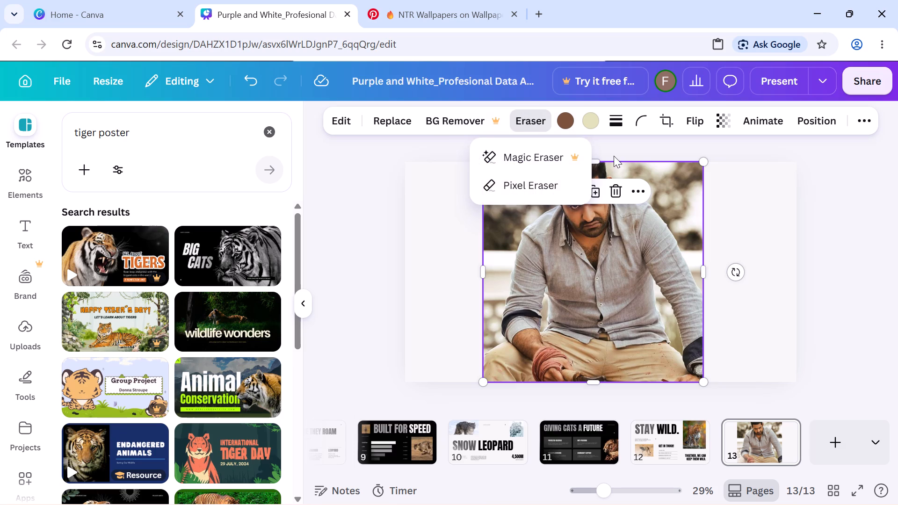
click(560, 186)
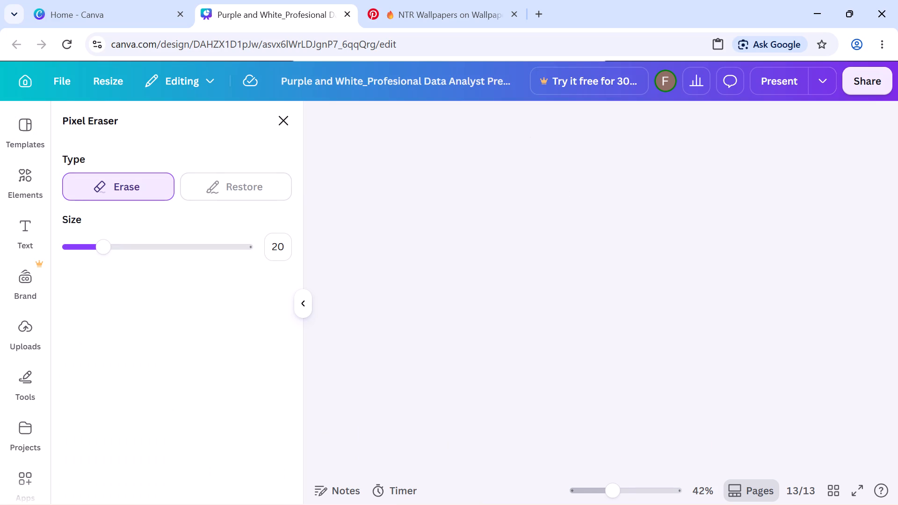
drag(514, 204, 495, 204)
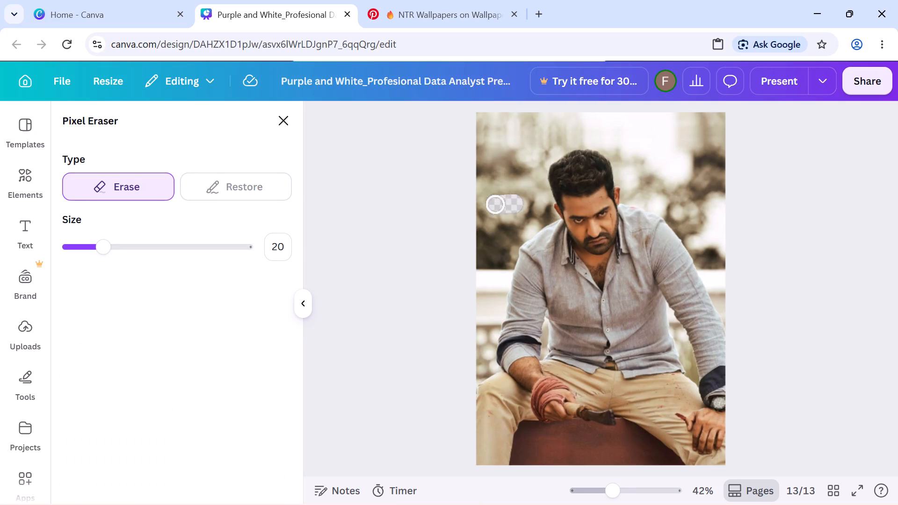
drag(495, 204, 463, 167)
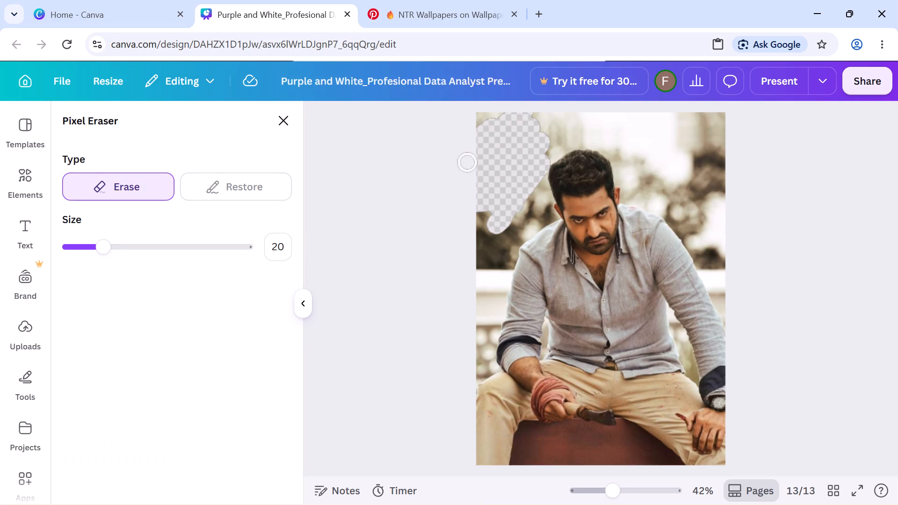
drag(463, 167, 645, 115)
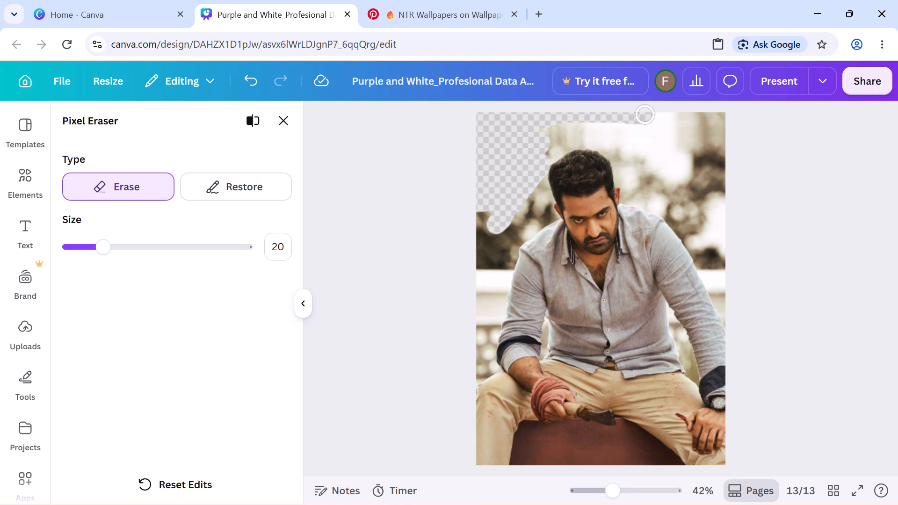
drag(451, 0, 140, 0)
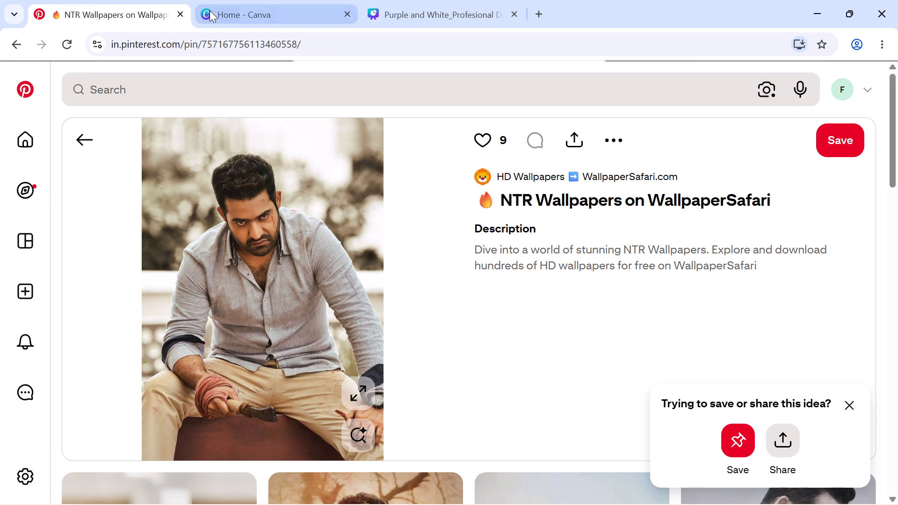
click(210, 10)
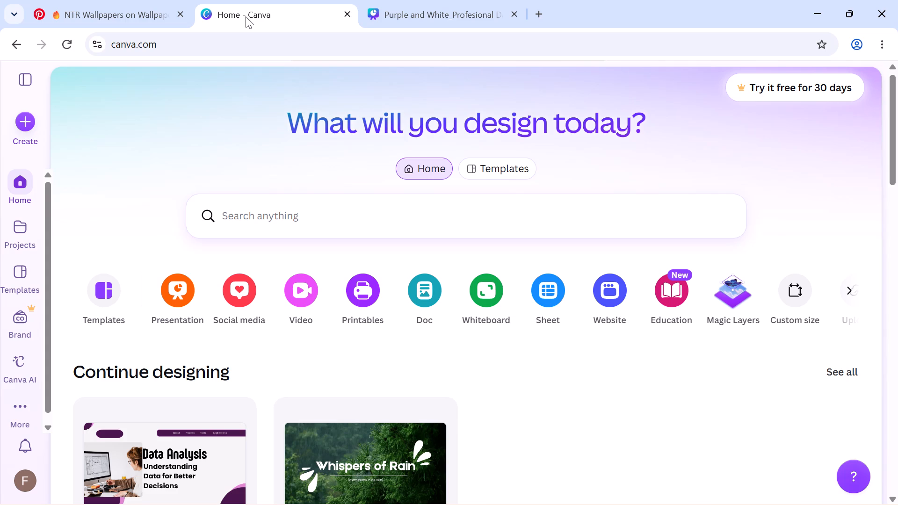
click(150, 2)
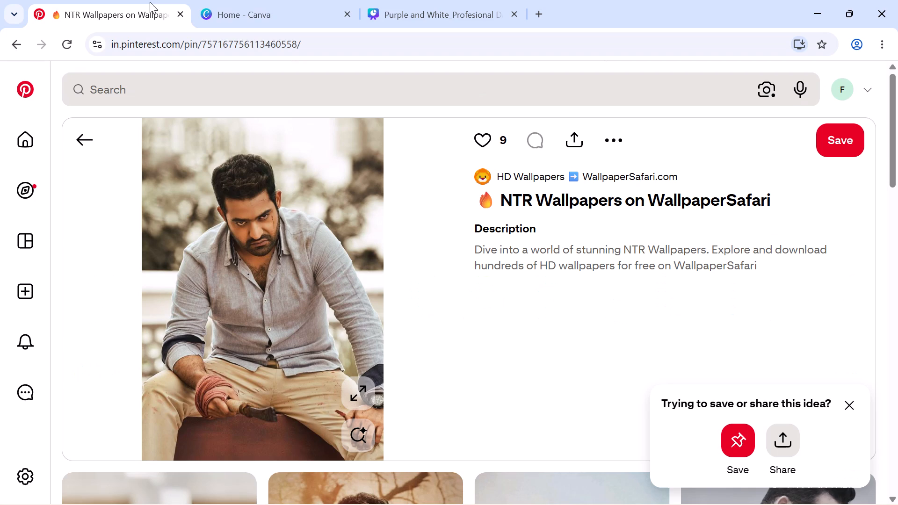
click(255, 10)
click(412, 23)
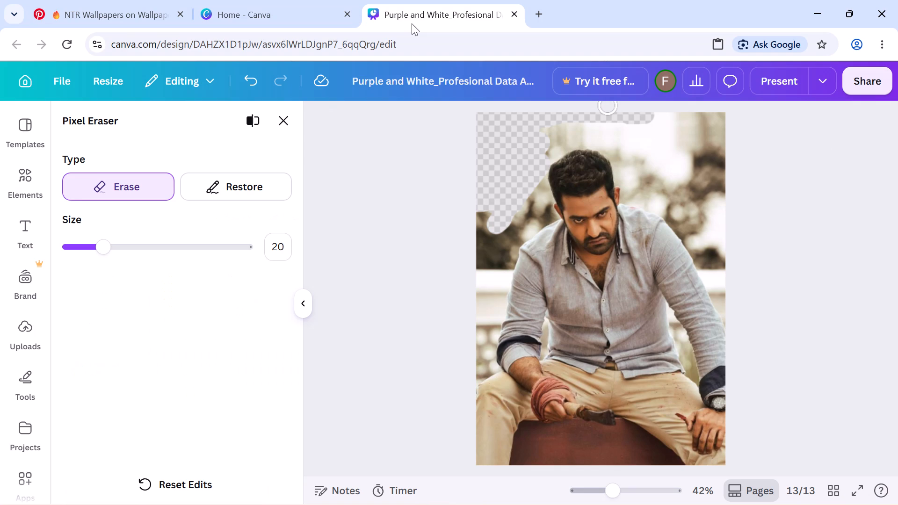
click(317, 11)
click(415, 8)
Erase the photo's background above the man's head, across the top, and down the upper-right edge with the size 20 eraser.
click(138, 185)
drag(518, 157, 638, 124)
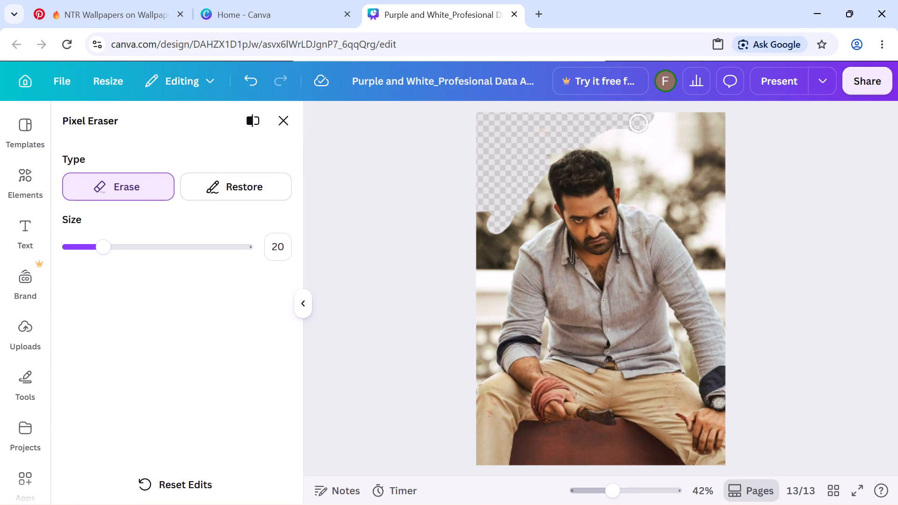
drag(638, 124, 726, 169)
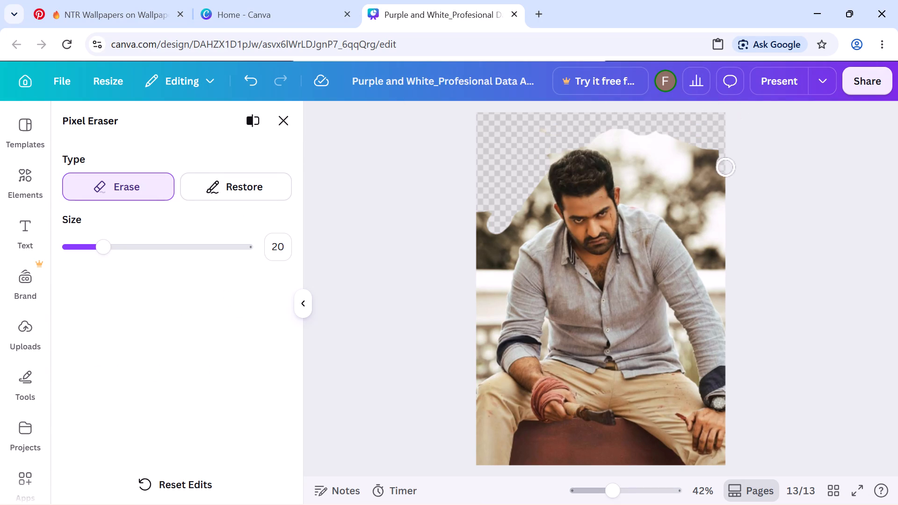
drag(726, 169, 725, 265)
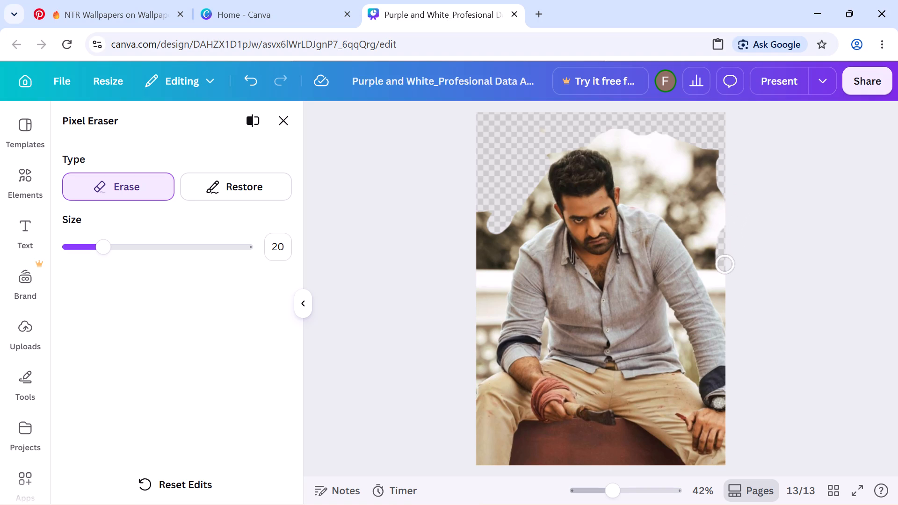
drag(714, 183, 703, 180)
drag(700, 177, 736, 155)
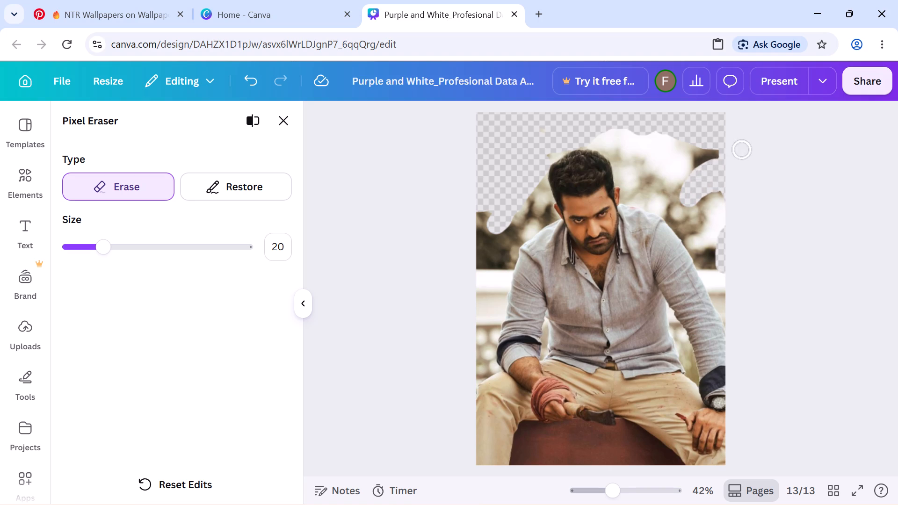
drag(736, 155, 644, 151)
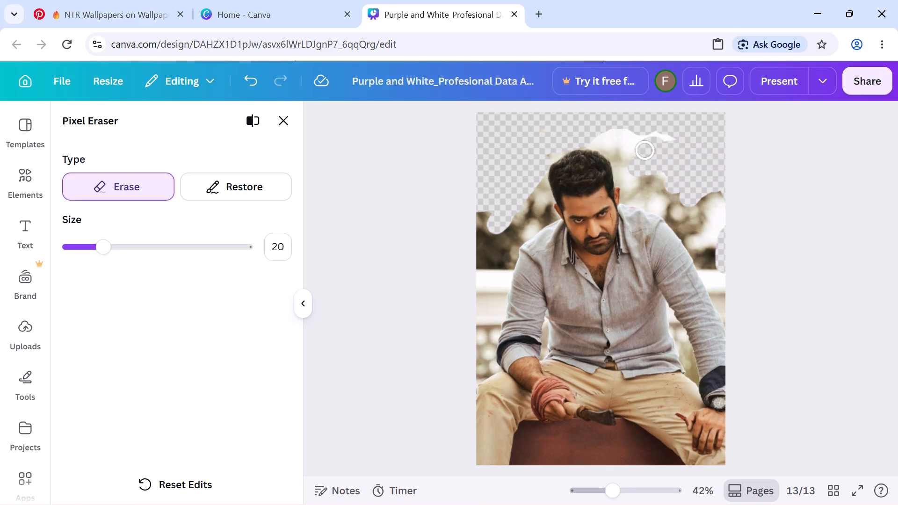
drag(644, 151, 651, 152)
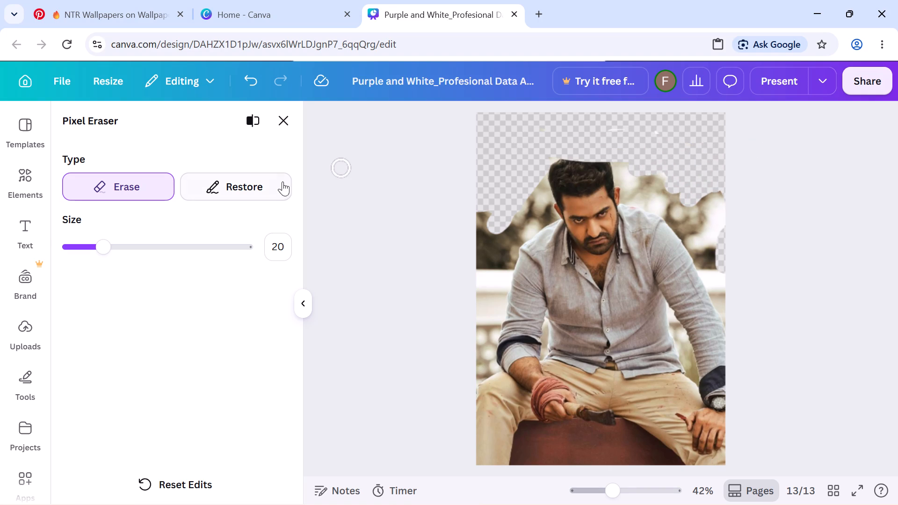
Restore the accidentally erased top of the man's hair.
click(261, 192)
drag(582, 167, 580, 161)
drag(577, 163, 595, 163)
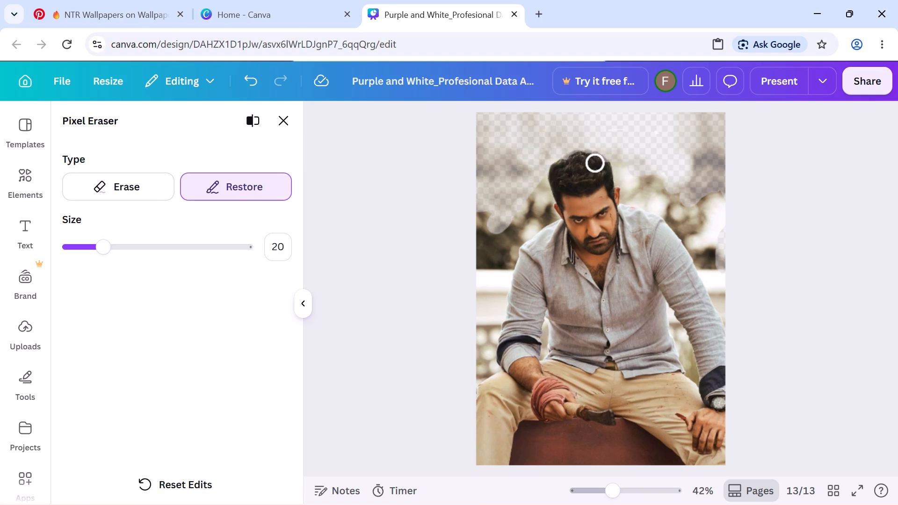
drag(595, 163, 574, 159)
drag(574, 159, 596, 159)
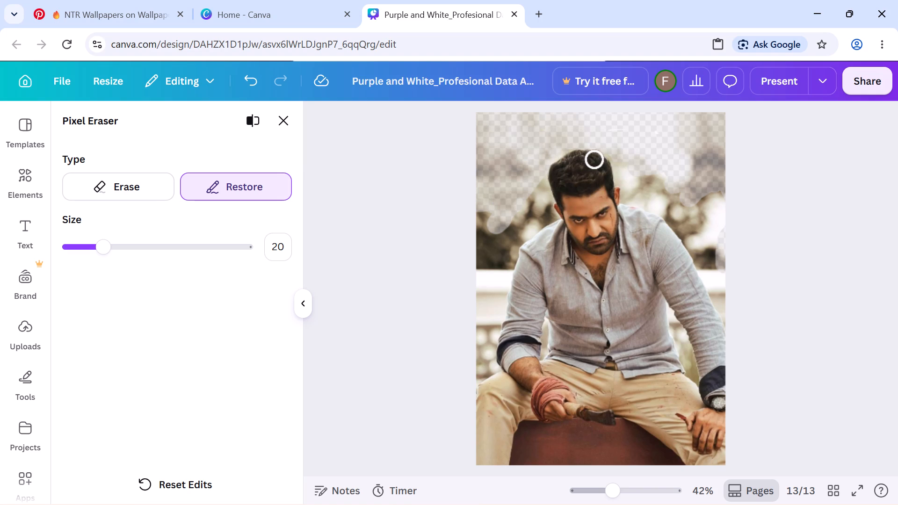
drag(596, 159, 599, 164)
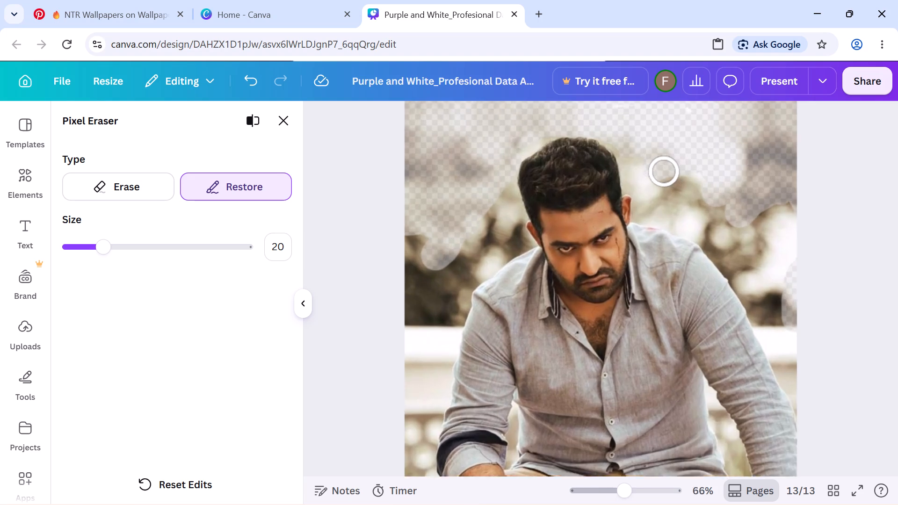
Erase the background along the right side of the man's hair and ear and above the right-hand shoulder to the photo's edge.
scroll(664, 171, left, 2)
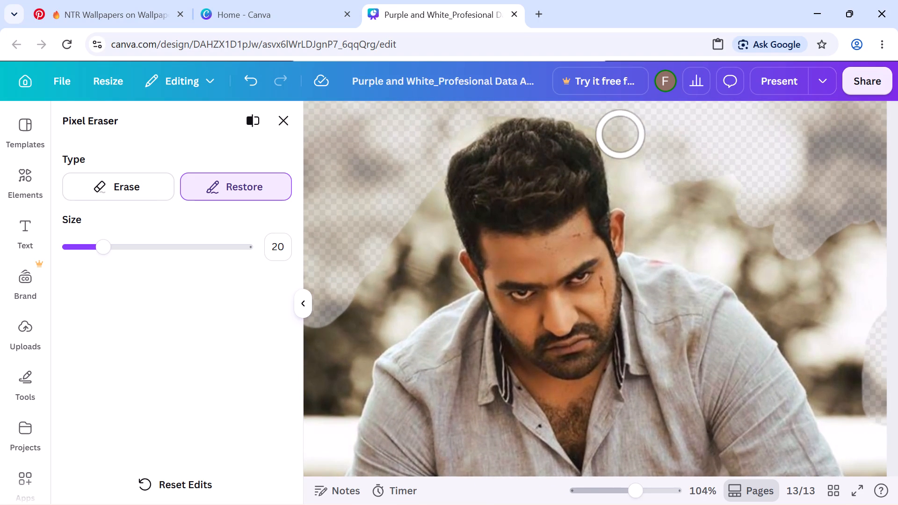
click(149, 179)
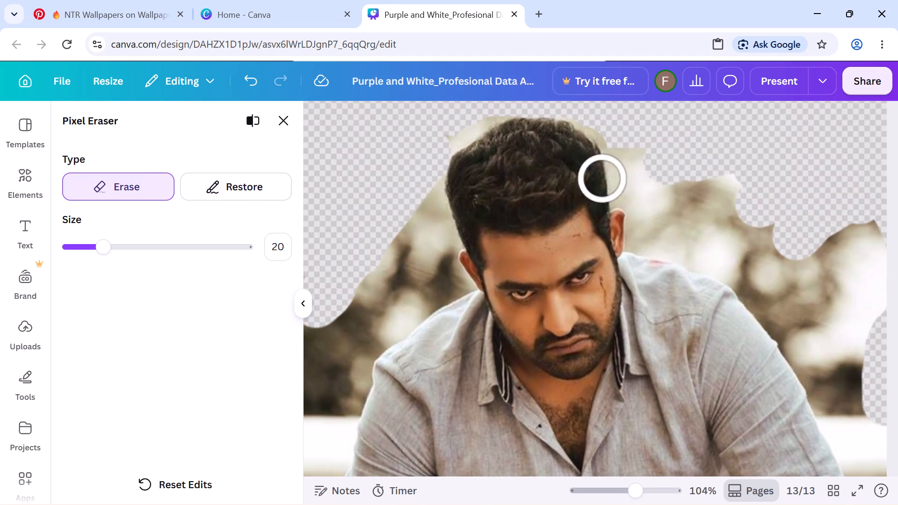
drag(618, 132, 630, 157)
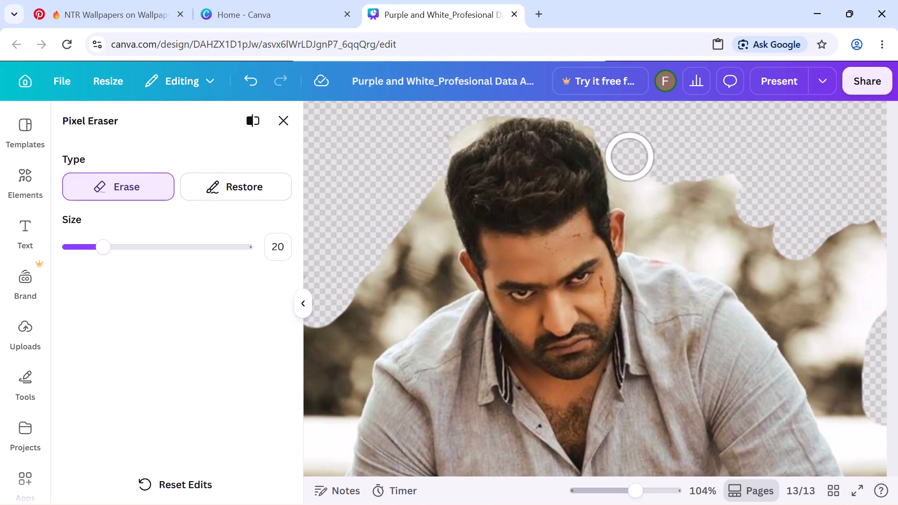
drag(630, 157, 638, 193)
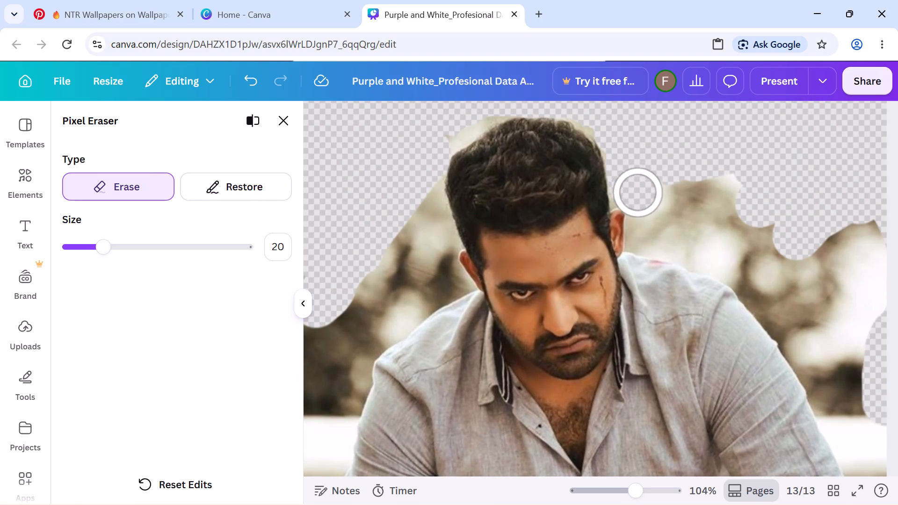
drag(638, 193, 653, 219)
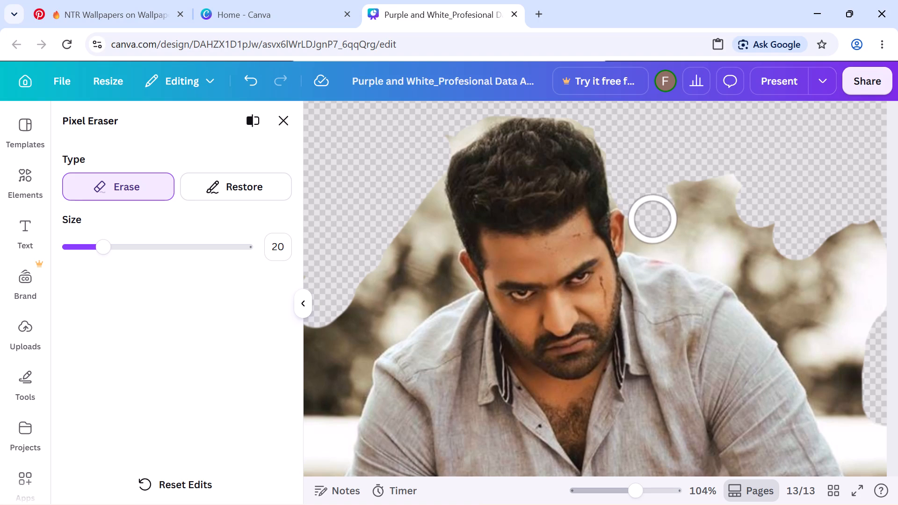
drag(653, 219, 650, 231)
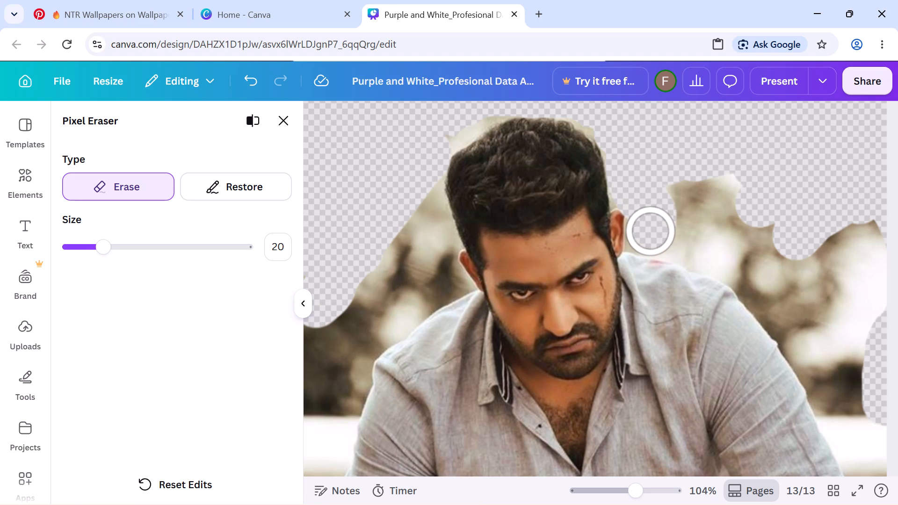
drag(650, 231, 693, 241)
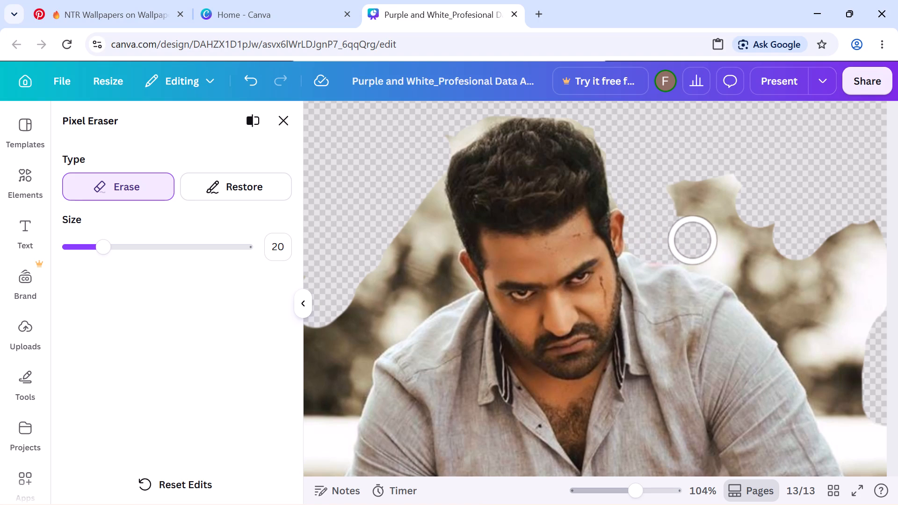
drag(693, 241, 675, 220)
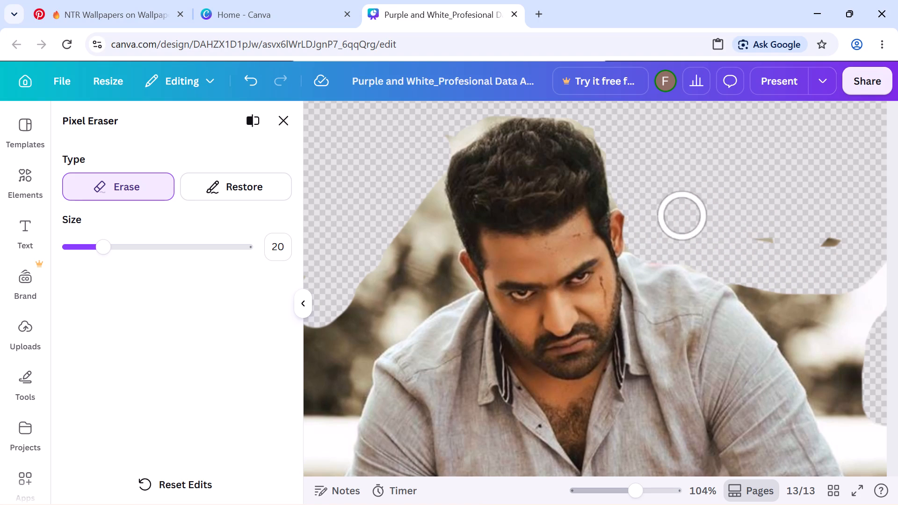
drag(675, 220, 752, 278)
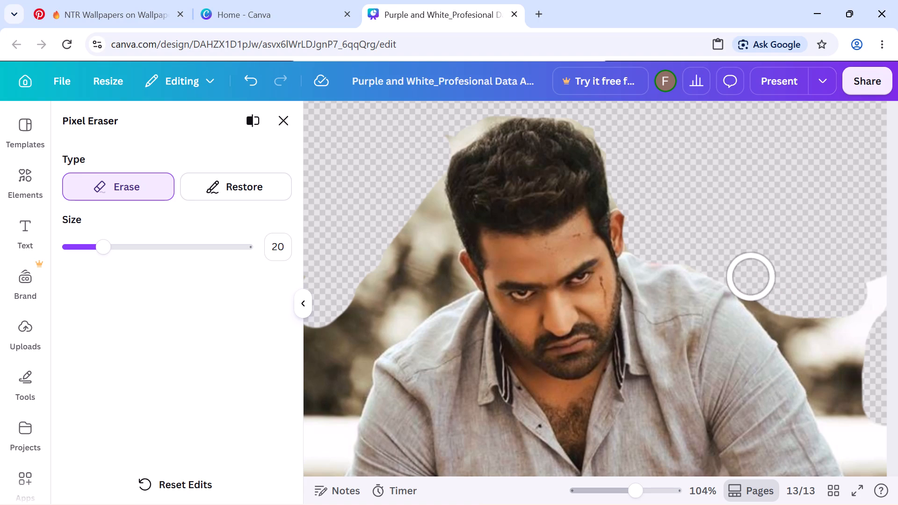
drag(752, 278, 897, 272)
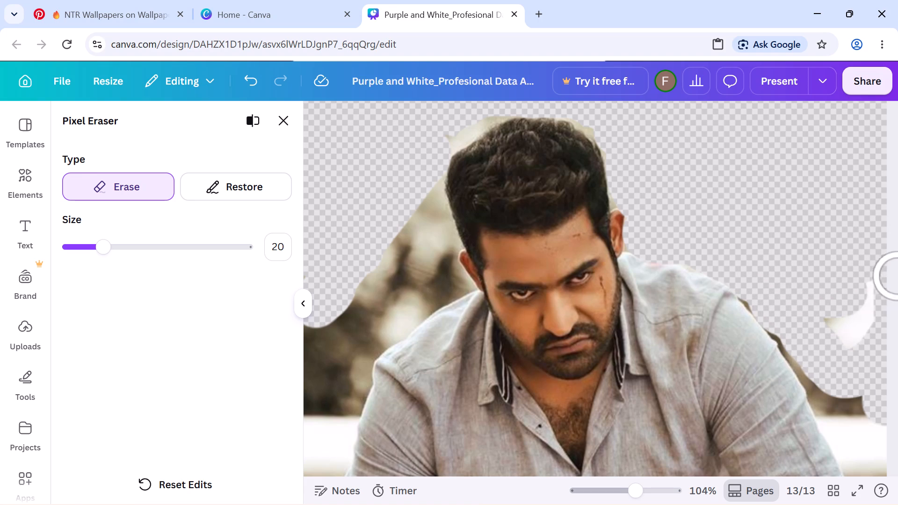
drag(897, 272, 833, 296)
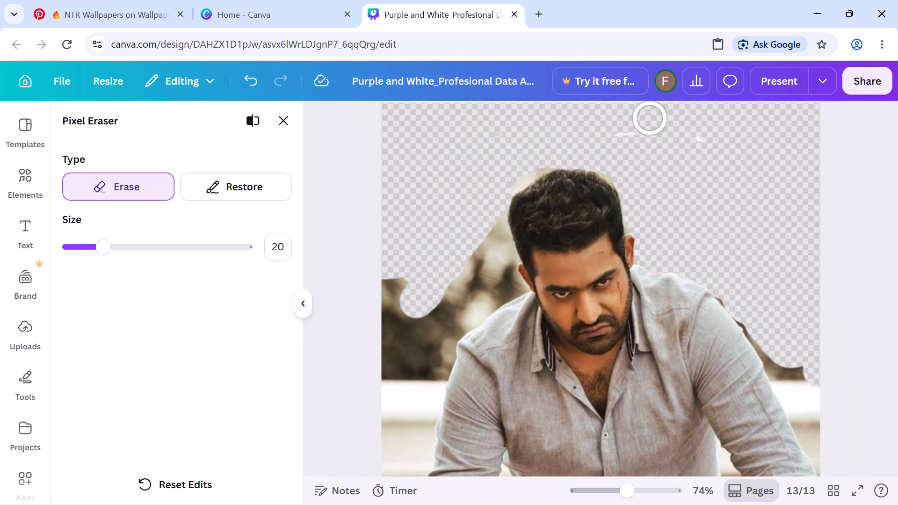
Erase the leftover background above the hair and down the left side of the head and shoulder.
drag(632, 130, 534, 160)
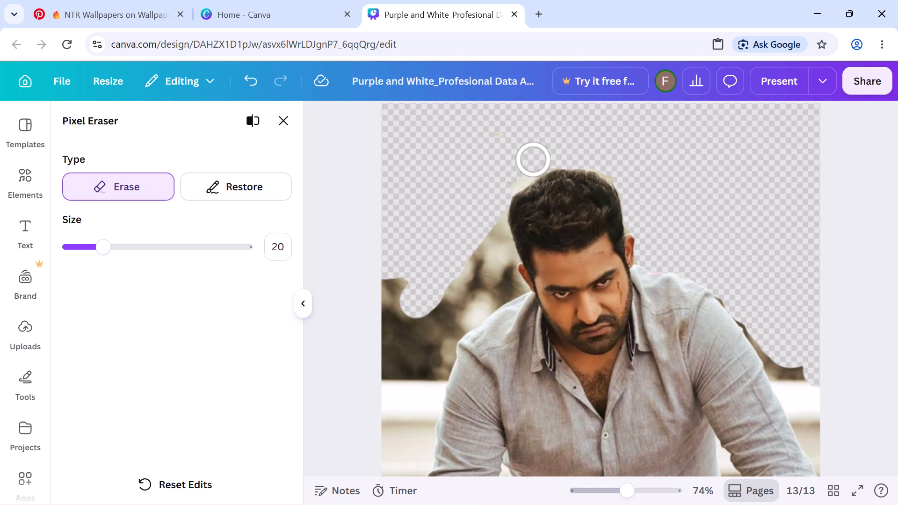
drag(534, 160, 481, 202)
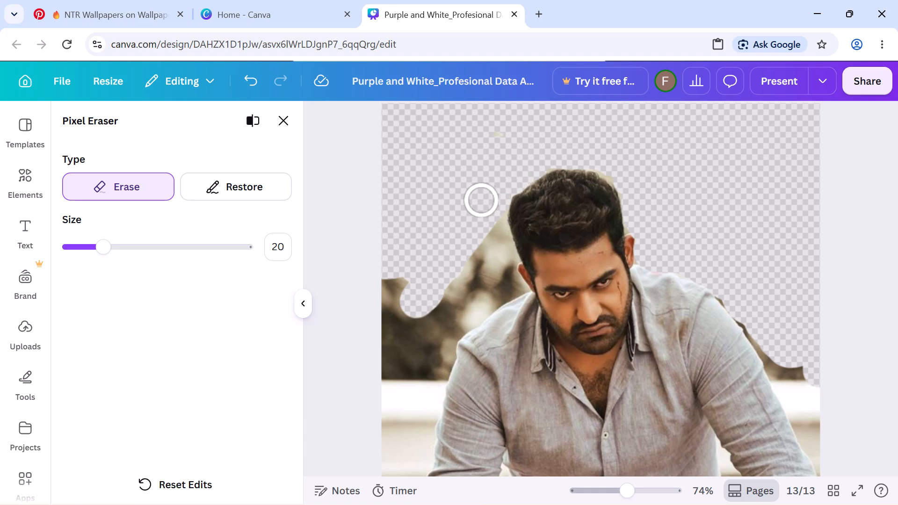
drag(481, 202, 500, 260)
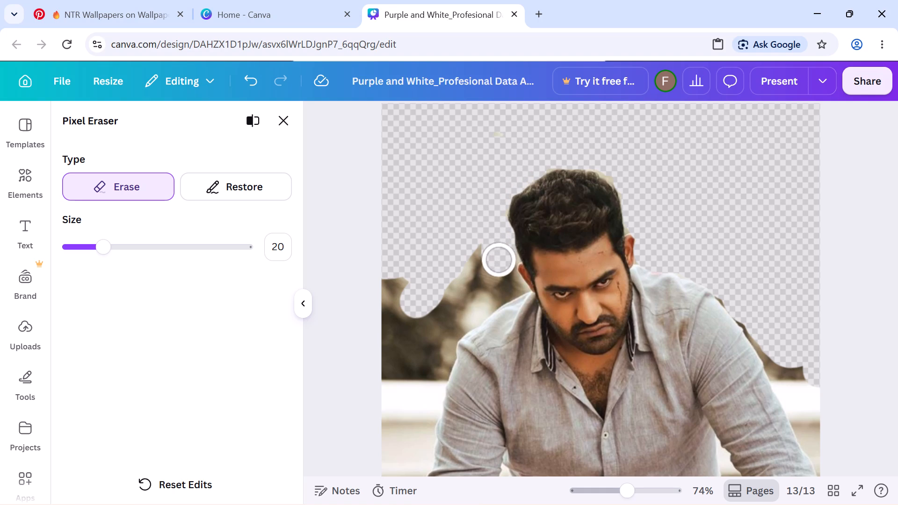
drag(500, 260, 508, 283)
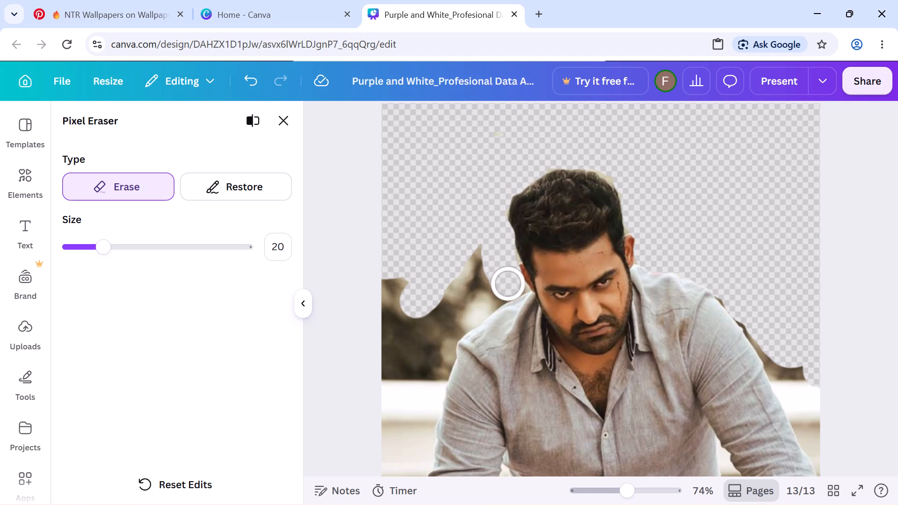
drag(508, 283, 458, 319)
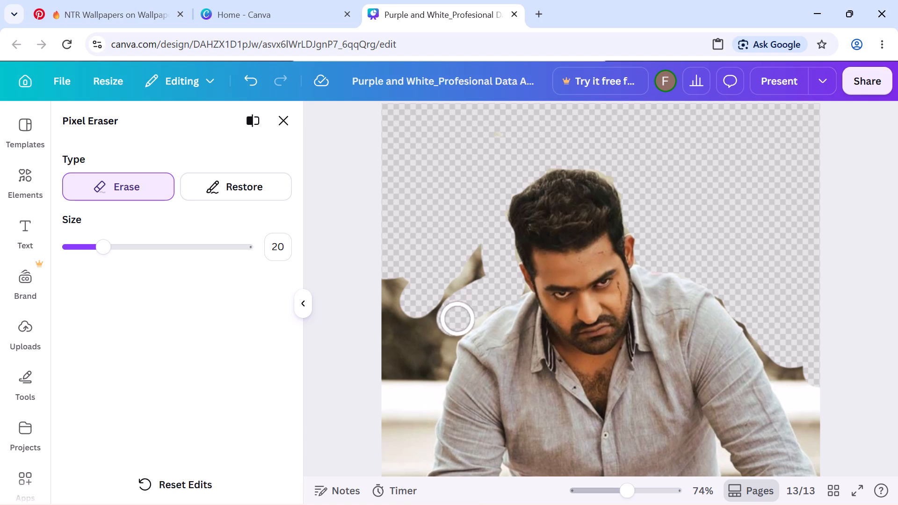
drag(458, 319, 429, 332)
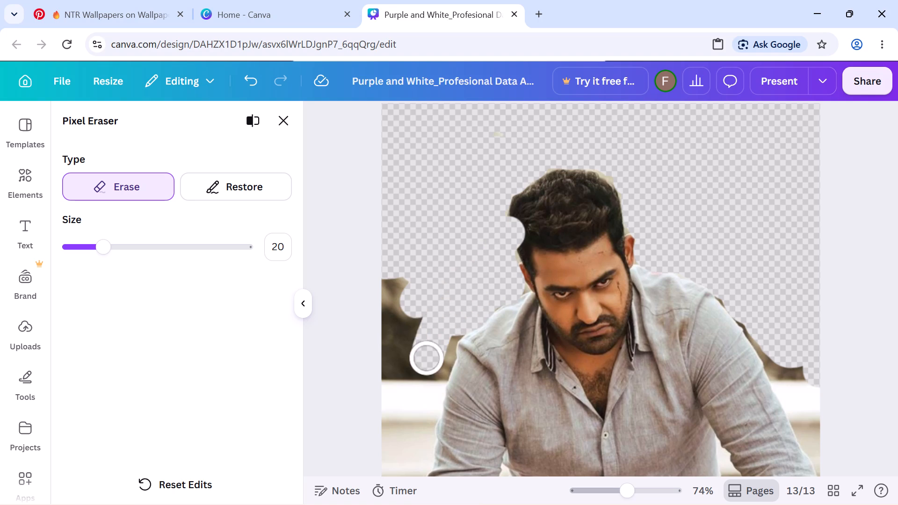
drag(429, 332, 421, 438)
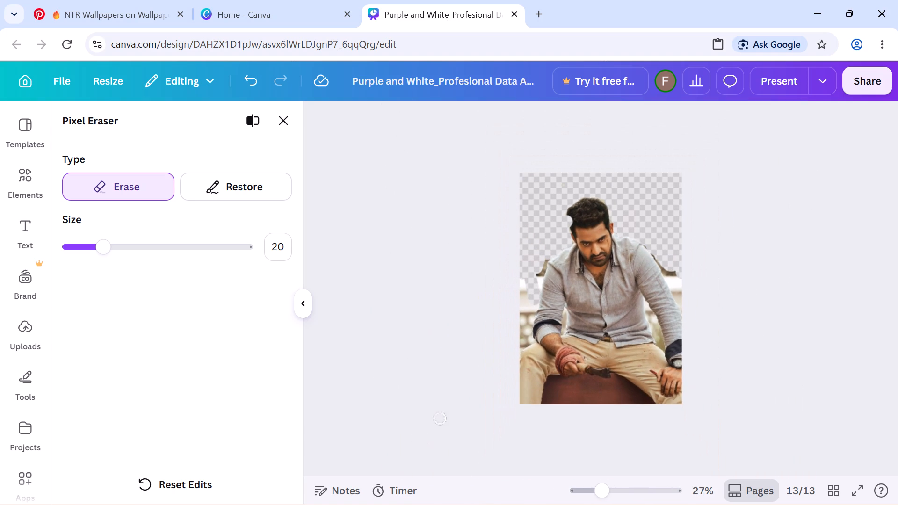
Restore the accidentally erased patch of hair on the left side of the man's head.
click(223, 182)
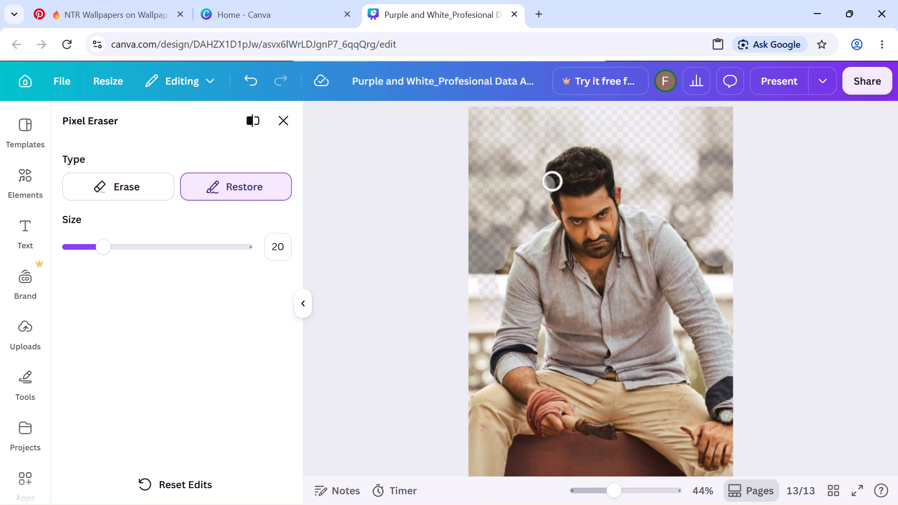
drag(559, 182, 558, 192)
drag(558, 192, 558, 193)
Erase the background beside the left-hand shoulder and sleeve, down to the trousers and out to the photo's edge.
click(167, 176)
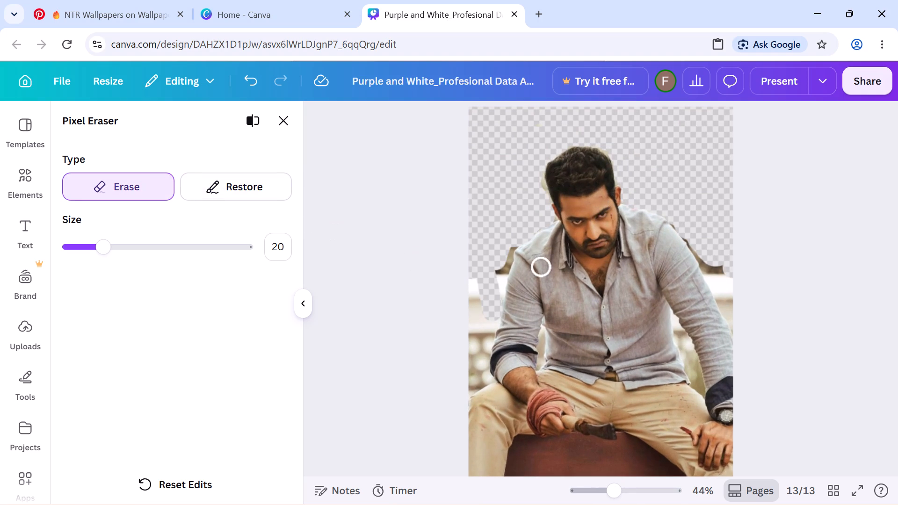
drag(512, 240, 503, 256)
drag(503, 256, 476, 289)
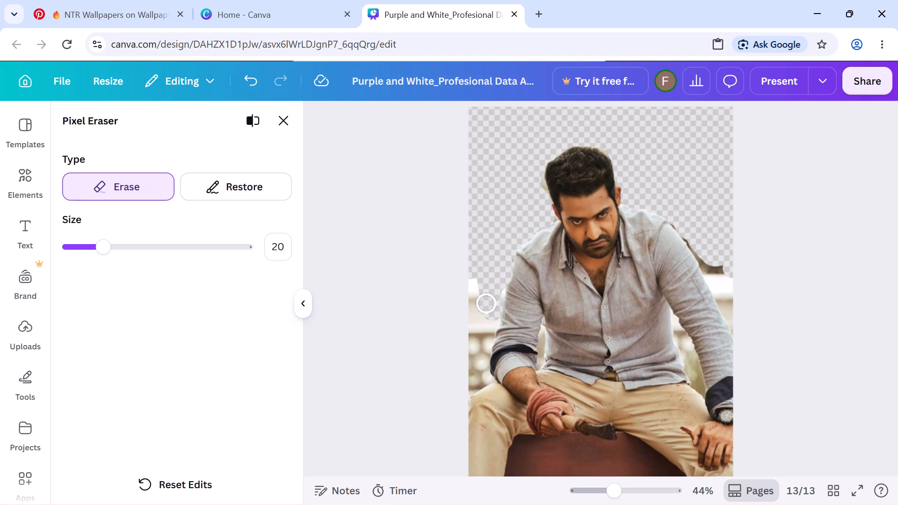
drag(476, 289, 467, 378)
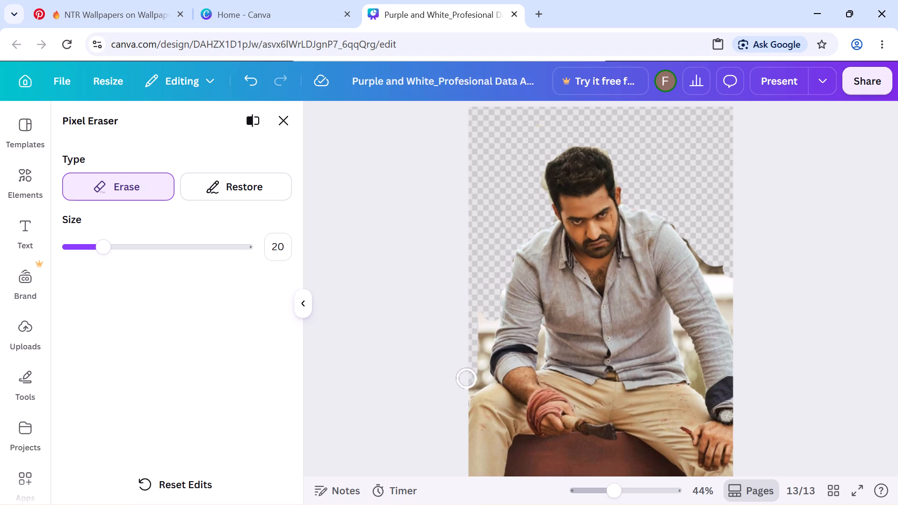
drag(467, 378, 484, 378)
drag(484, 378, 492, 305)
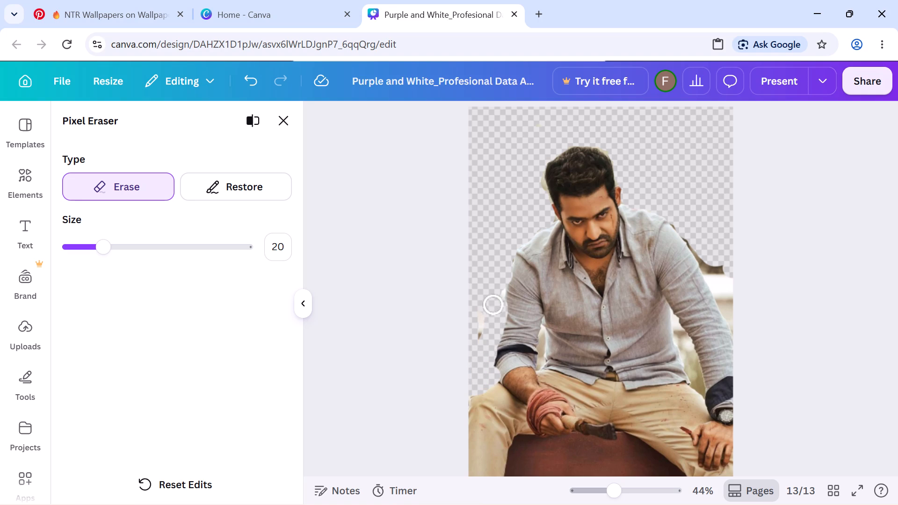
drag(492, 305, 518, 241)
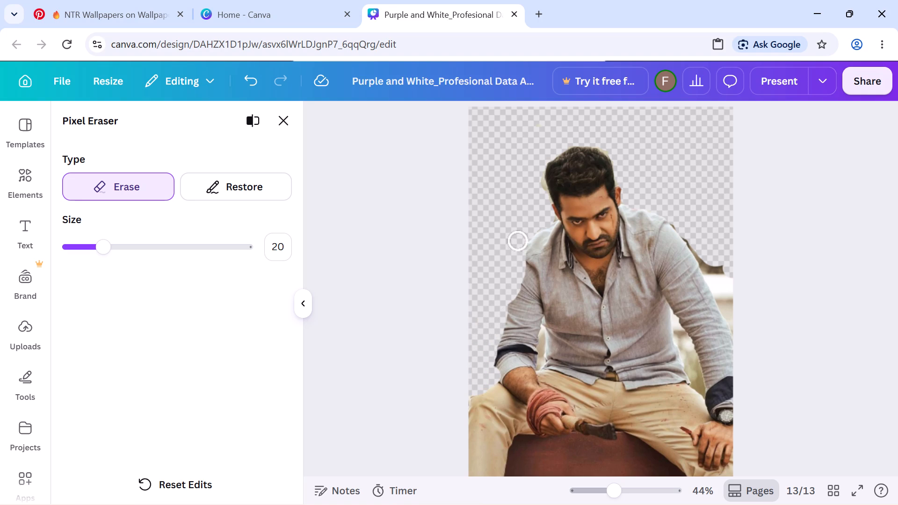
drag(518, 241, 535, 220)
Restore the outline of the man's left-hand shoulder, sleeve and cuff where the eraser cut in.
click(212, 182)
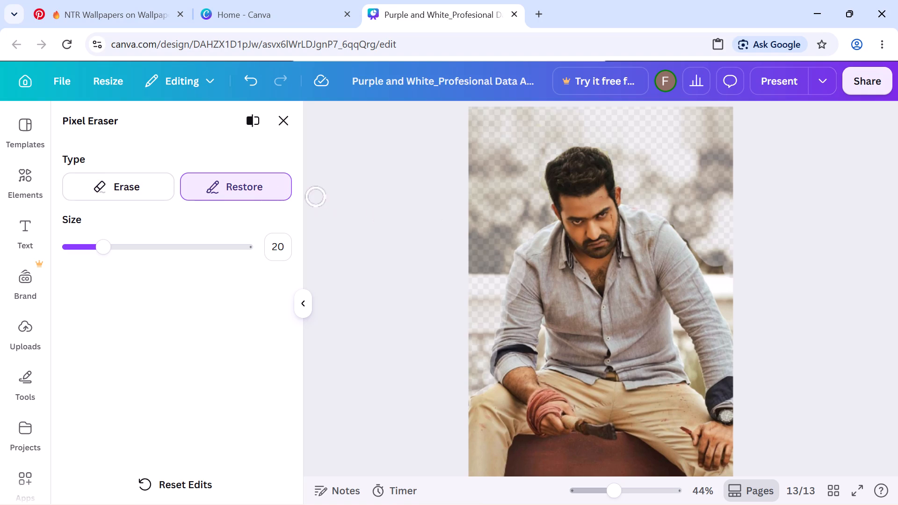
drag(541, 250, 517, 280)
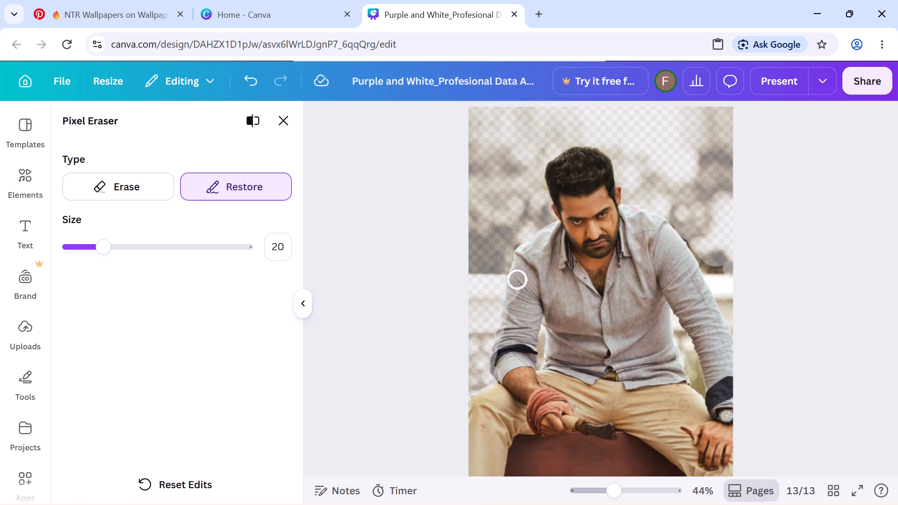
drag(517, 280, 507, 332)
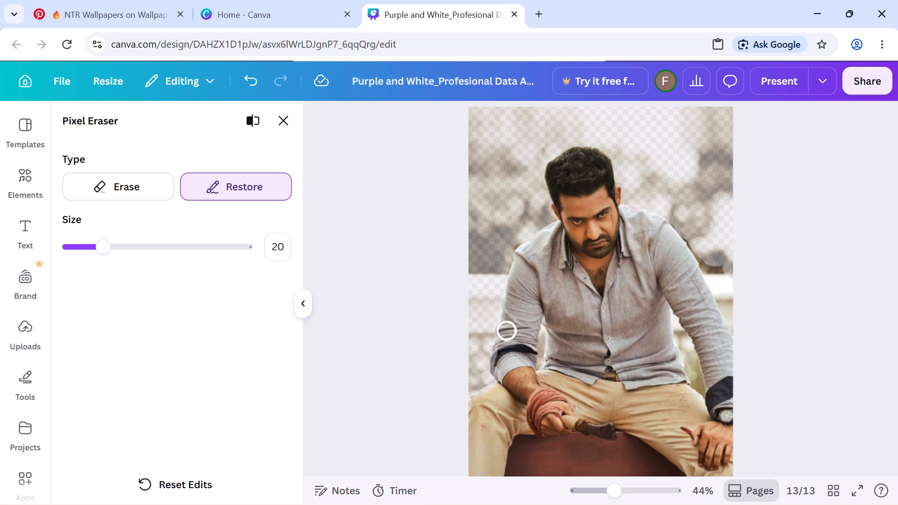
drag(507, 332, 501, 366)
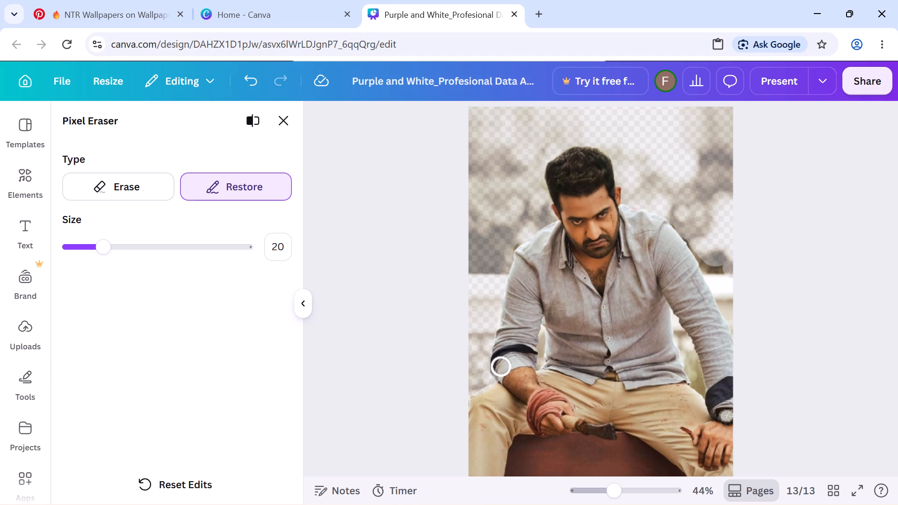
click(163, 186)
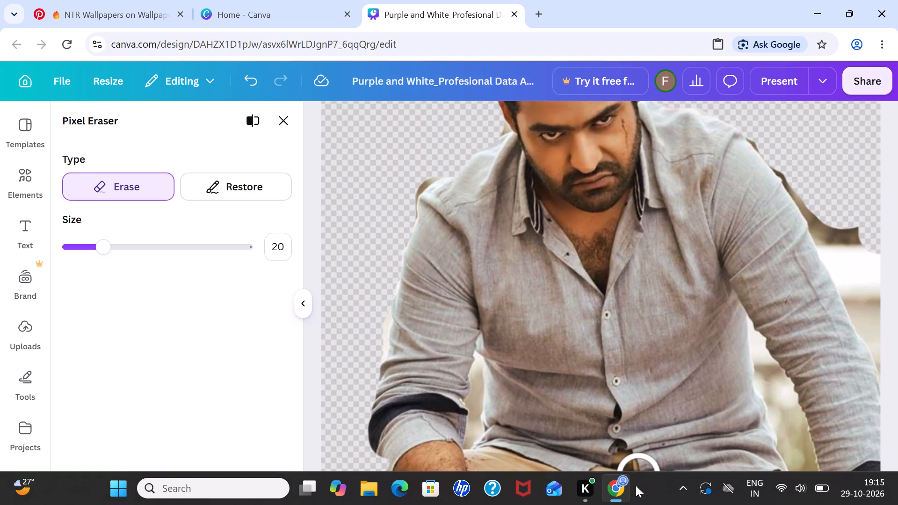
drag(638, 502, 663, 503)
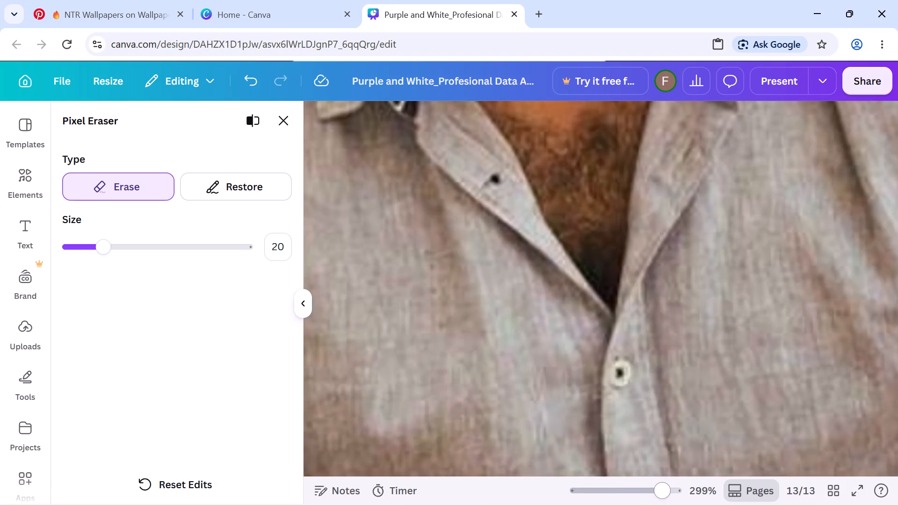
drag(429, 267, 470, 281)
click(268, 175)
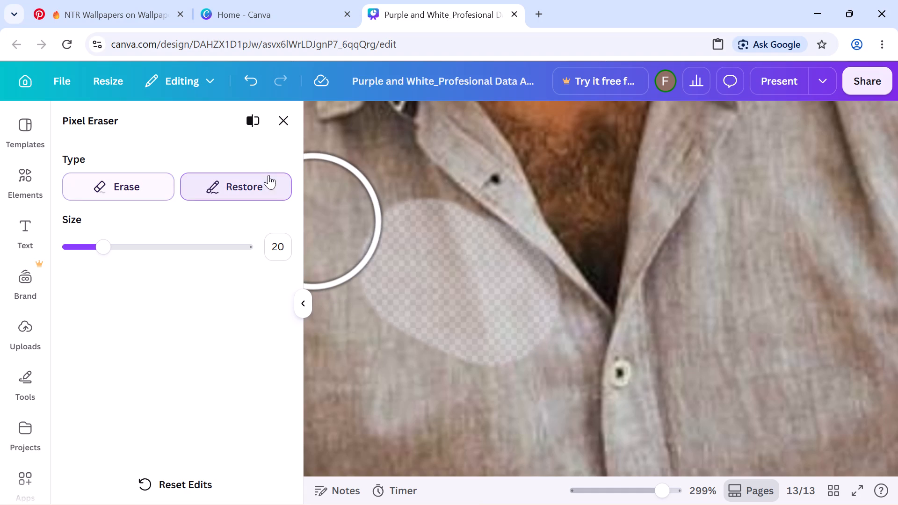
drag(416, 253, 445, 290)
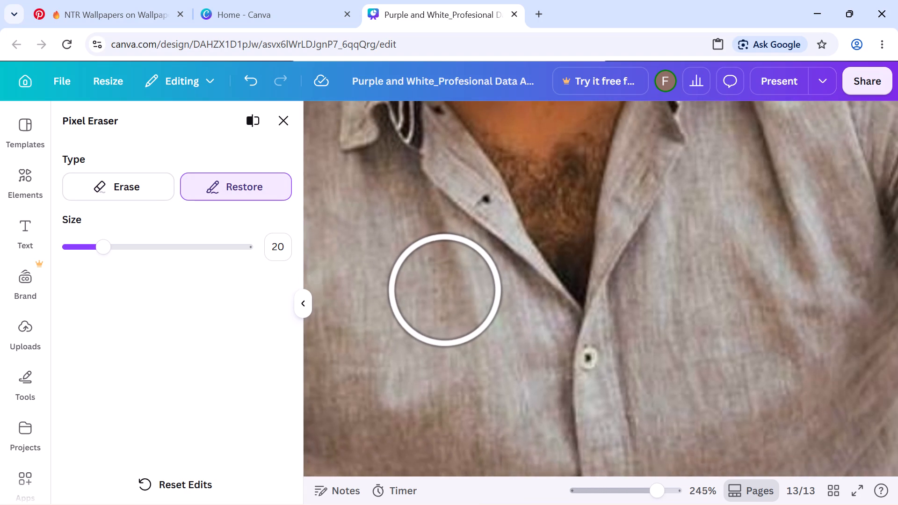
Erase the leftover background fringe around the outer curve of the left-hand shoulder.
scroll(445, 290, right, 2)
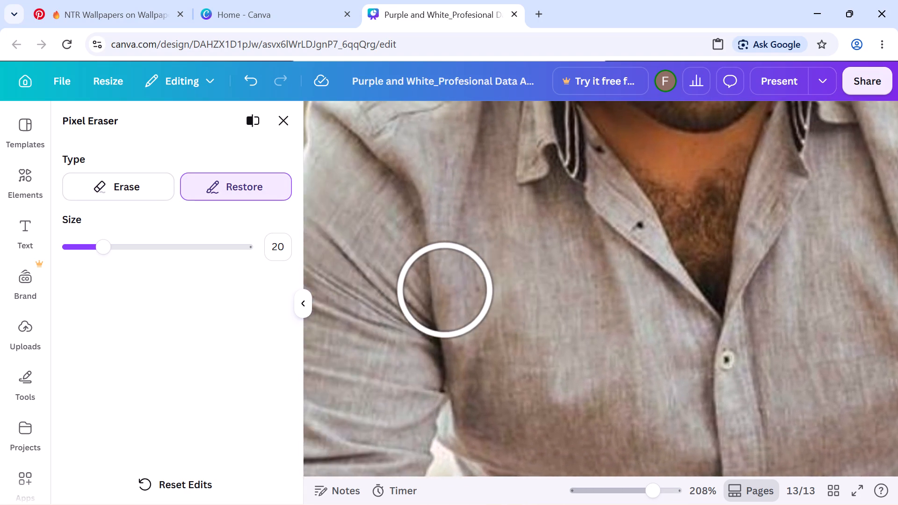
scroll(445, 290, right, 2)
scroll(445, 290, up, 1)
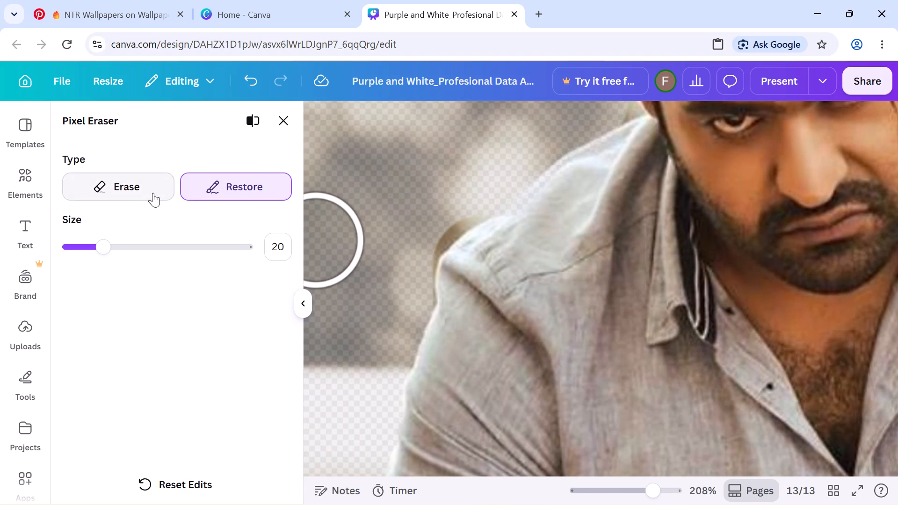
click(153, 193)
drag(382, 192, 412, 192)
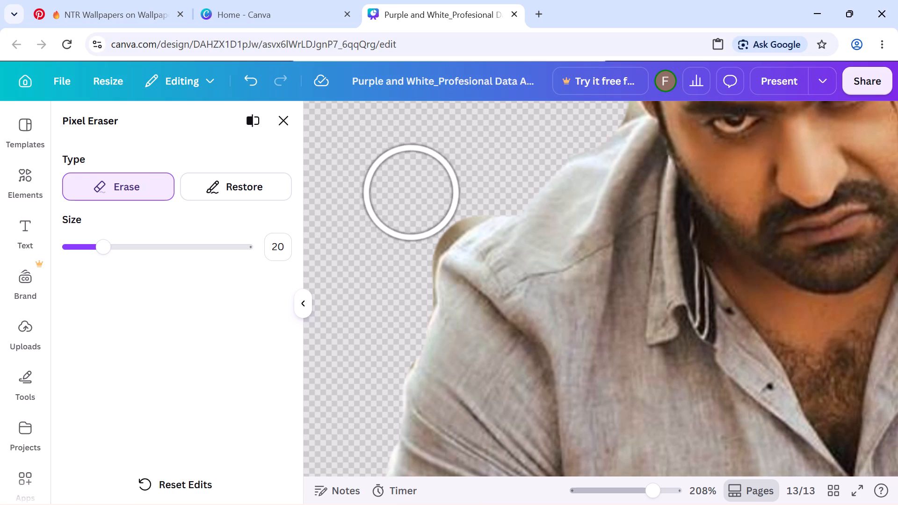
drag(412, 192, 434, 198)
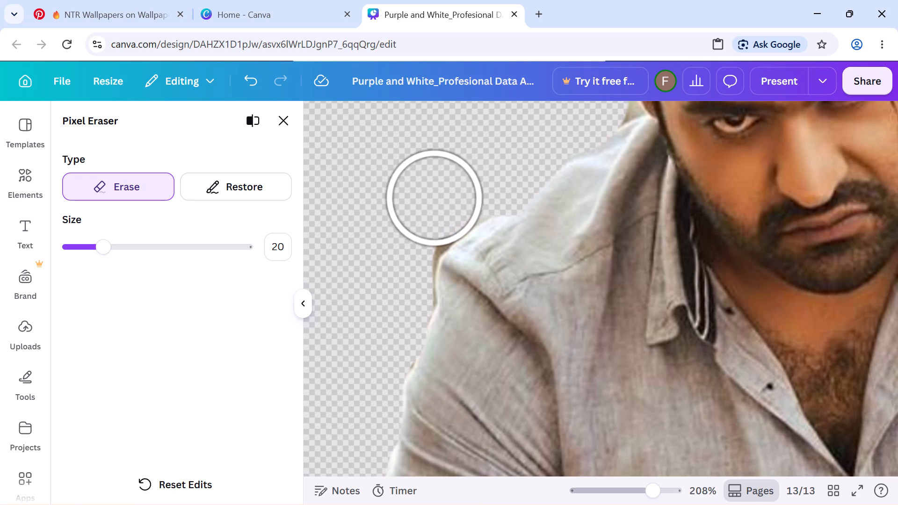
drag(434, 198, 404, 230)
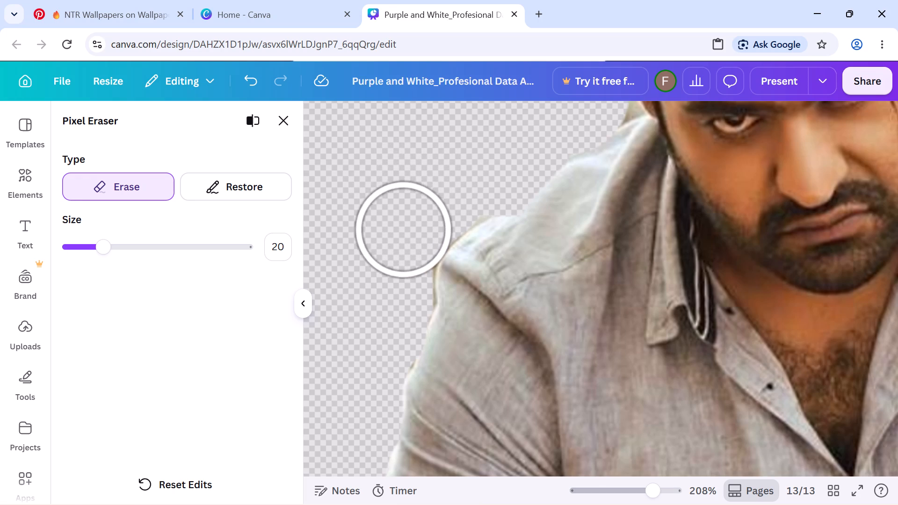
drag(404, 230, 389, 274)
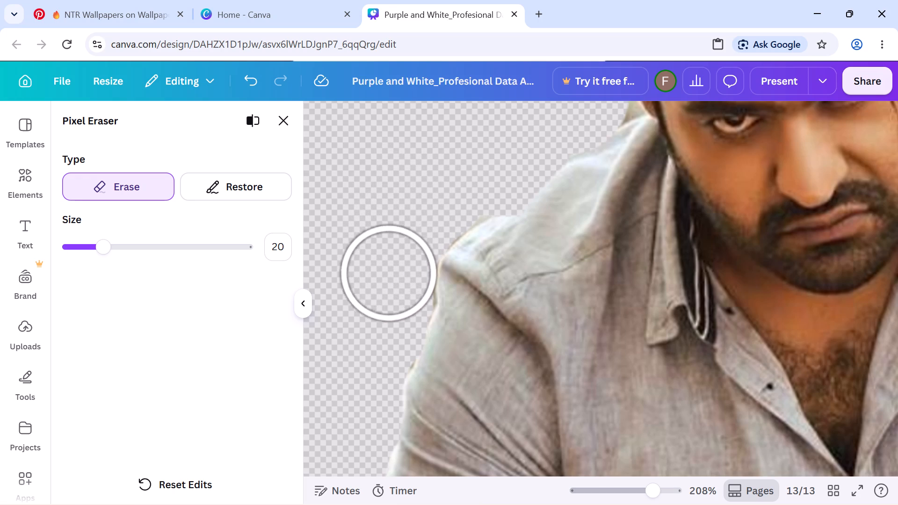
drag(389, 274, 389, 279)
Erase the remaining background along the right-hand shoulder and upper sleeve, out to the photo's edge.
scroll(389, 279, left, 9)
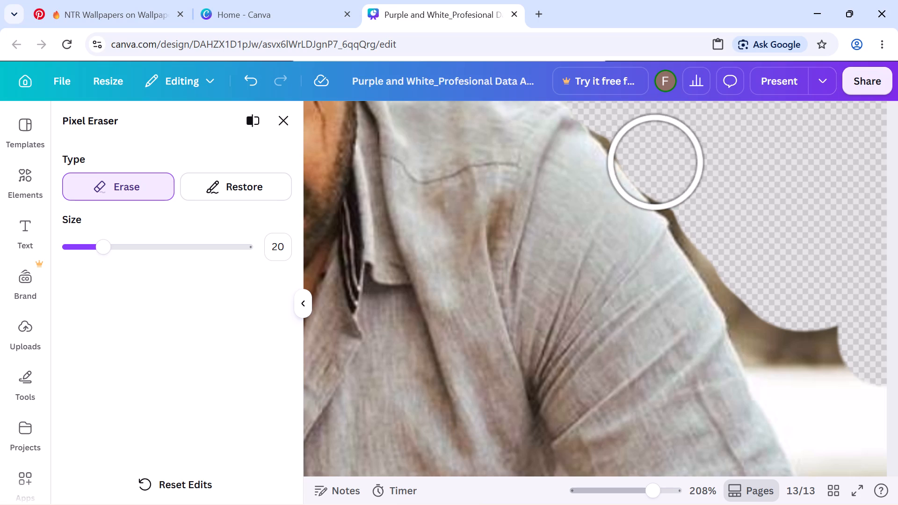
drag(632, 115, 659, 136)
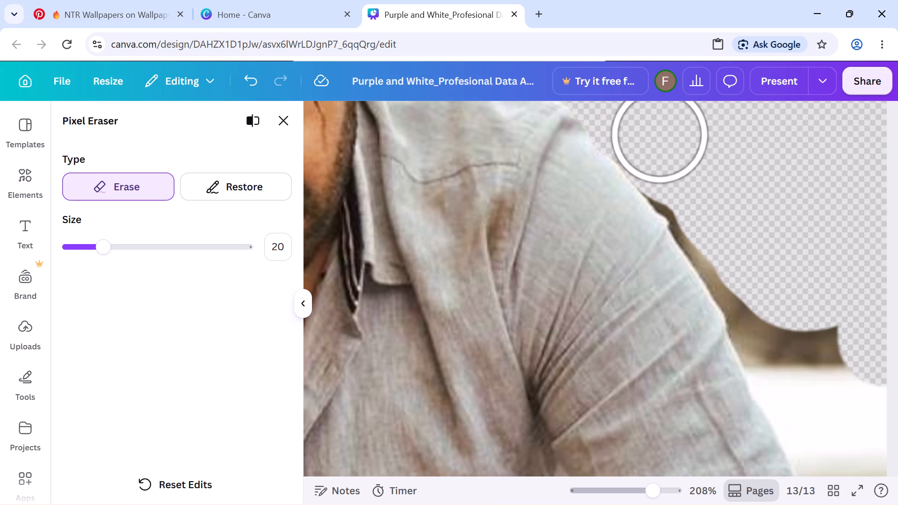
drag(659, 136, 783, 301)
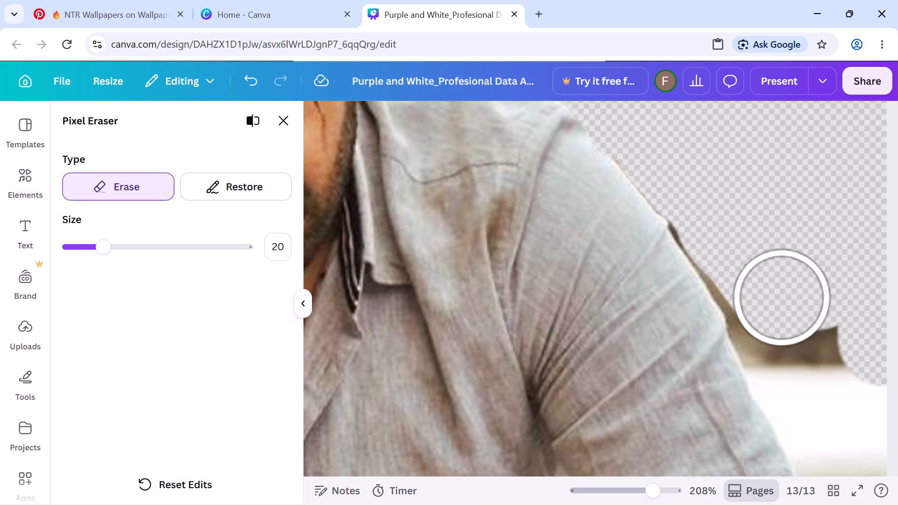
drag(783, 301, 795, 346)
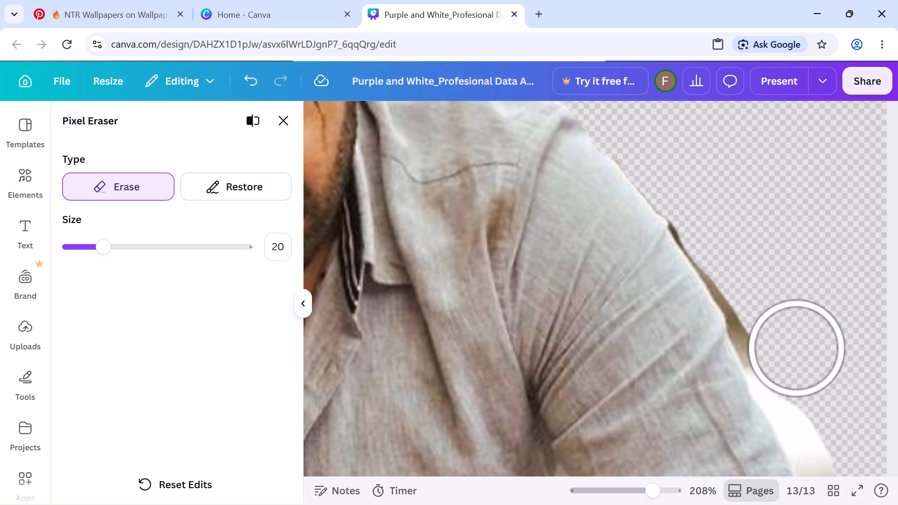
drag(795, 346, 710, 213)
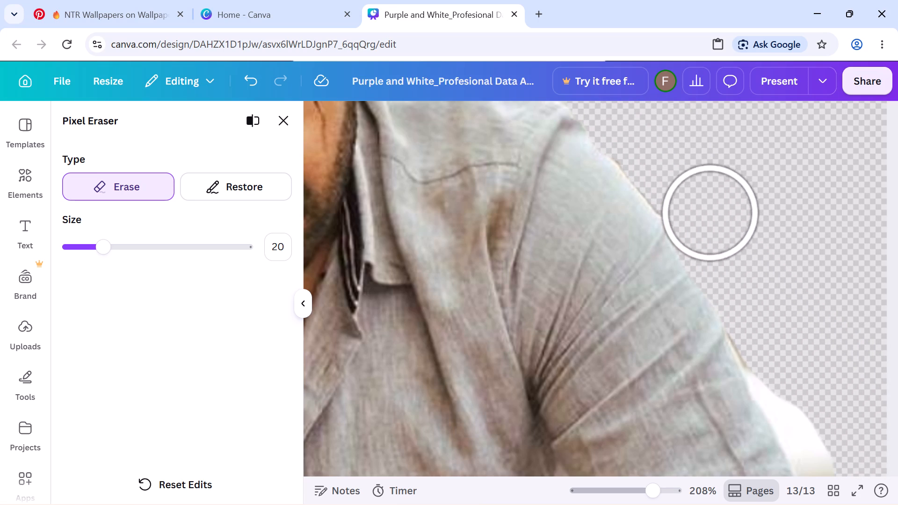
drag(710, 213, 824, 405)
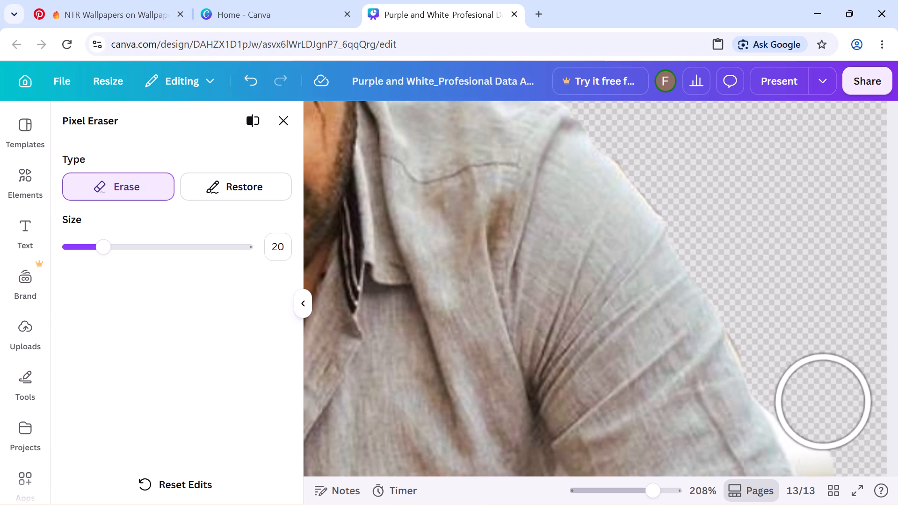
drag(824, 405, 811, 330)
Erase the background beside the lower part of the right-hand sleeve, down to where the sleeve nears the photo's edge.
scroll(811, 330, down, 2)
scroll(811, 330, left, 2)
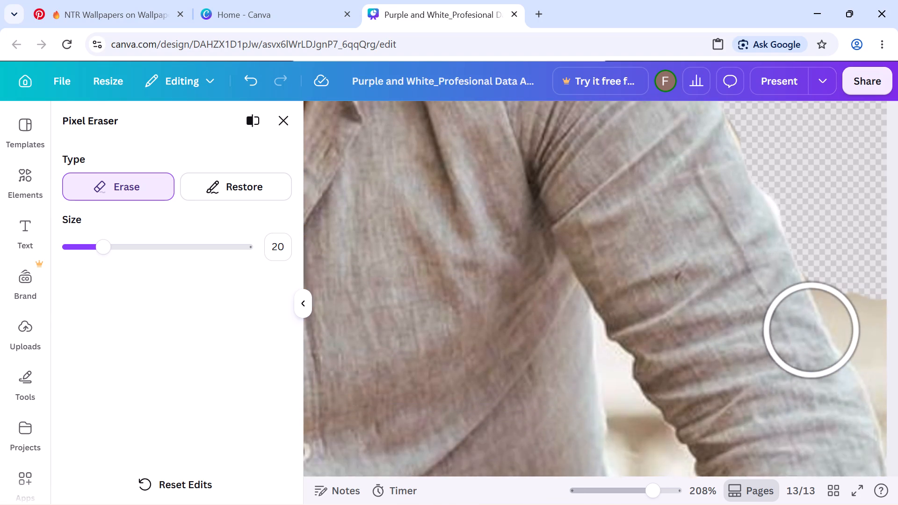
scroll(811, 330, left, 2)
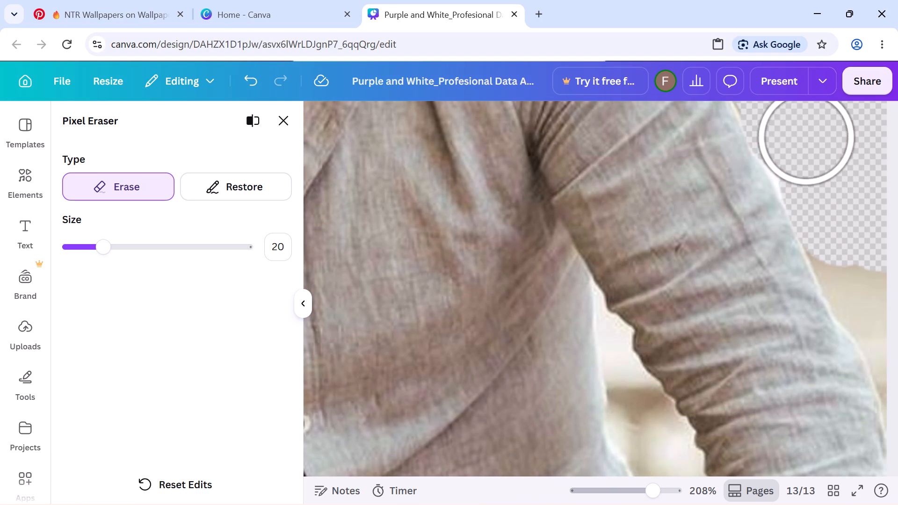
drag(805, 137, 892, 314)
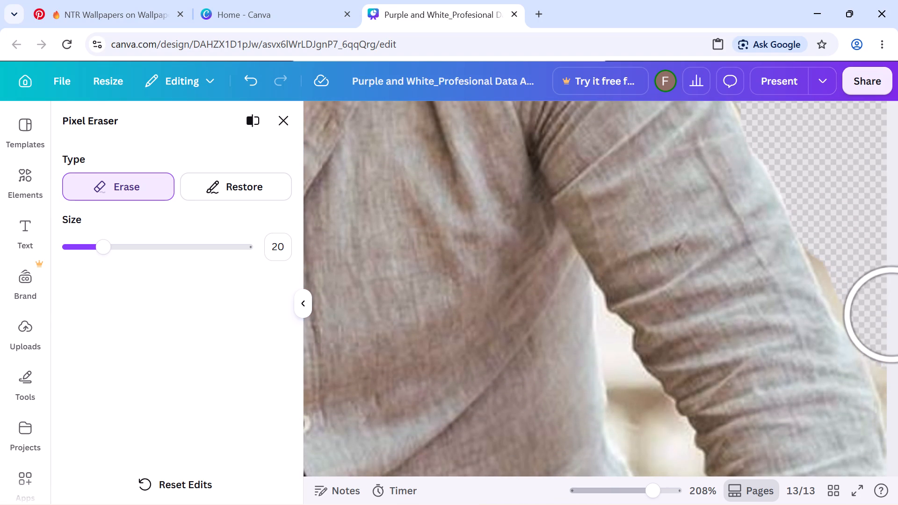
drag(892, 314, 897, 350)
Erase the middle of the background gap between the man's torso and the right-hand arm.
scroll(645, 366, down, 5)
scroll(645, 366, up, 4)
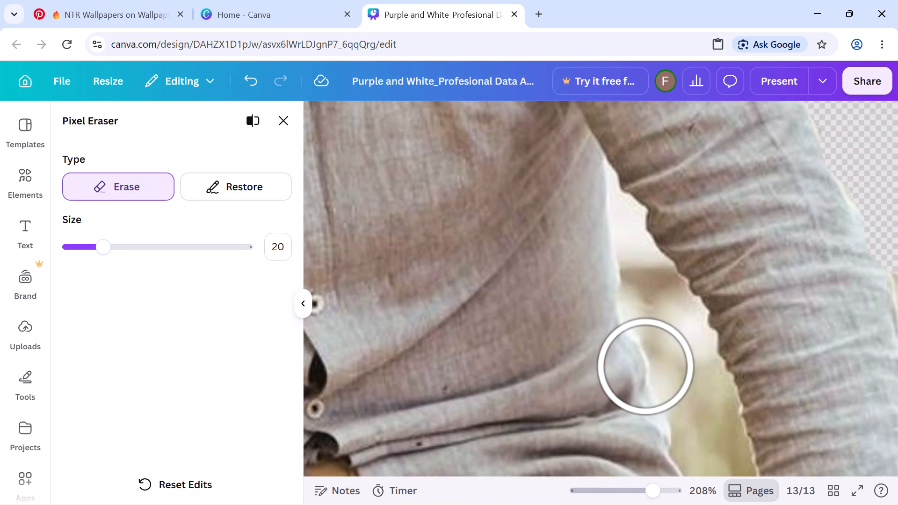
drag(687, 395, 675, 374)
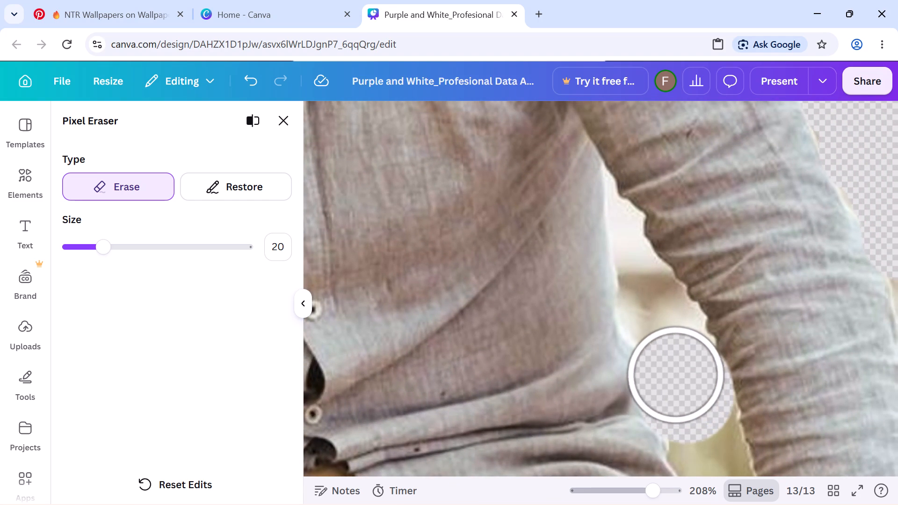
drag(675, 374, 660, 340)
With the eraser size at 1, erase the background in the lower part of the gap between the shirt hem and the right-hand sleeve.
scroll(674, 388, down, 1)
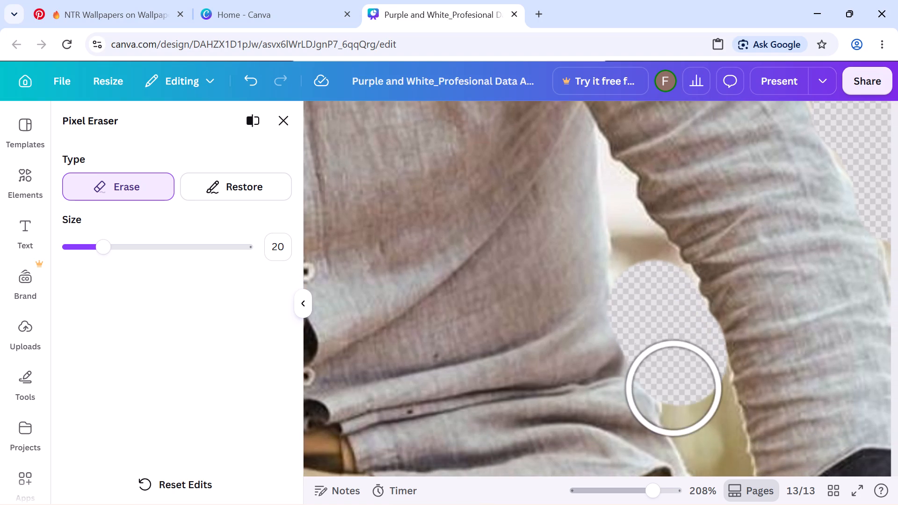
drag(94, 250, 68, 251)
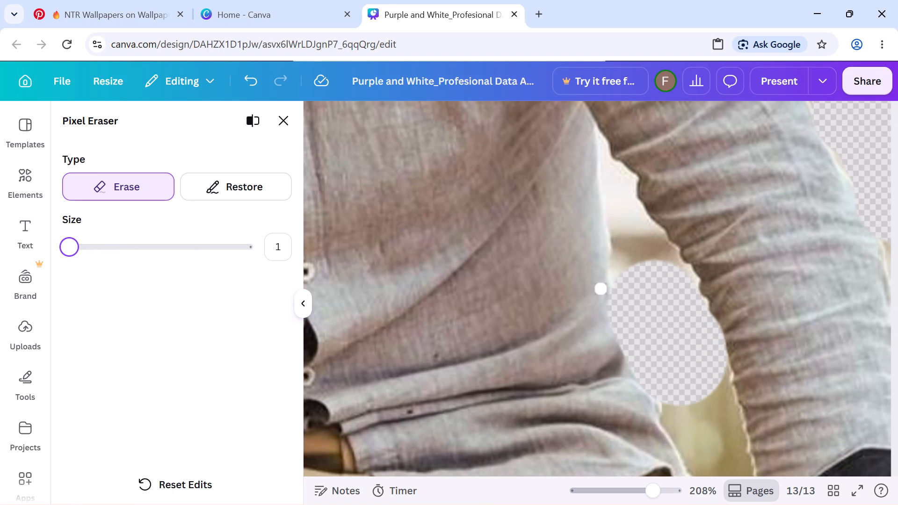
drag(664, 405, 683, 405)
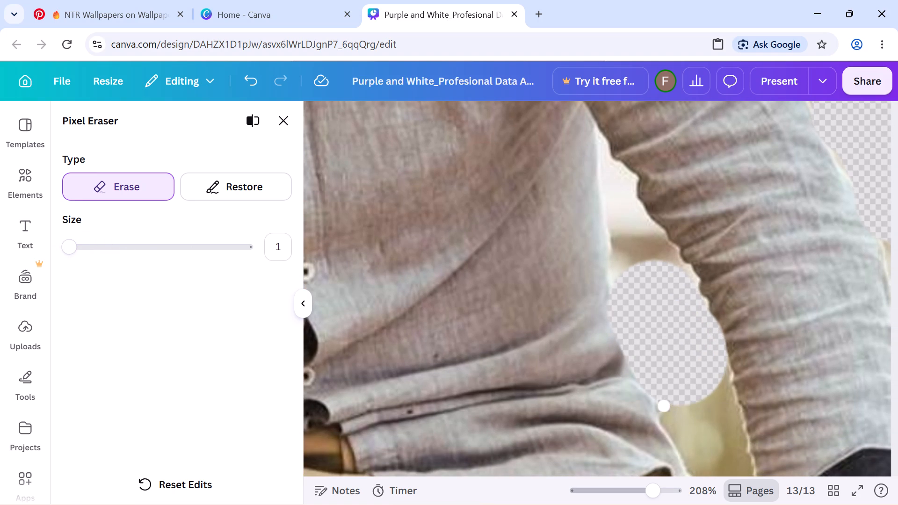
drag(683, 405, 758, 489)
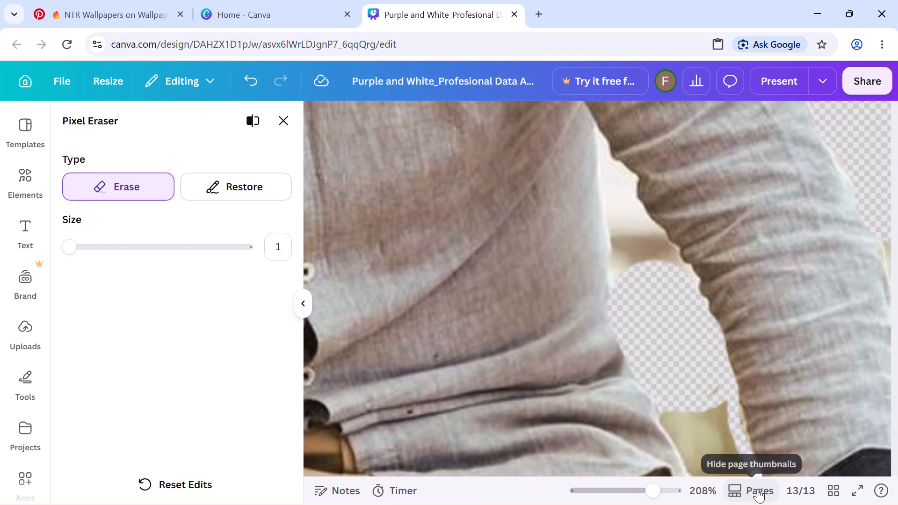
drag(758, 489, 713, 432)
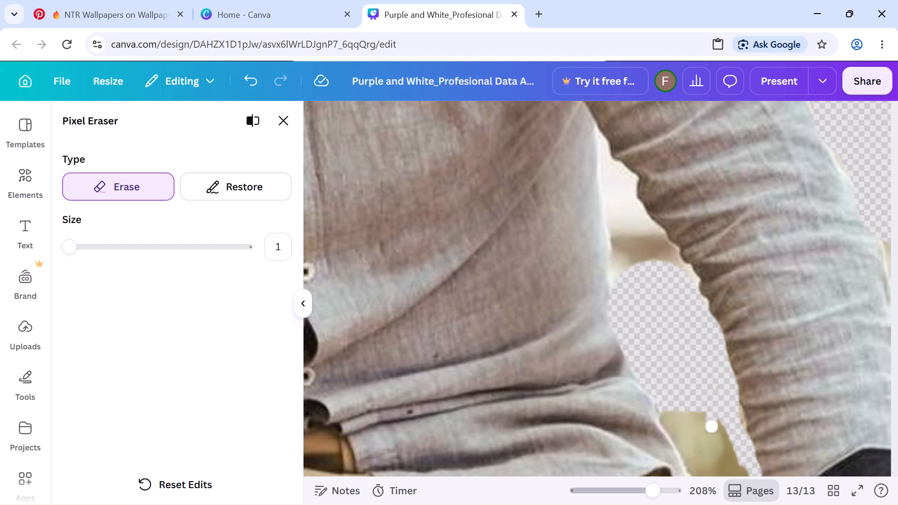
drag(713, 432, 683, 467)
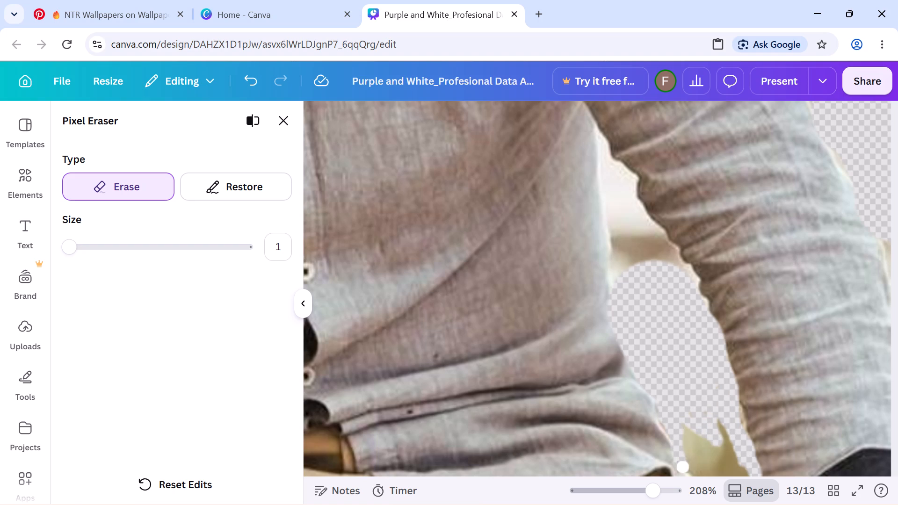
drag(683, 467, 741, 473)
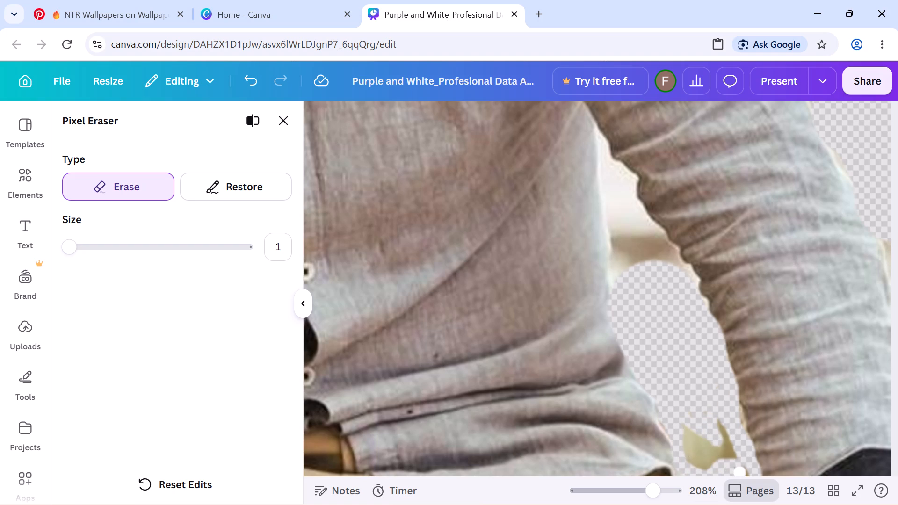
drag(741, 473, 720, 435)
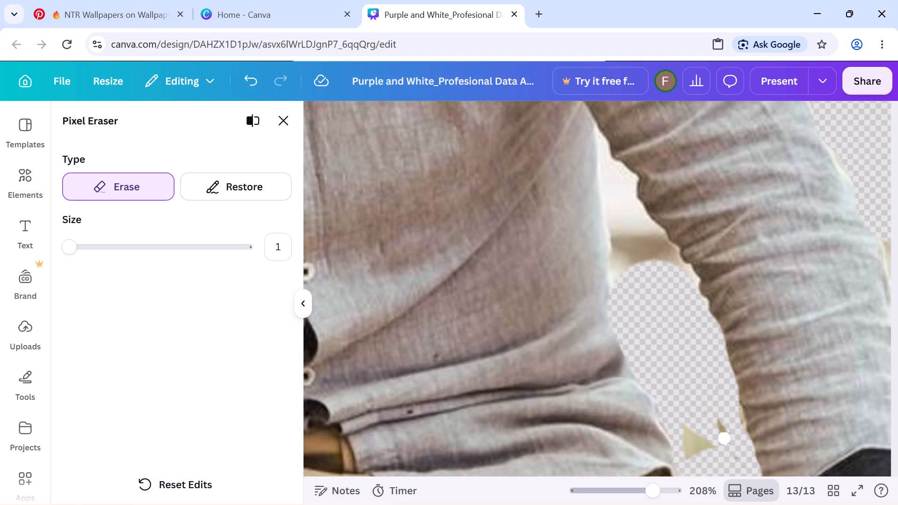
drag(720, 435, 693, 458)
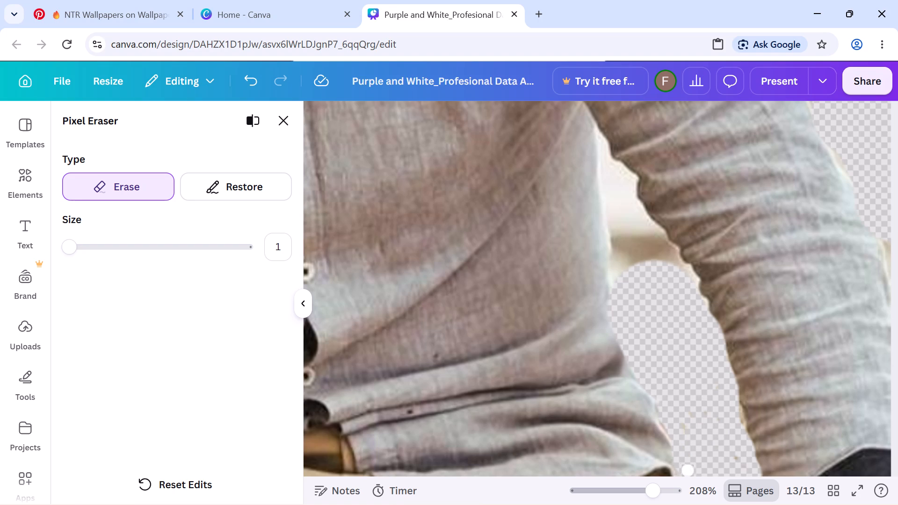
Erase the remaining background in the upper part of the gap, between the torso and right-hand sleeve up towards the armpit.
drag(693, 458, 601, 140)
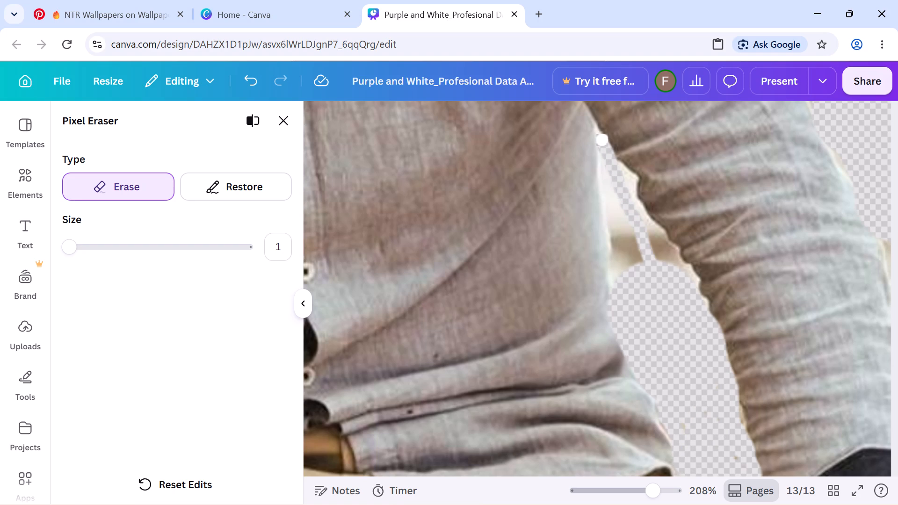
drag(601, 140, 612, 223)
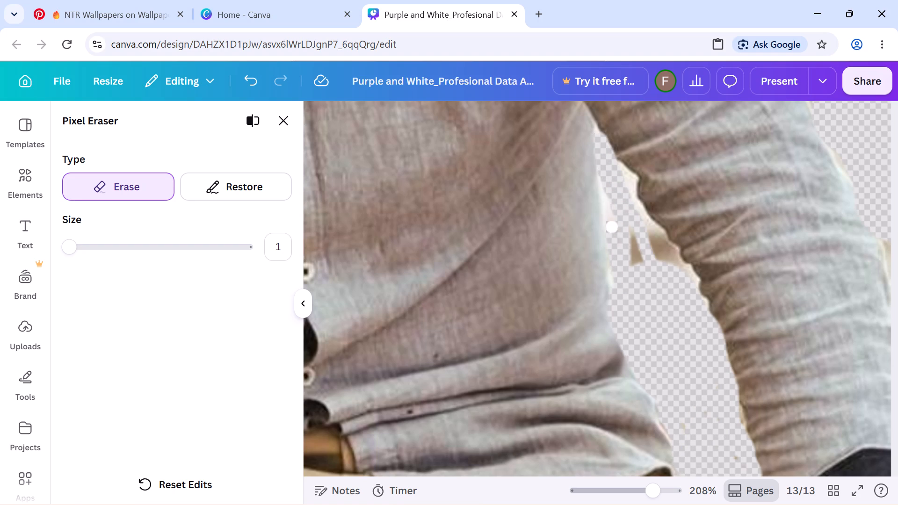
drag(612, 223, 644, 259)
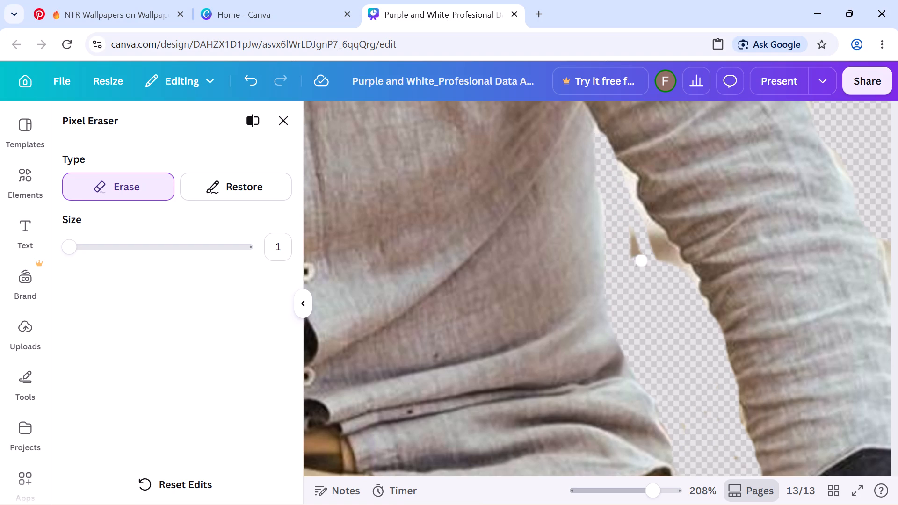
drag(644, 259, 648, 221)
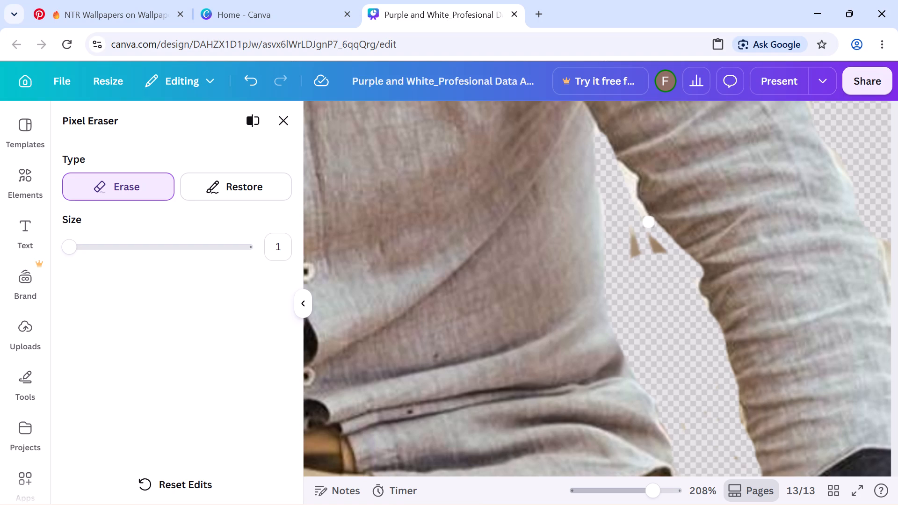
drag(648, 221, 624, 174)
drag(624, 174, 660, 252)
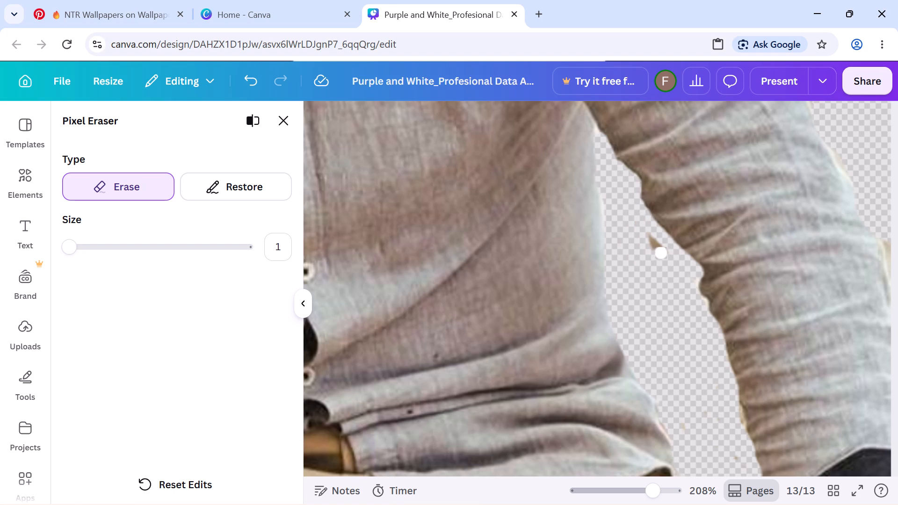
drag(660, 252, 655, 251)
Erase the last wedge of background enclosed by the shirt hem, the thigh and the dark cuff of the right-hand sleeve.
scroll(655, 251, down, 2)
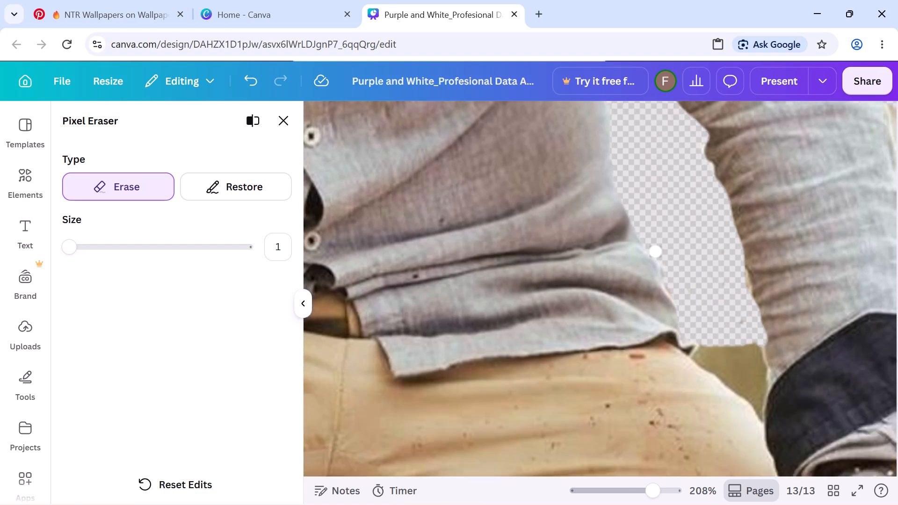
scroll(655, 251, down, 1)
scroll(655, 251, up, 1)
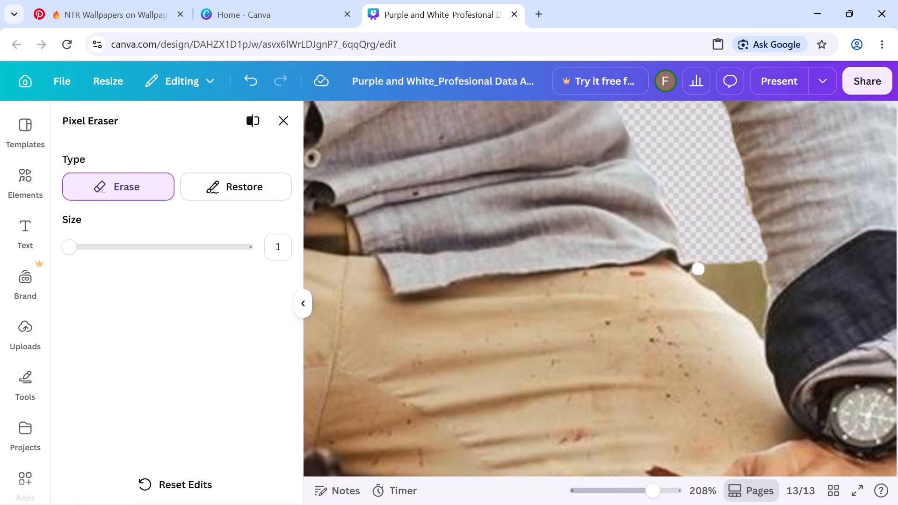
drag(698, 269, 762, 305)
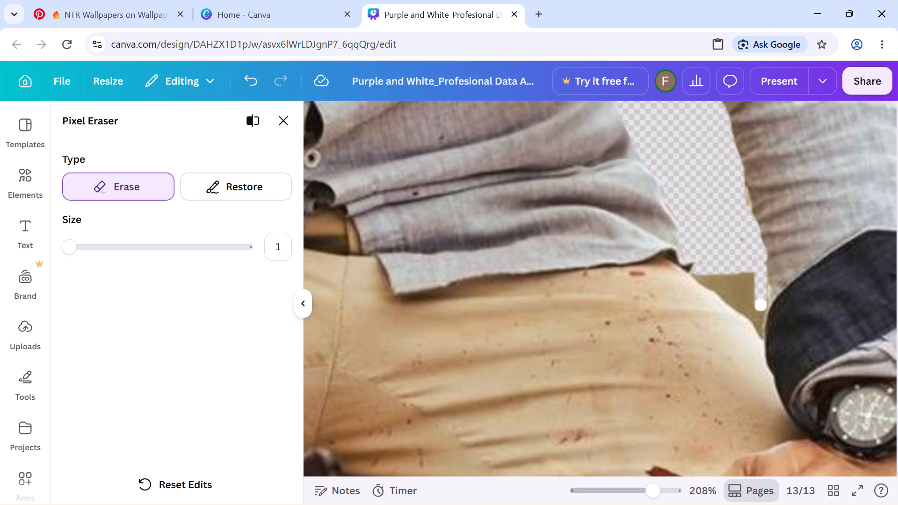
drag(762, 305, 722, 291)
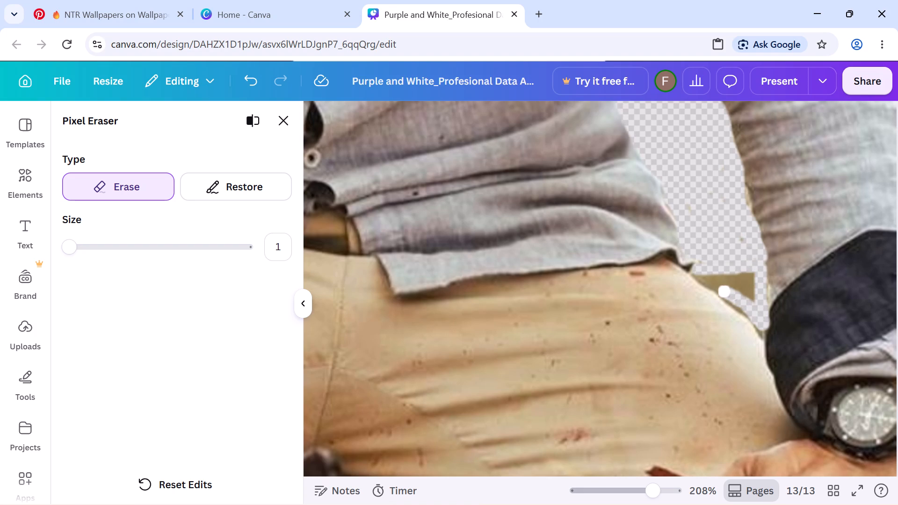
drag(722, 291, 754, 278)
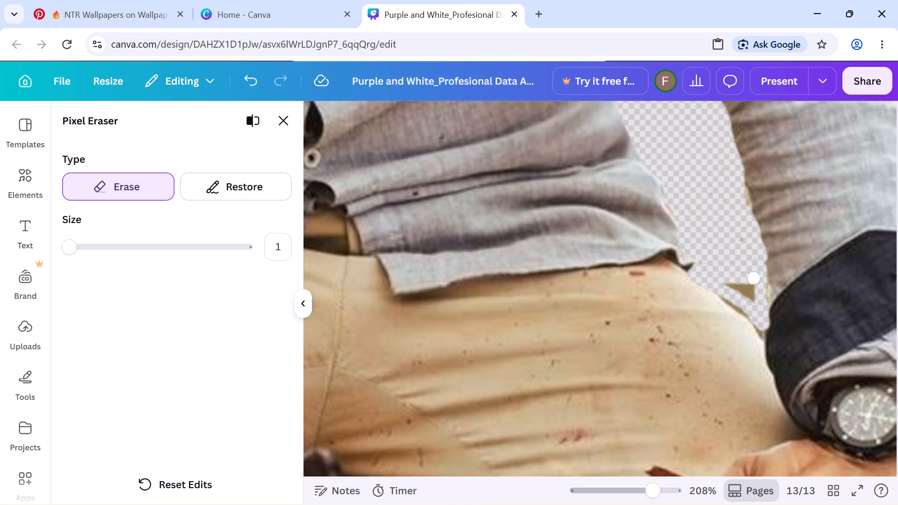
drag(754, 278, 766, 330)
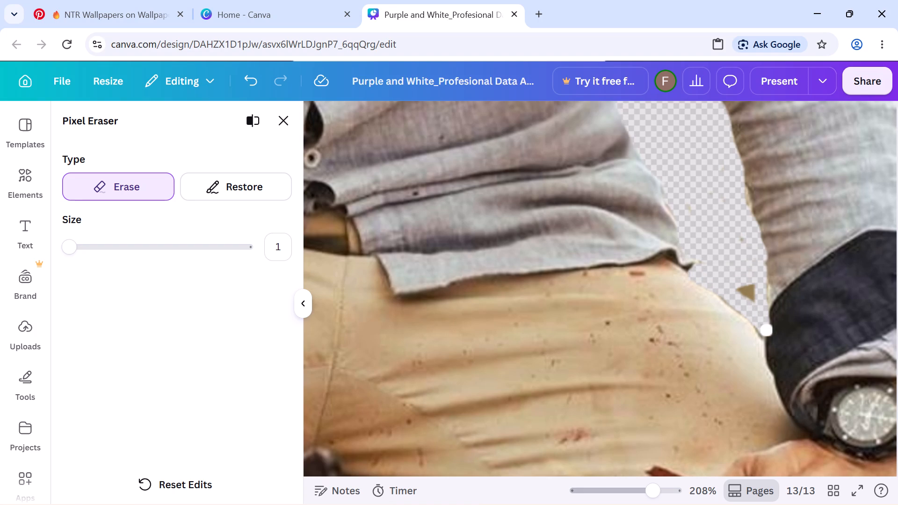
drag(766, 330, 722, 293)
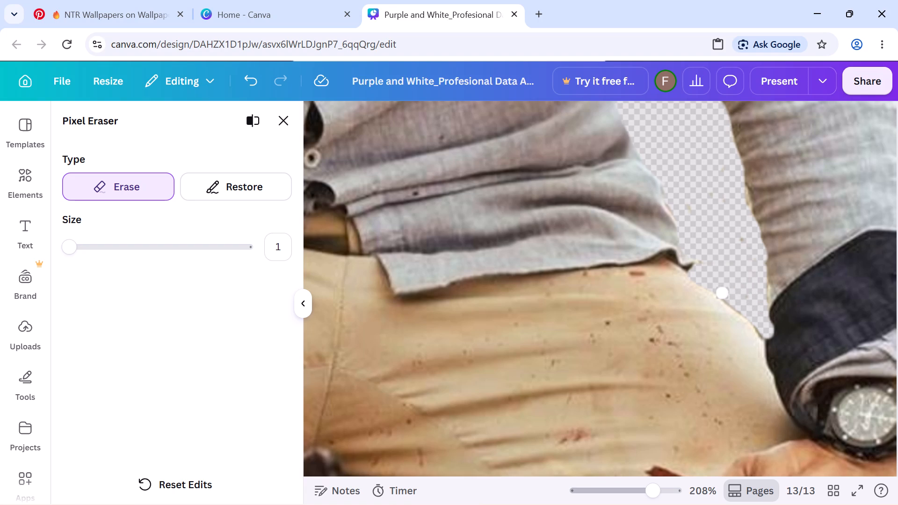
drag(722, 293, 746, 307)
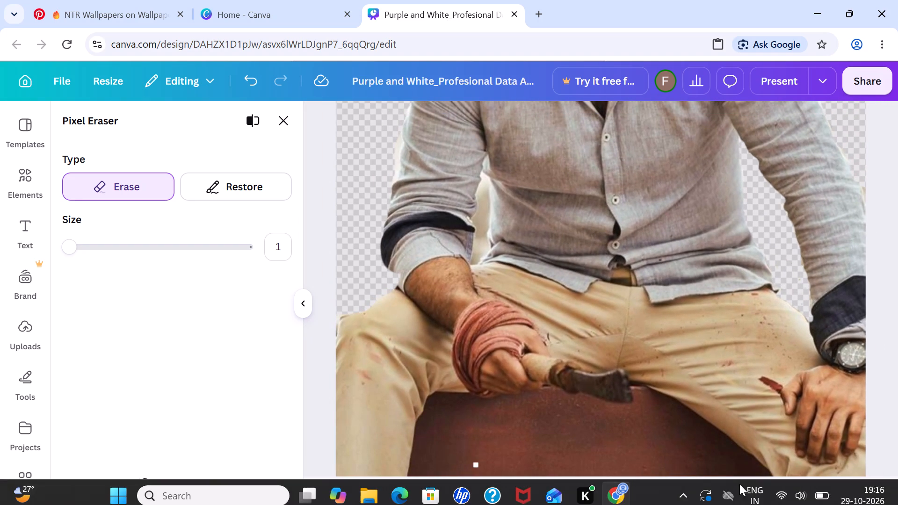
With the eraser size at 35, erase the first patch from the middle of the brown seat between the man's legs.
drag(632, 491, 590, 494)
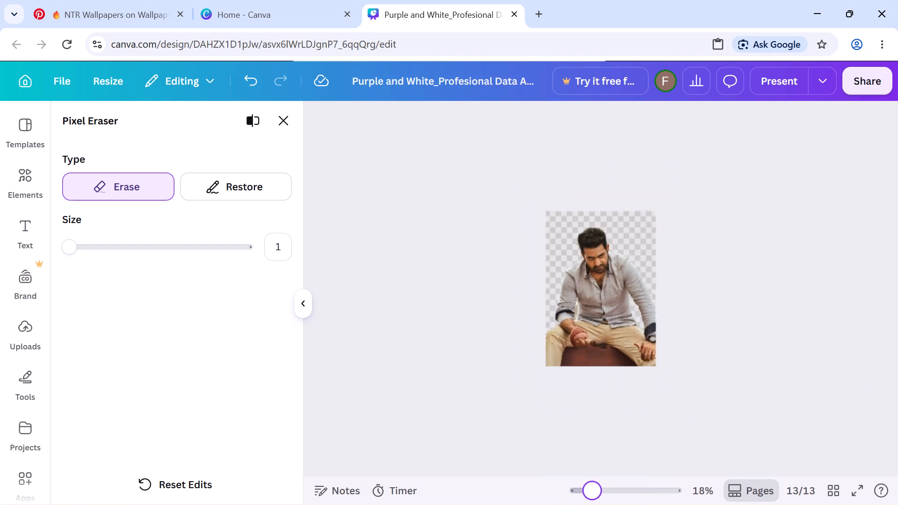
drag(590, 494, 614, 494)
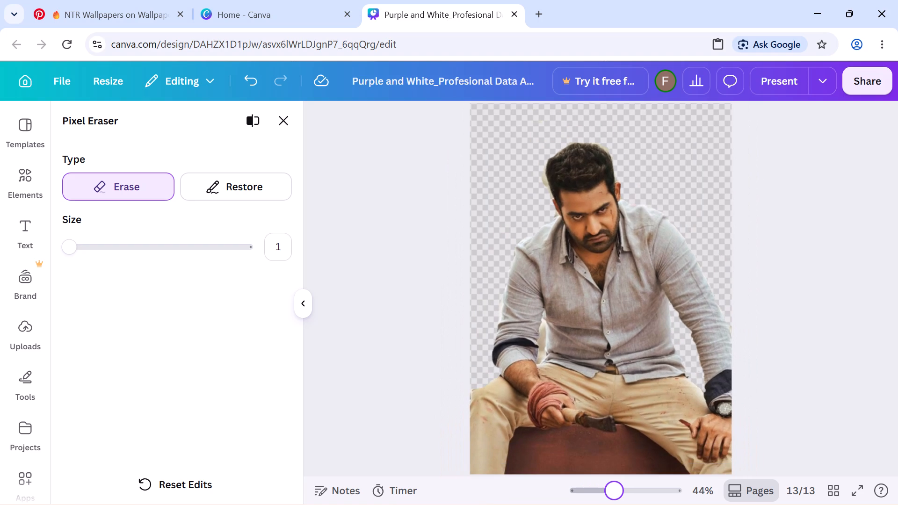
drag(614, 494, 604, 489)
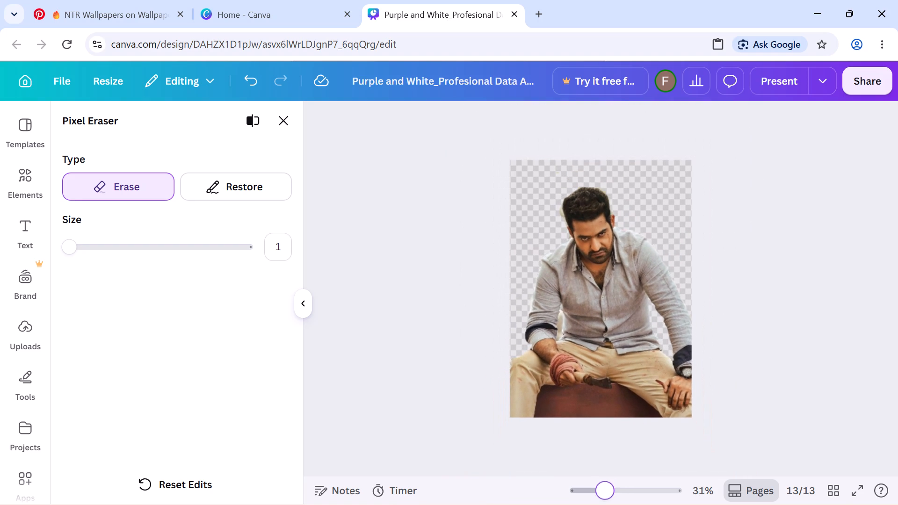
drag(604, 489, 728, 487)
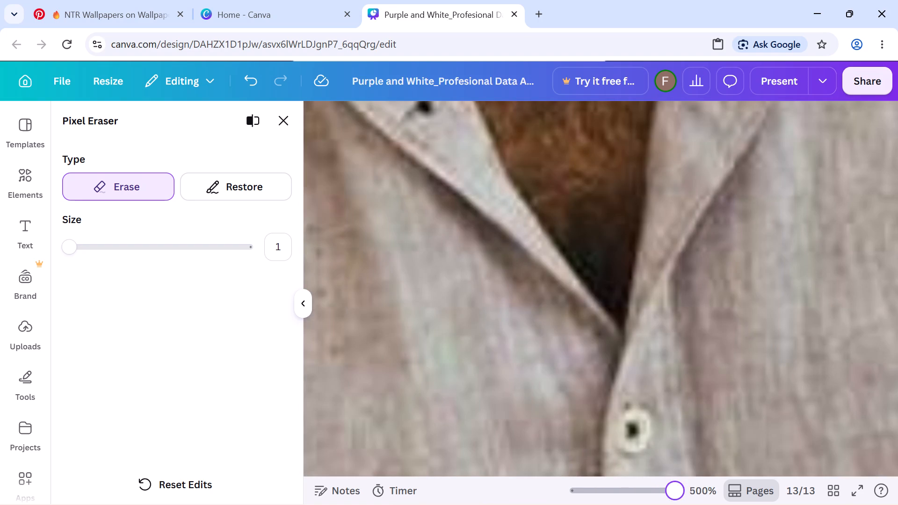
drag(728, 487, 729, 487)
scroll(633, 385, down, 10)
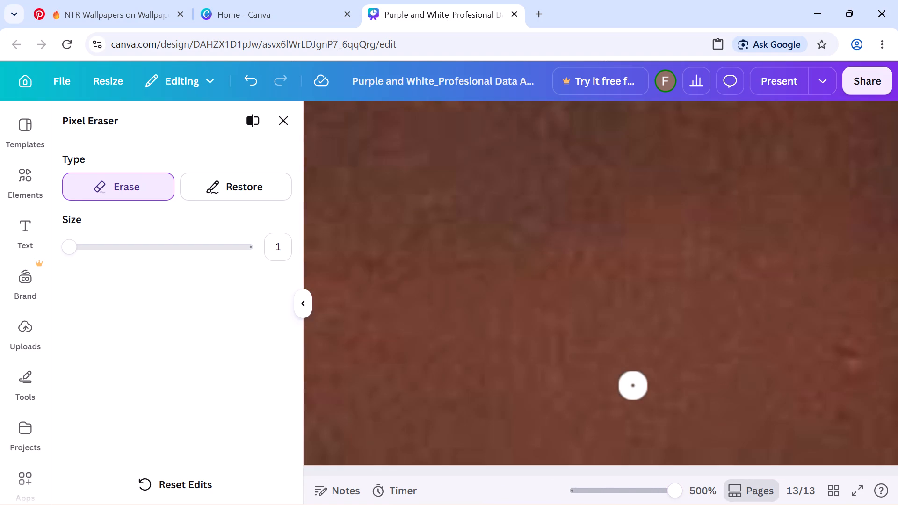
scroll(633, 385, down, 2)
click(219, 252)
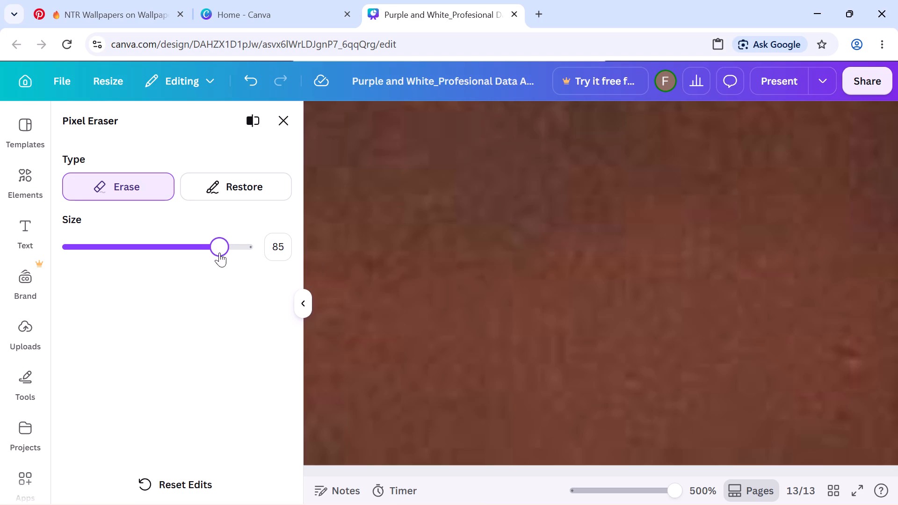
click(130, 248)
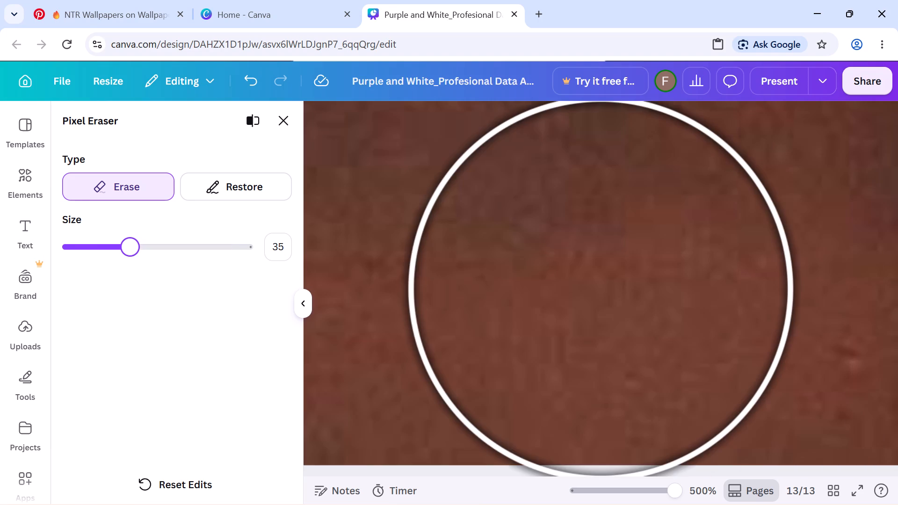
double_click(521, 284)
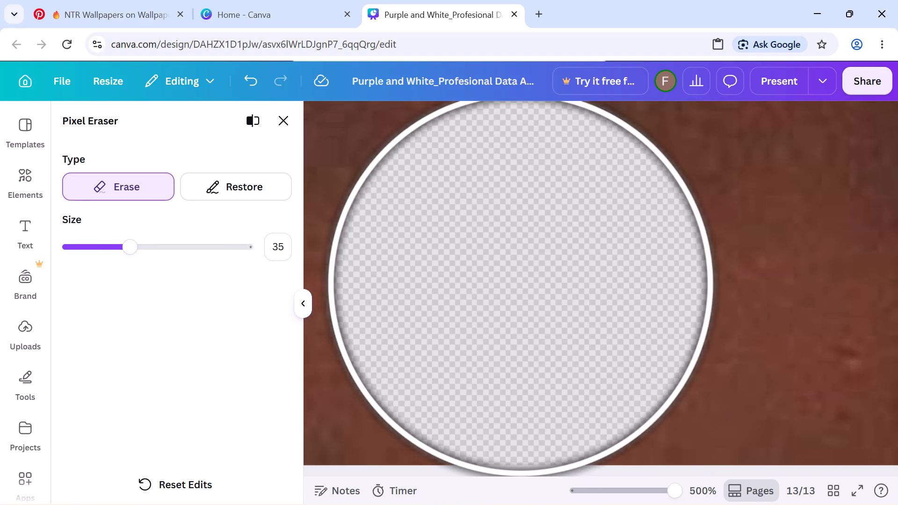
click(703, 298)
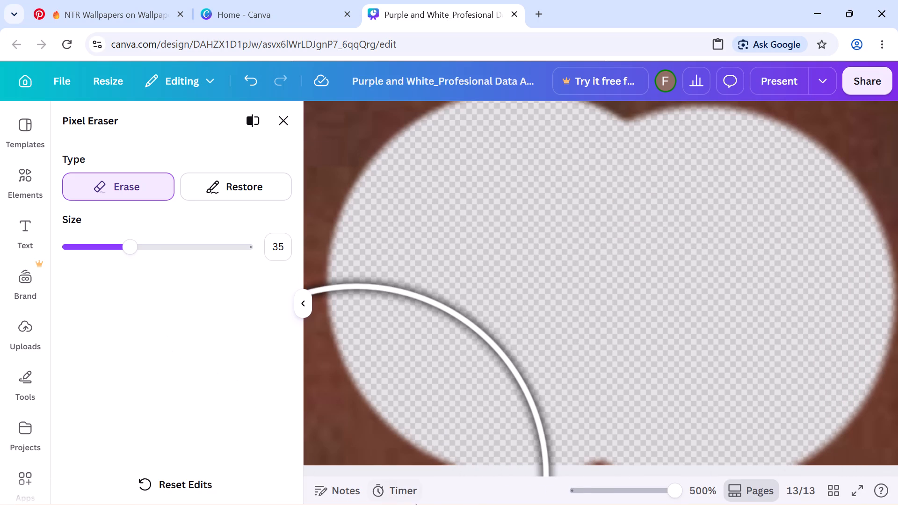
Erase the lower part of the brown seat across the full width between the man's legs, down to the image's bottom edge.
click(594, 489)
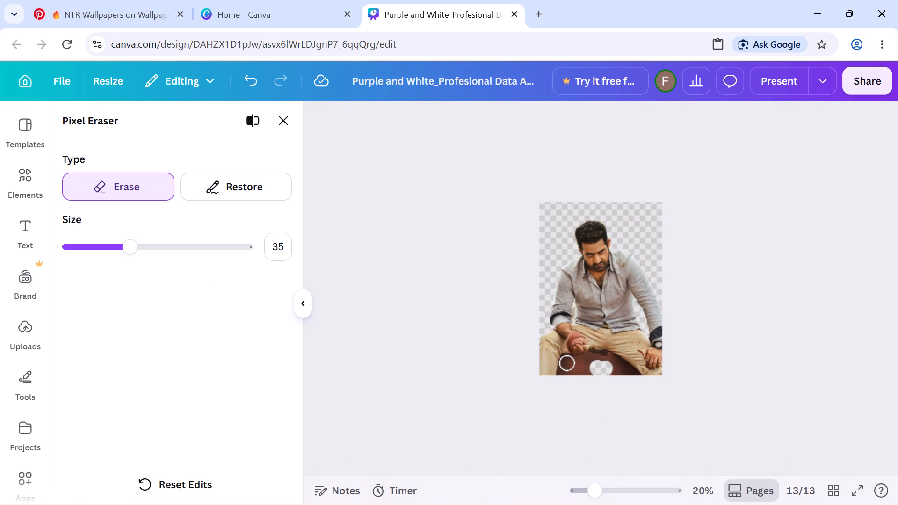
drag(567, 363, 576, 368)
drag(576, 368, 627, 375)
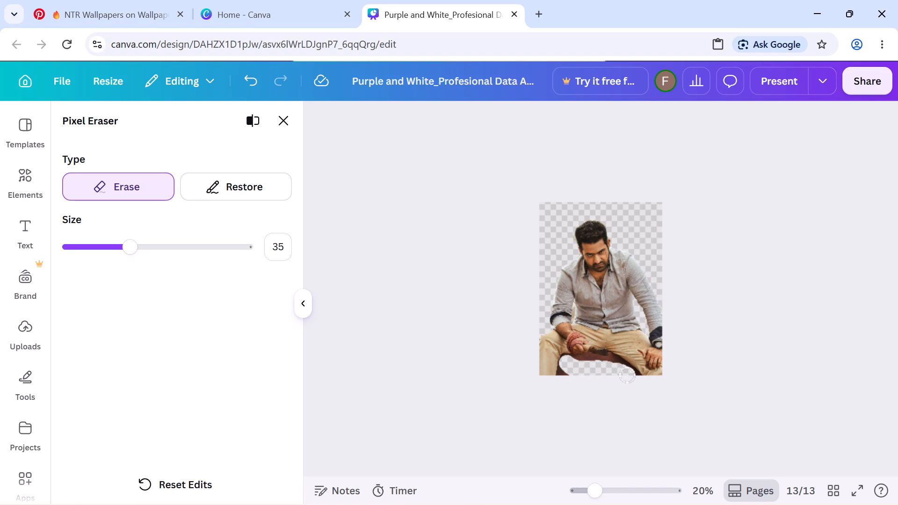
drag(627, 375, 629, 375)
drag(629, 375, 564, 372)
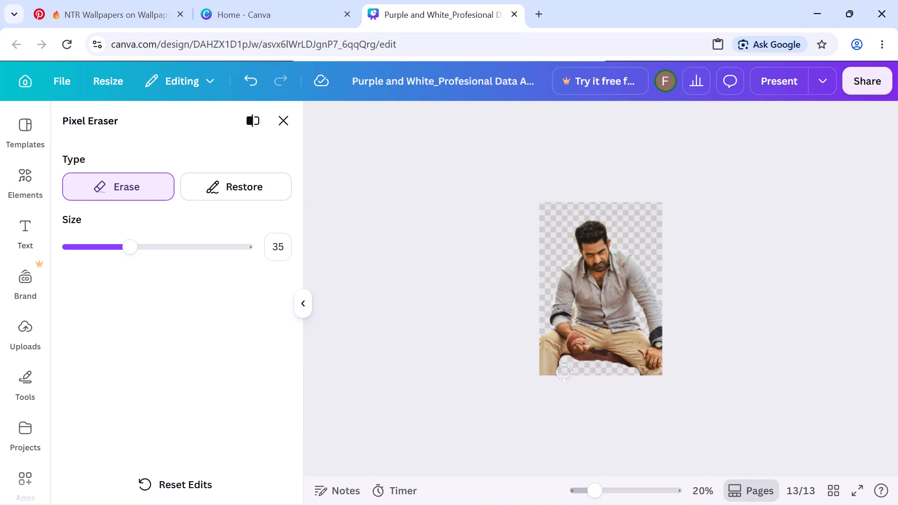
drag(564, 372, 565, 368)
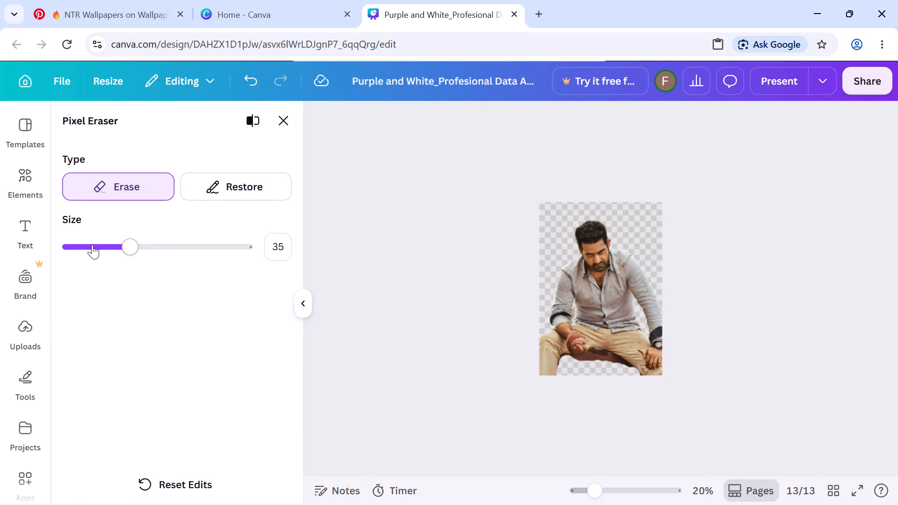
With the eraser size at 13, erase the seat strip beneath the wrapped hand and along the underside of the right-hand thigh.
click(89, 242)
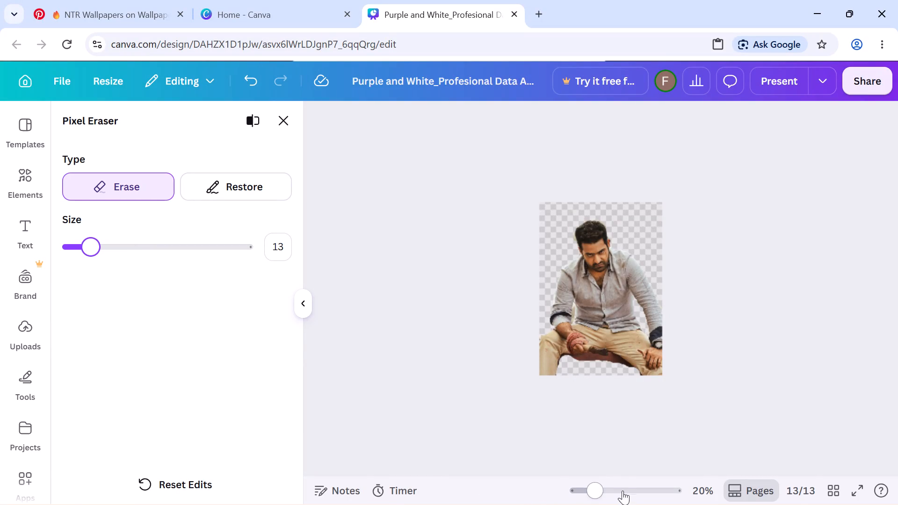
click(657, 489)
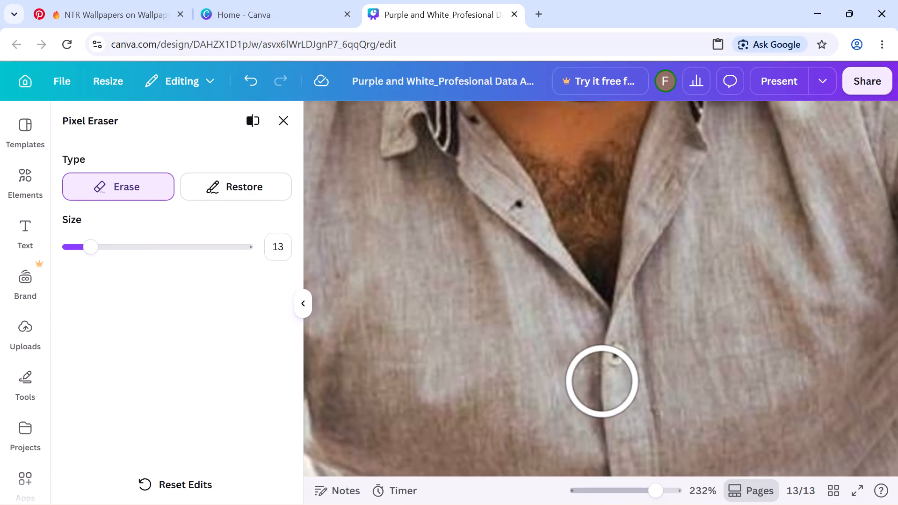
scroll(602, 381, down, 11)
scroll(602, 381, up, 1)
drag(553, 345, 541, 332)
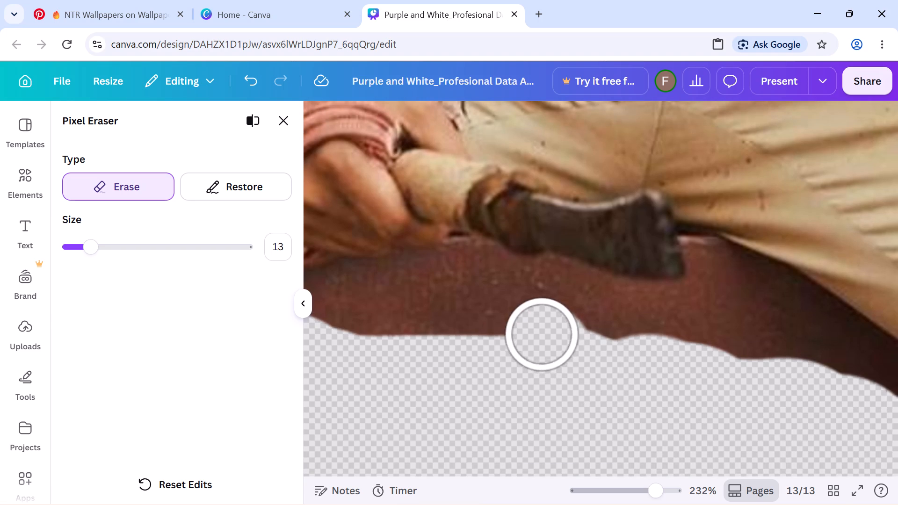
drag(541, 332, 357, 282)
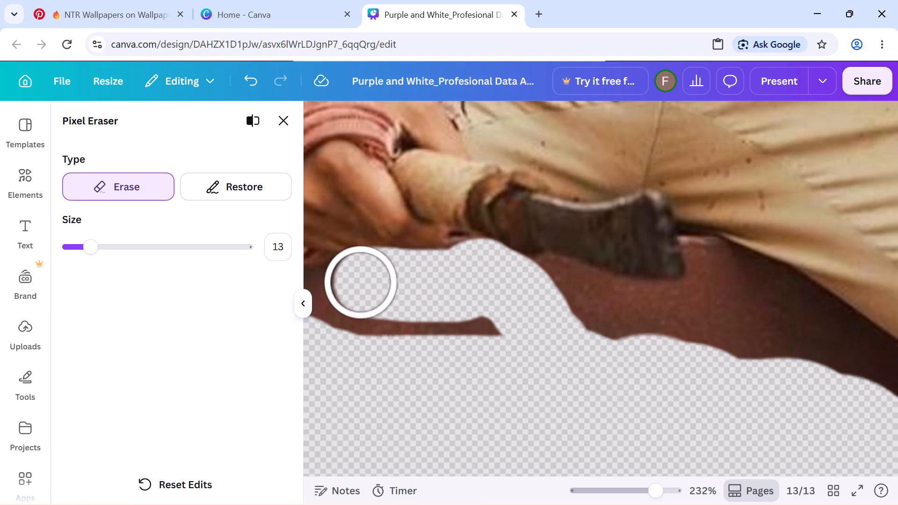
drag(357, 282, 885, 377)
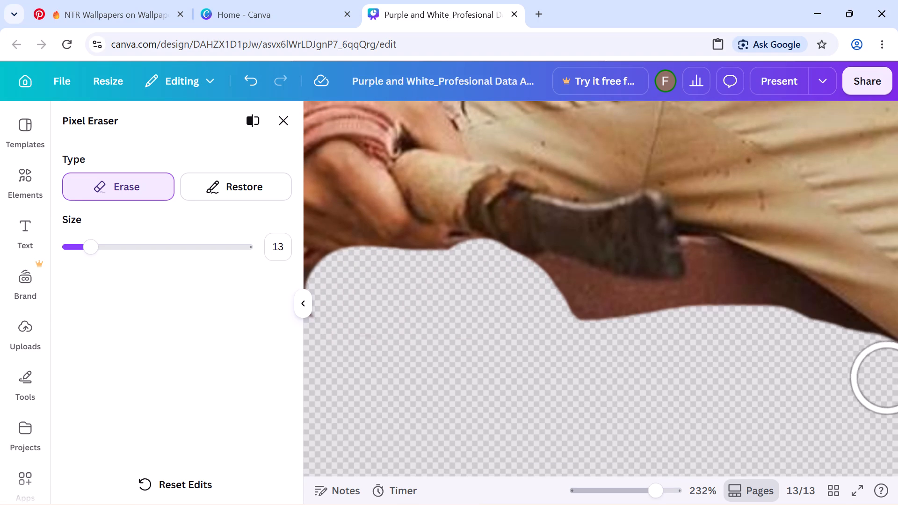
drag(885, 377, 725, 277)
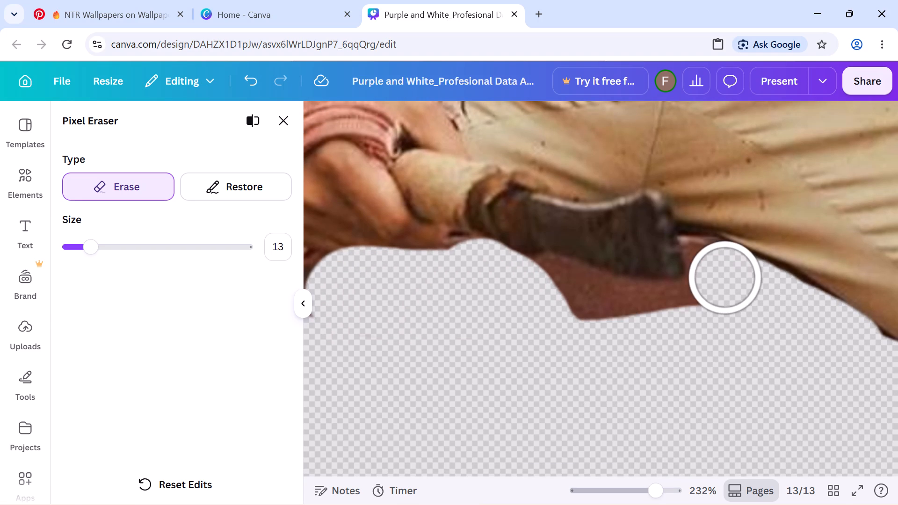
Erase the leftover seat patches along the lower edge of the blade and beside its tip.
drag(725, 277, 643, 330)
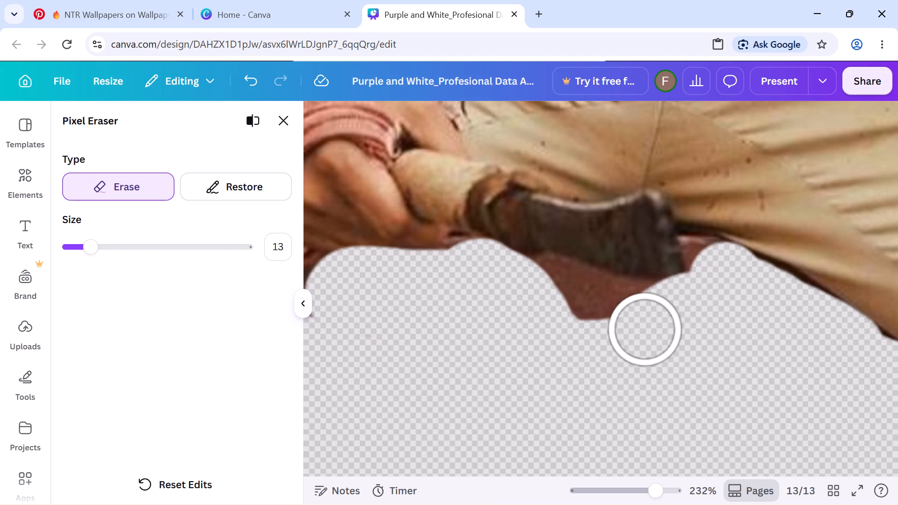
drag(643, 330, 553, 294)
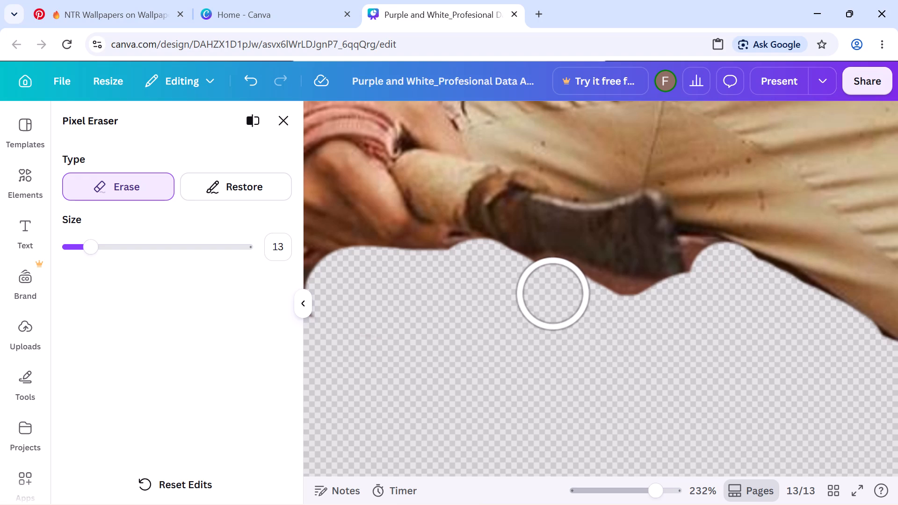
drag(553, 294, 673, 317)
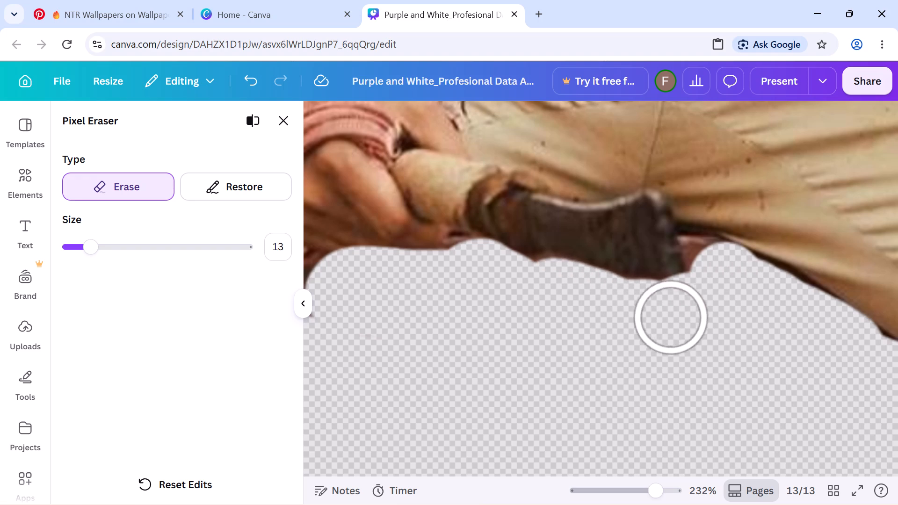
drag(673, 317, 724, 283)
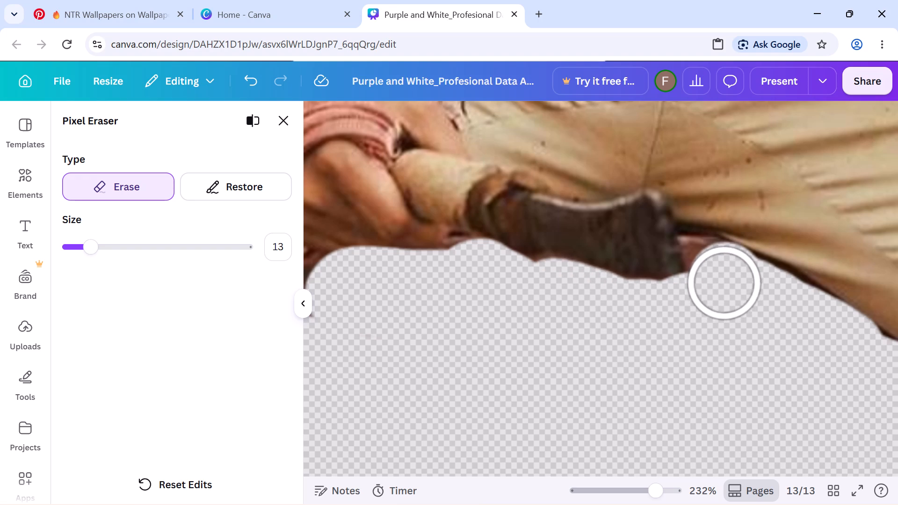
drag(724, 283, 711, 257)
click(711, 257)
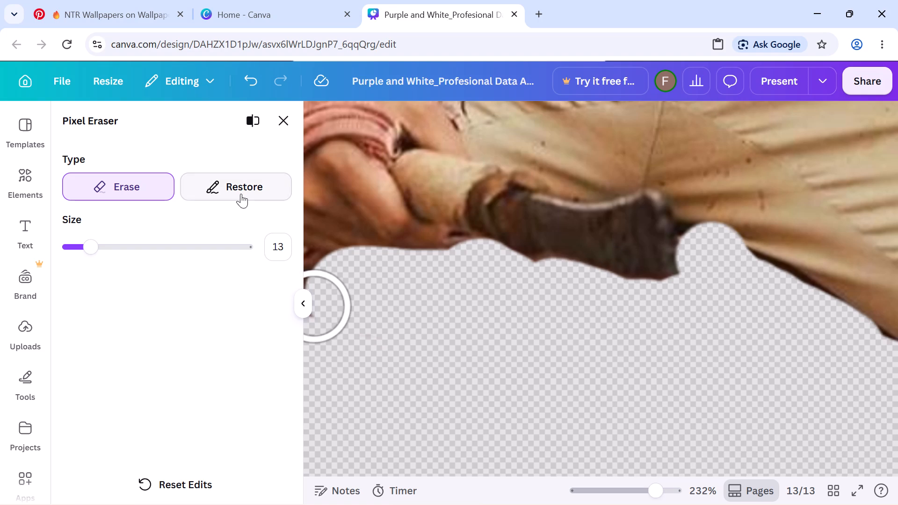
Restore the trouser edge that was erased just beside the blade's tip.
click(241, 194)
drag(694, 188, 698, 191)
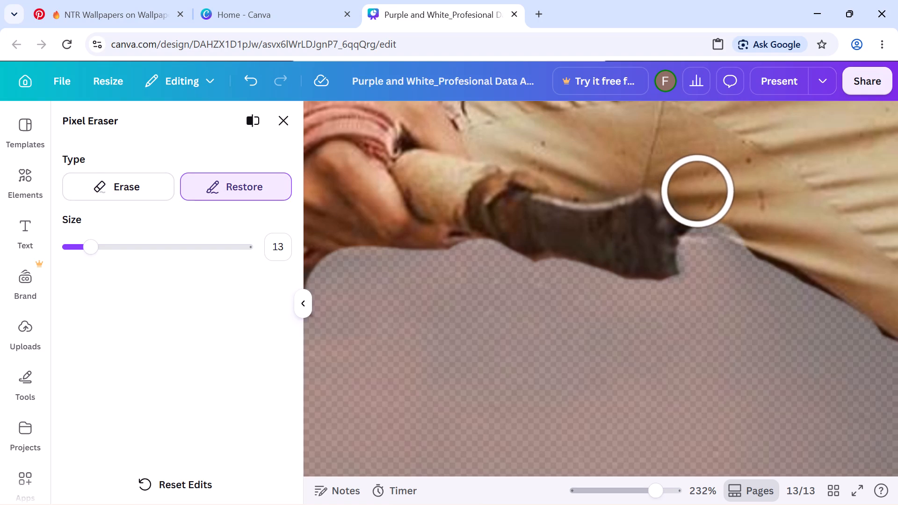
drag(698, 191, 691, 204)
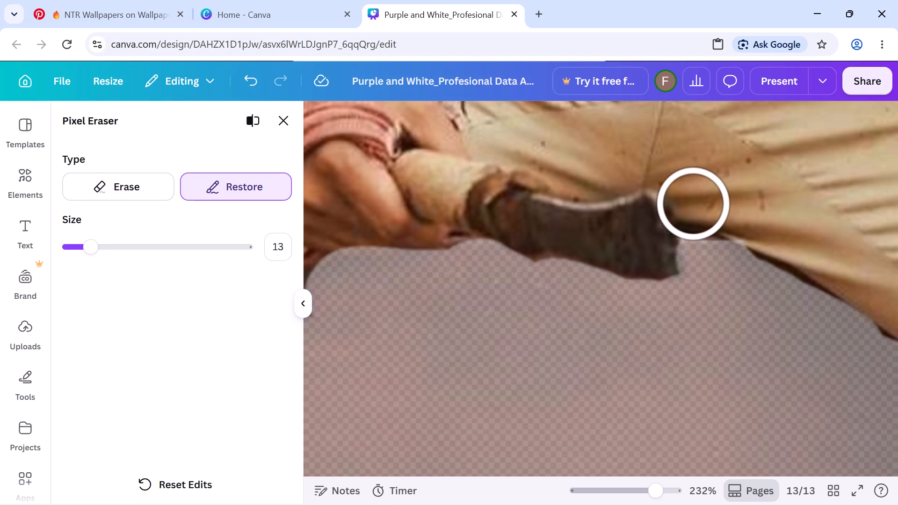
drag(691, 204, 765, 218)
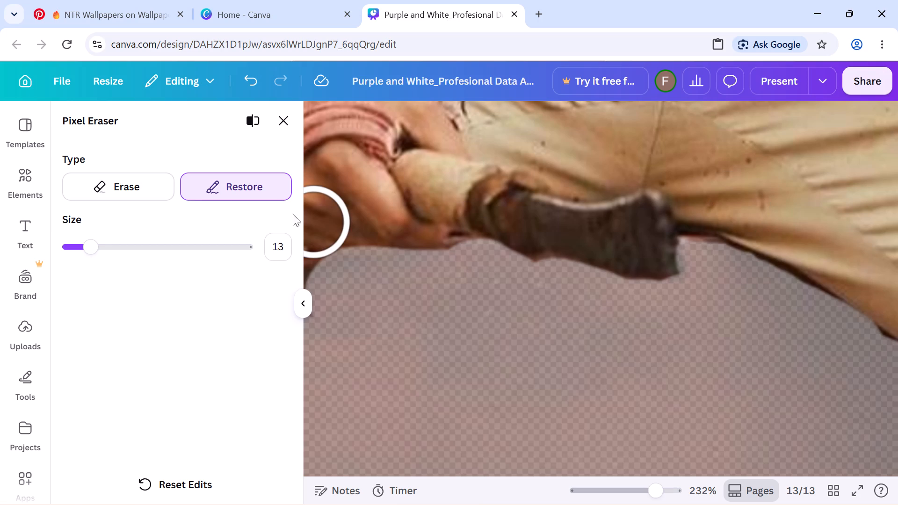
Erase the dark seat remnants along the inner edge of the right-hand thigh, down to the bottom of the image.
click(106, 195)
scroll(526, 332, left, 1)
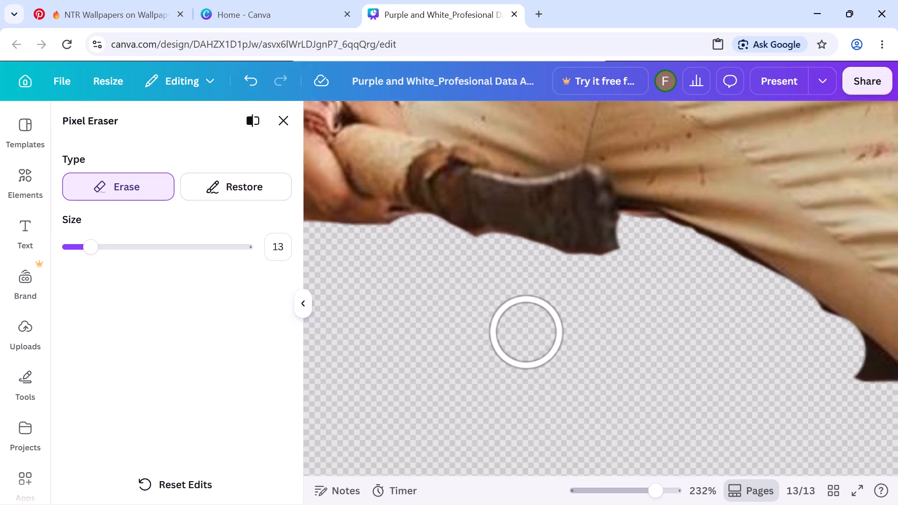
scroll(526, 332, left, 3)
scroll(526, 332, right, 1)
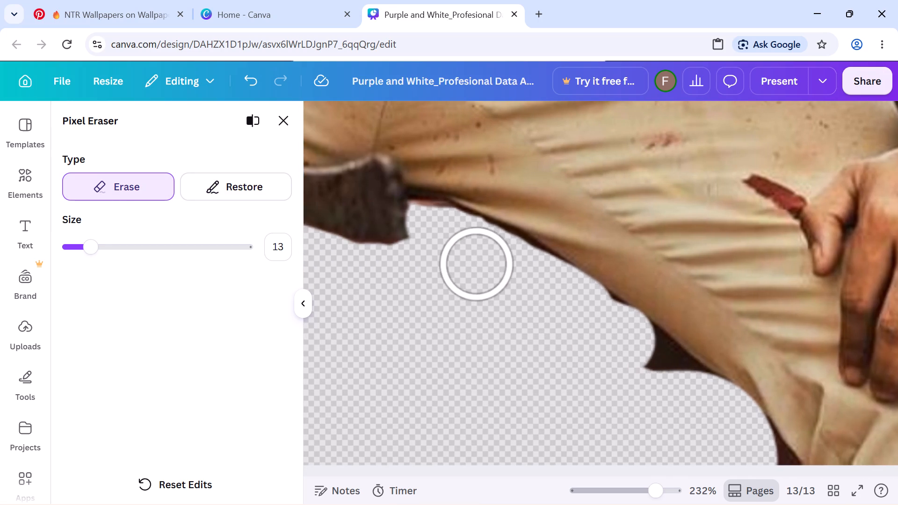
drag(470, 258, 519, 276)
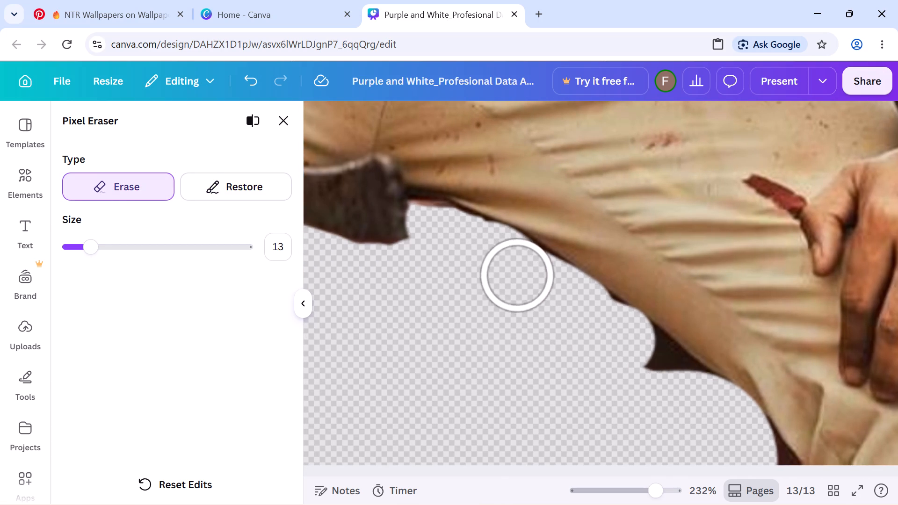
drag(519, 276, 631, 350)
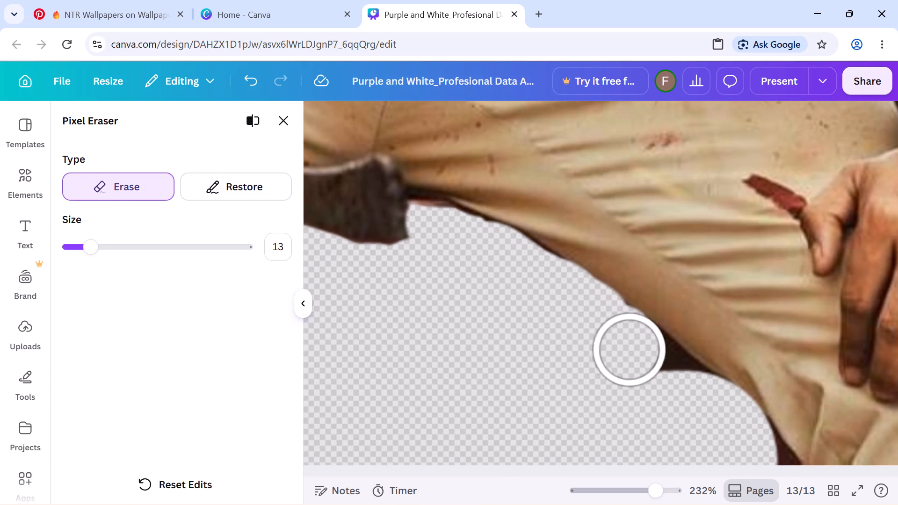
drag(631, 350, 757, 459)
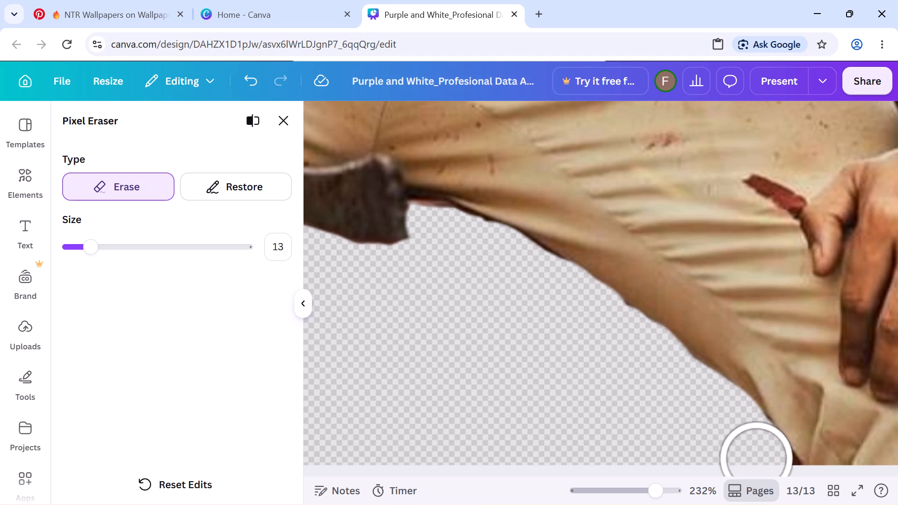
drag(757, 459, 773, 504)
scroll(563, 276, left, 2)
scroll(563, 276, right, 1)
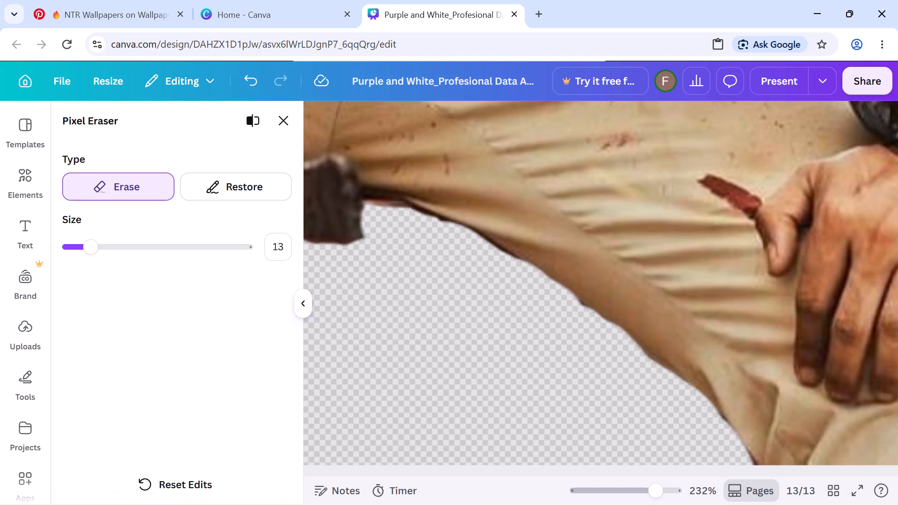
Erase the dark fringe along the underside of the right-hand thigh, from the middle of the thigh up to the blade's tip.
scroll(563, 276, right, 1)
drag(554, 421, 594, 342)
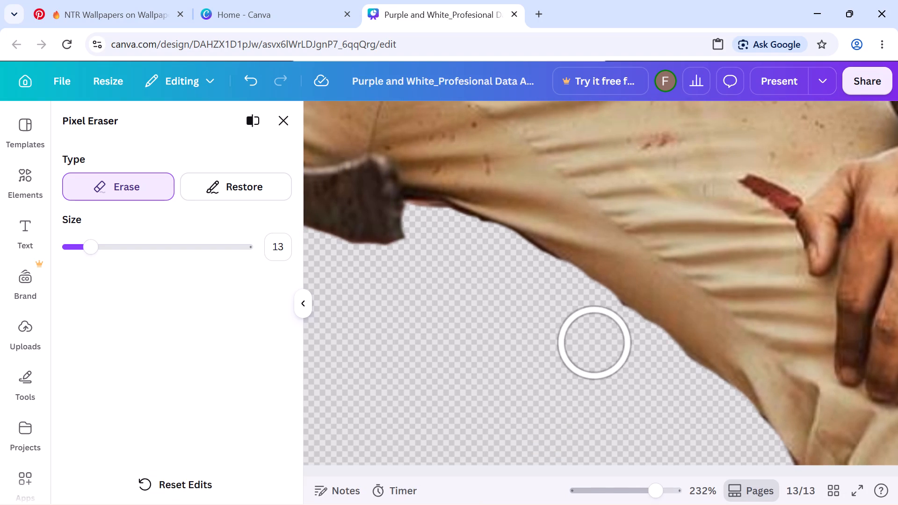
drag(594, 342, 588, 321)
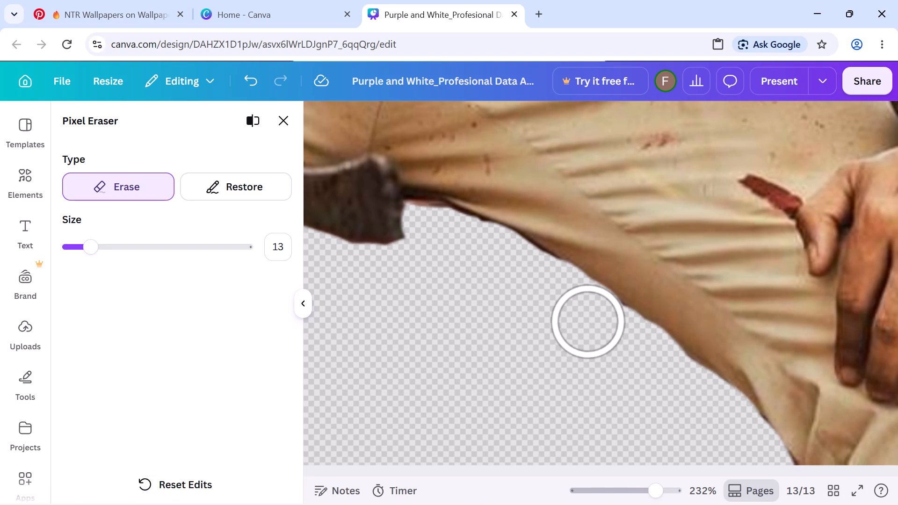
drag(588, 321, 544, 286)
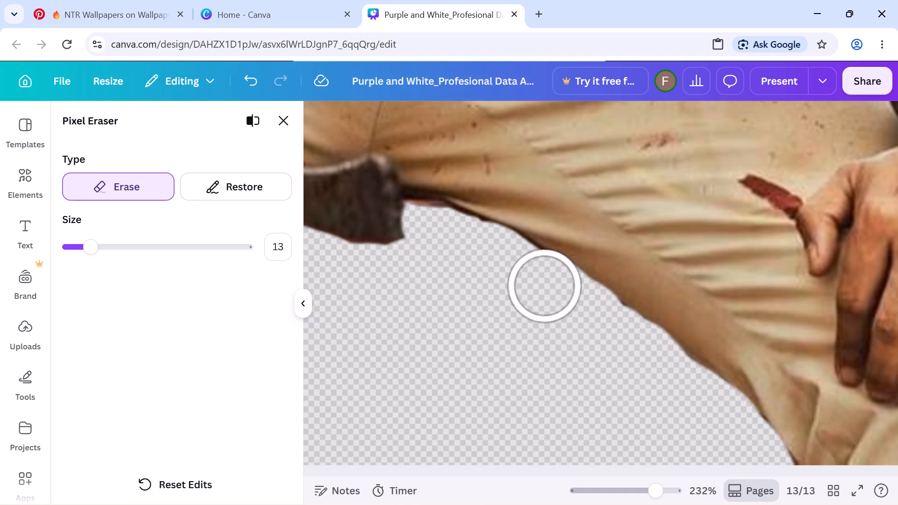
drag(544, 286, 513, 266)
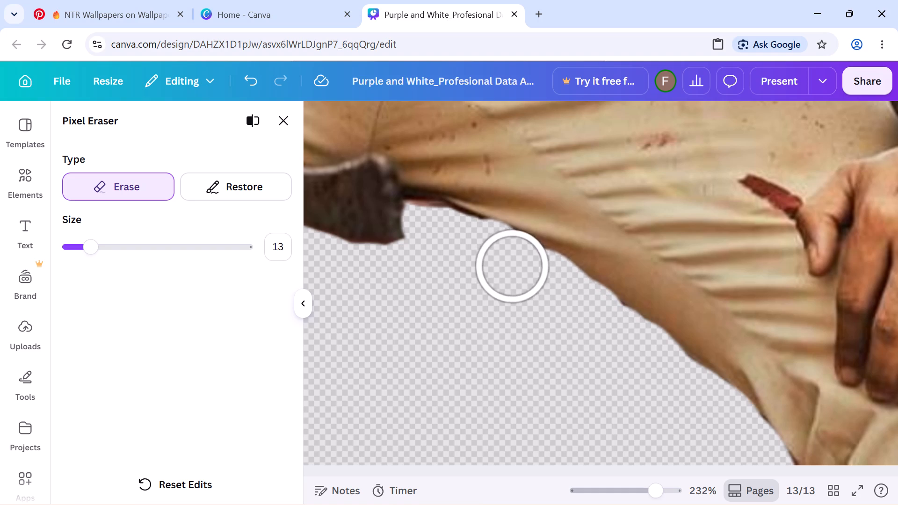
drag(513, 266, 446, 238)
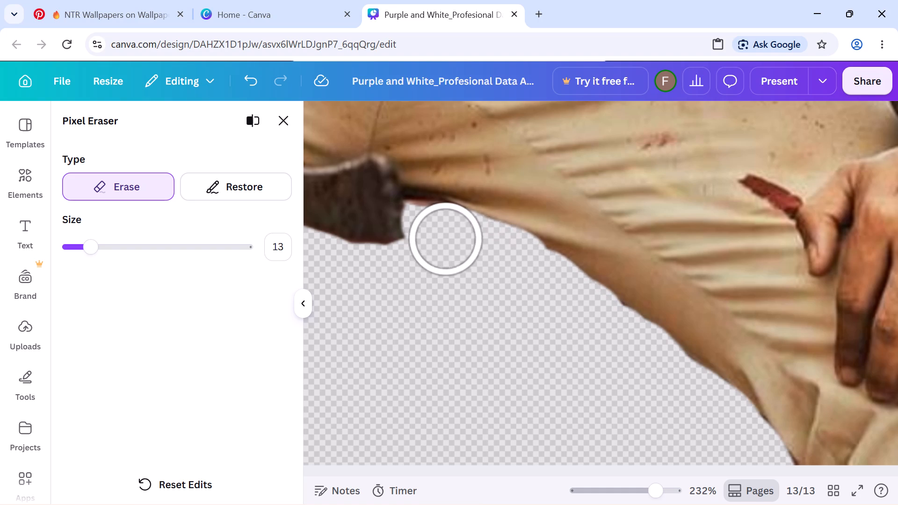
drag(446, 238, 604, 358)
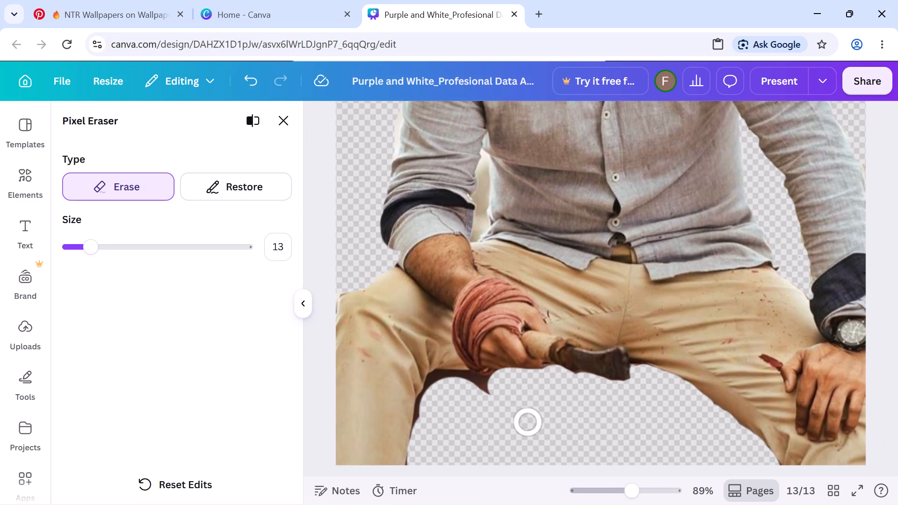
Erase the dark seat remnants along the left-hand thigh's inner edge and across the gap up to the wrapped hand.
drag(505, 412, 383, 359)
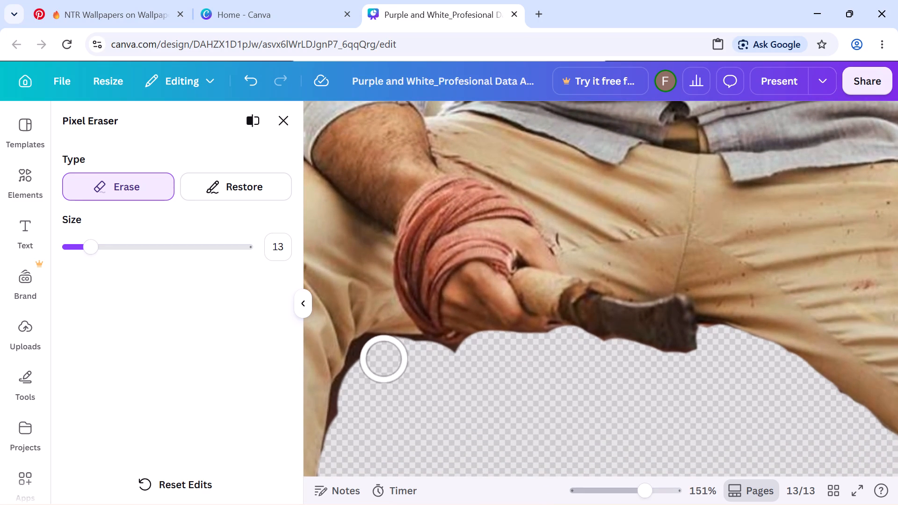
drag(383, 359, 364, 380)
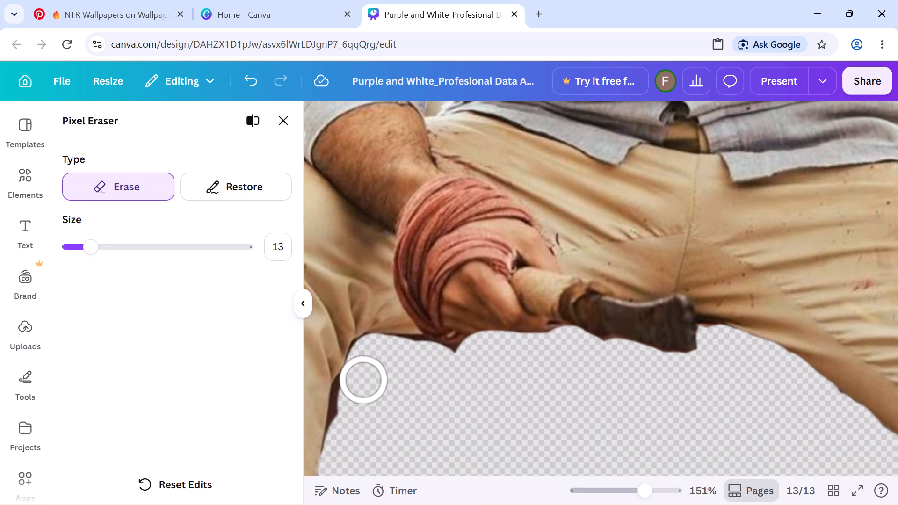
drag(364, 380, 355, 392)
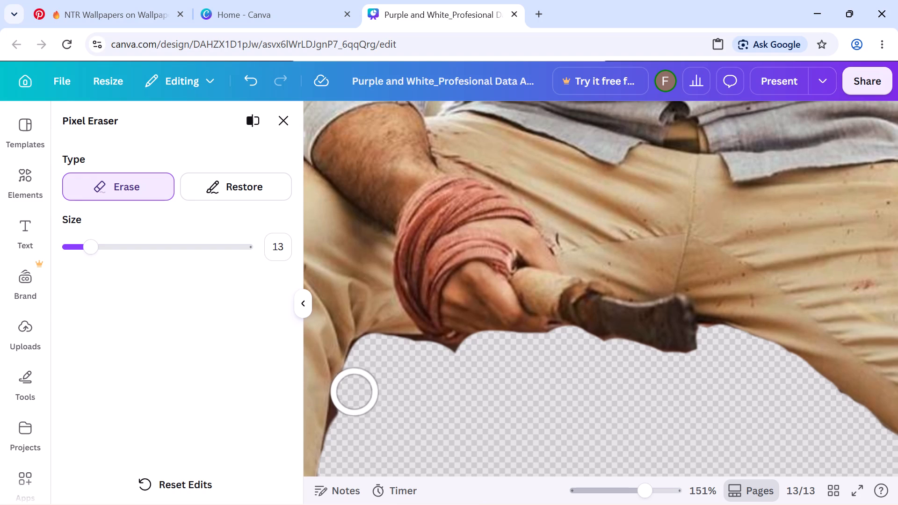
drag(355, 392, 347, 451)
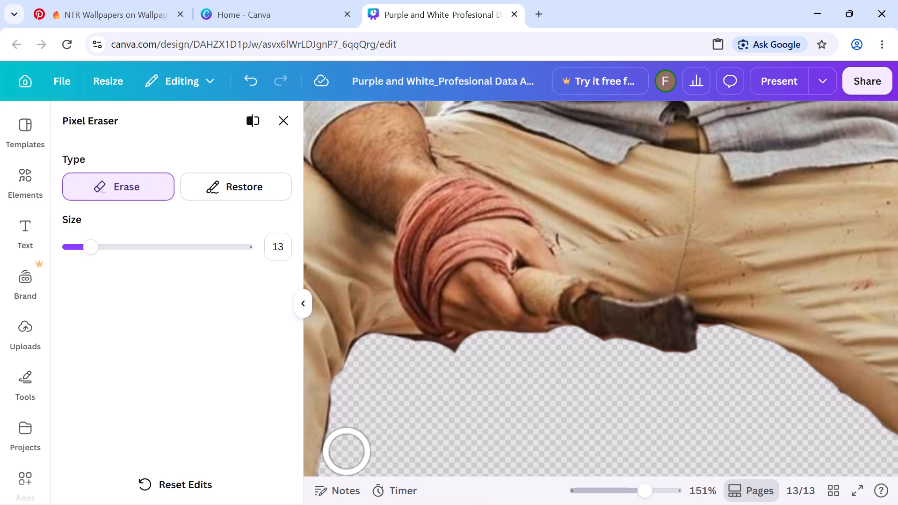
drag(347, 451, 352, 410)
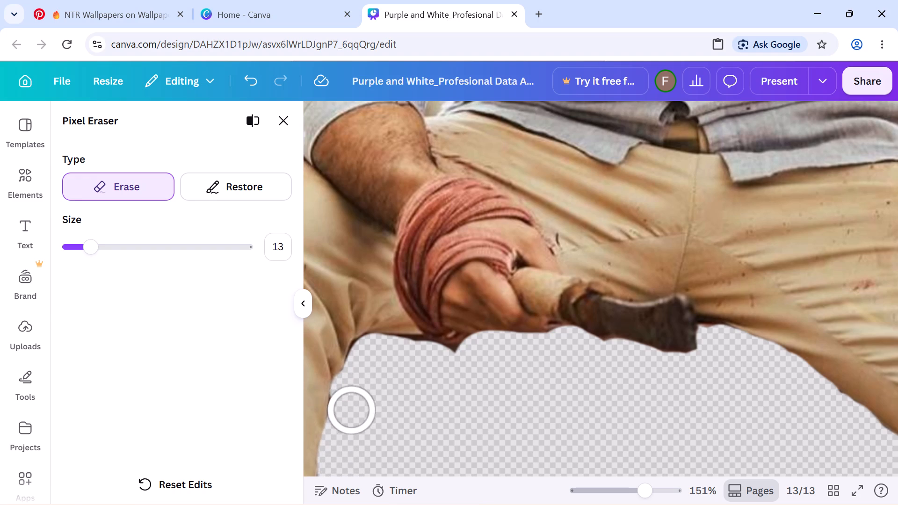
drag(352, 410, 426, 361)
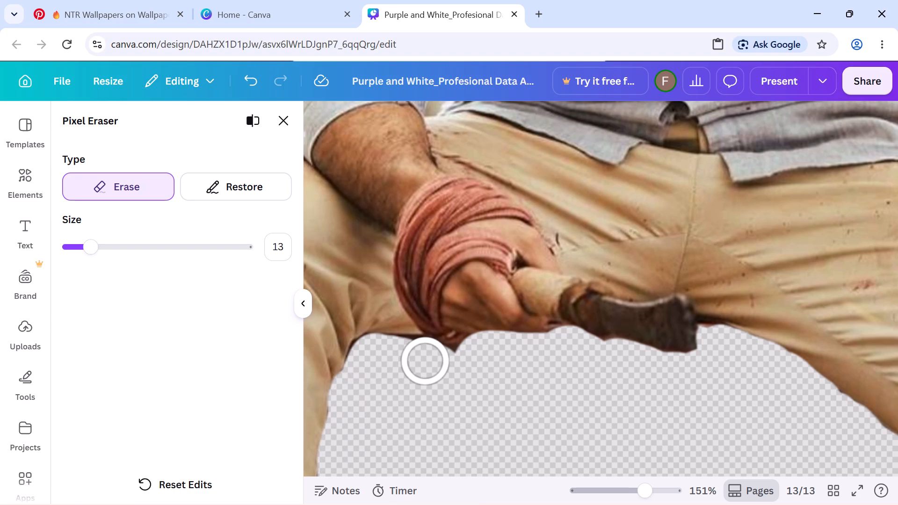
drag(426, 361, 418, 358)
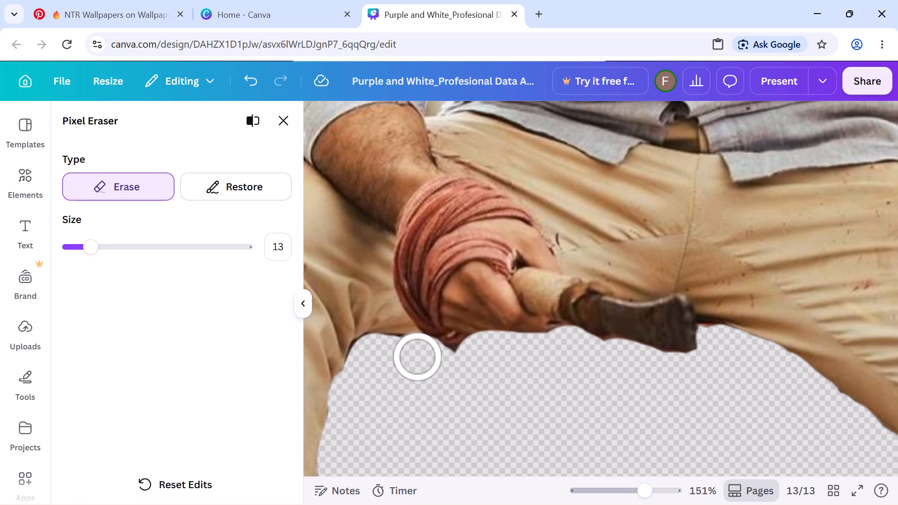
drag(418, 358, 374, 362)
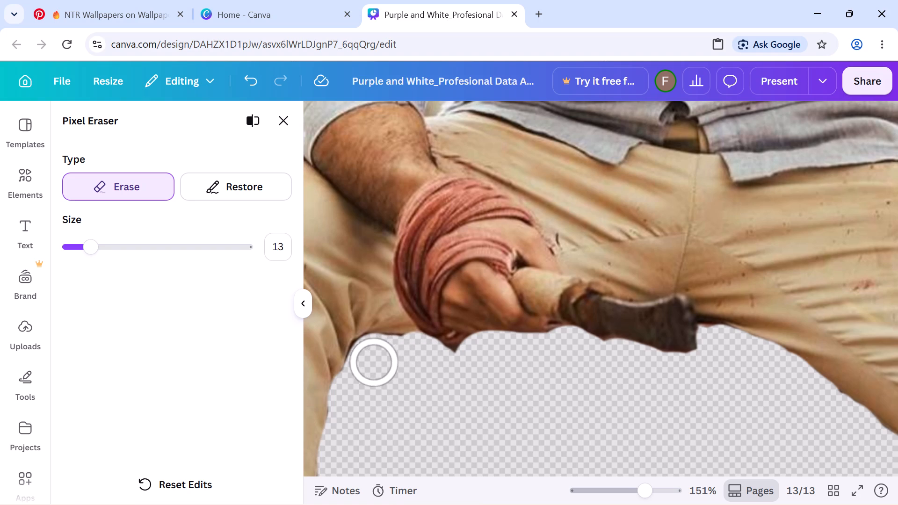
drag(374, 362, 383, 361)
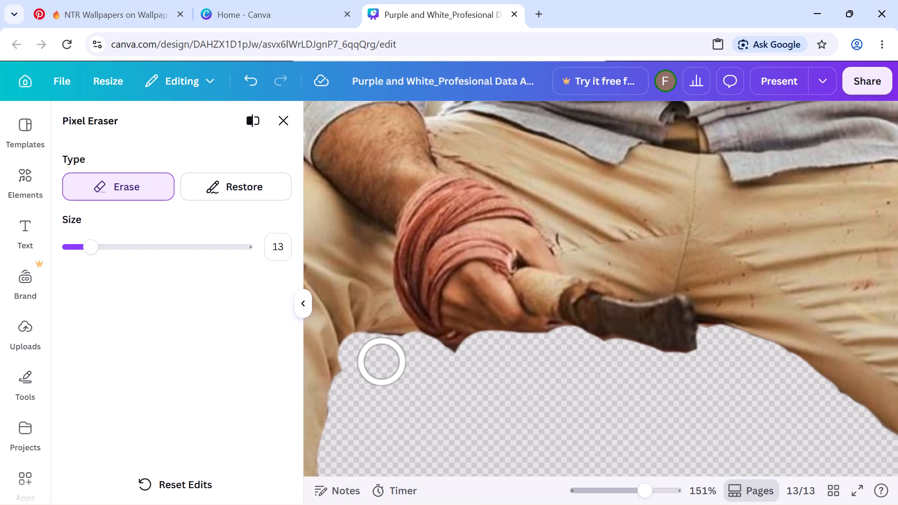
drag(383, 361, 352, 370)
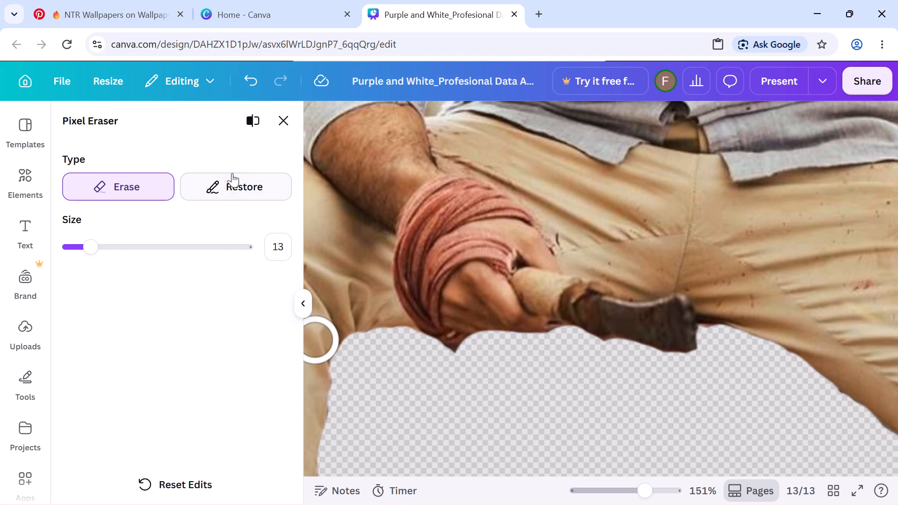
Restore the trouser edge between the wrapped hand and the left-hand thigh with the brush size at 13.
click(237, 178)
drag(380, 281, 420, 312)
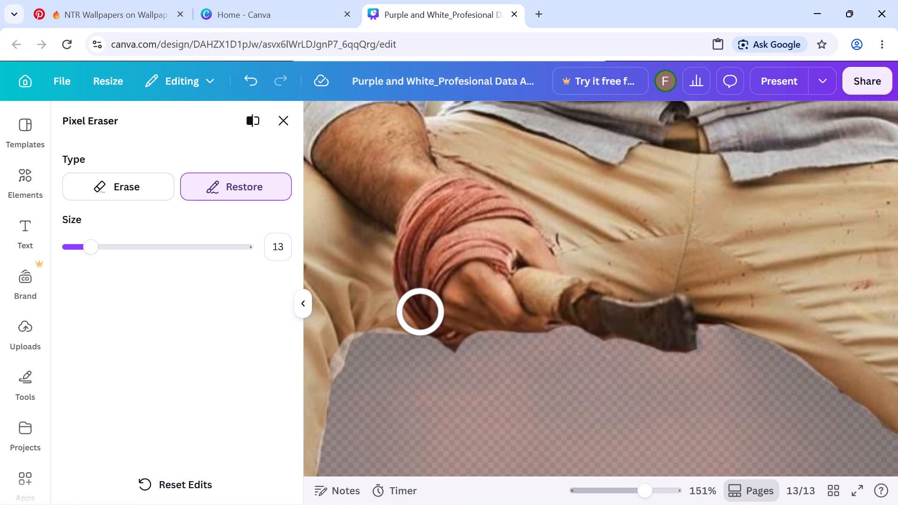
drag(420, 312, 349, 317)
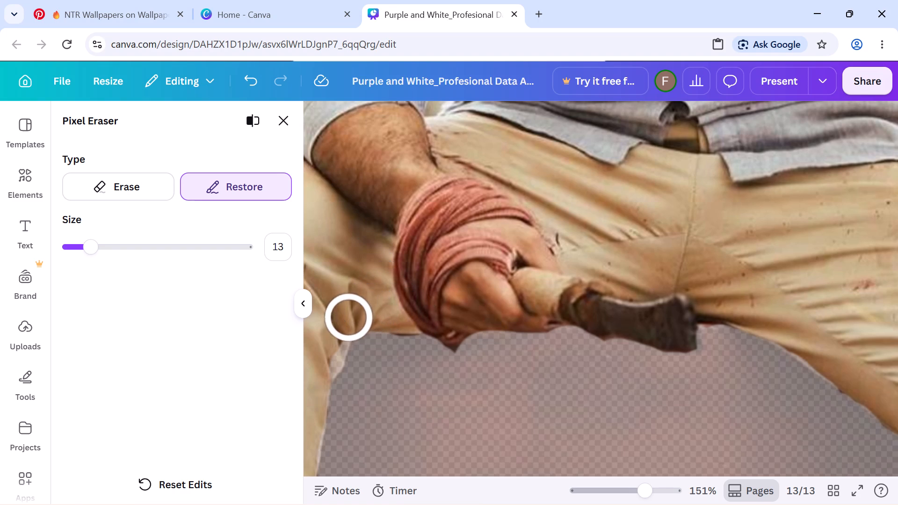
drag(349, 317, 319, 371)
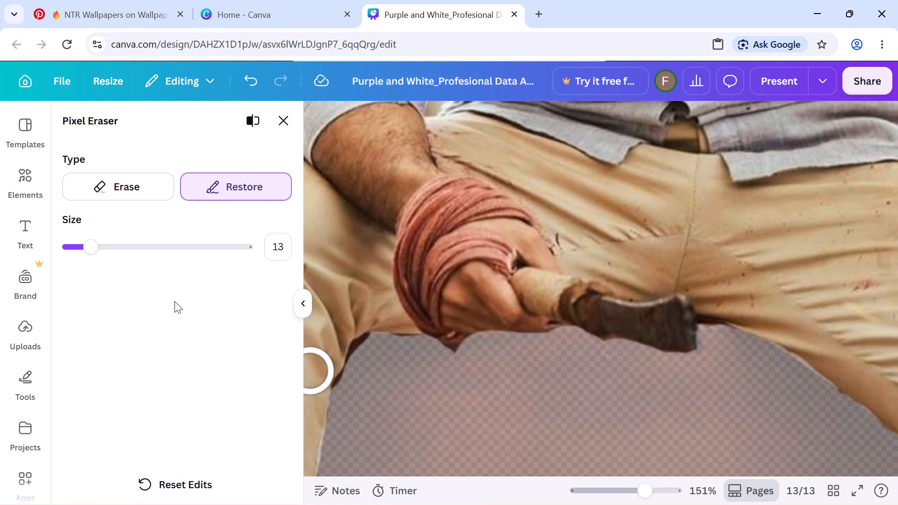
Erase the dark seat remnants in the corner where the left-hand thigh curves towards the wrapped hand.
click(133, 188)
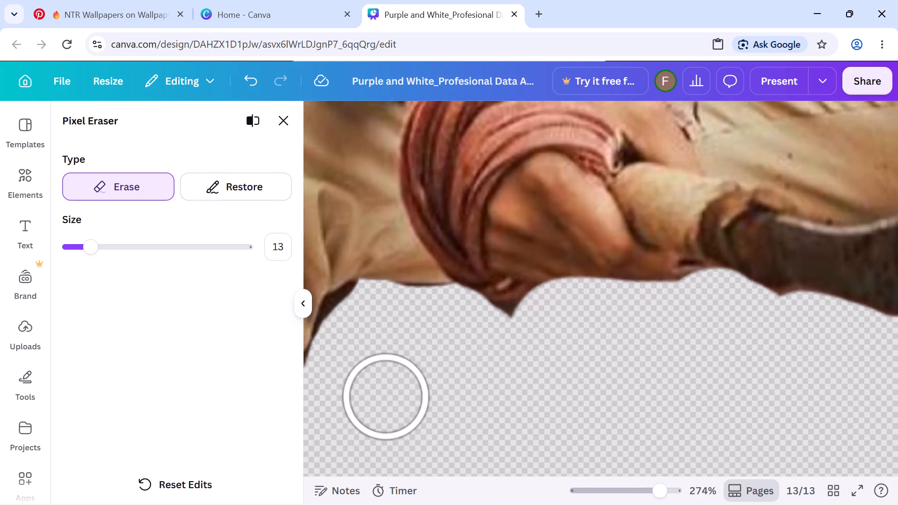
scroll(386, 397, right, 2)
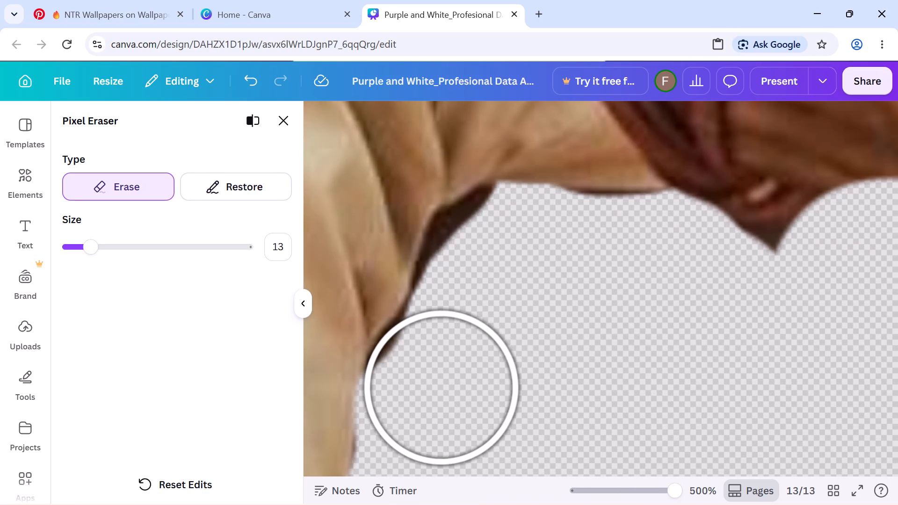
click(442, 387)
click(442, 387)
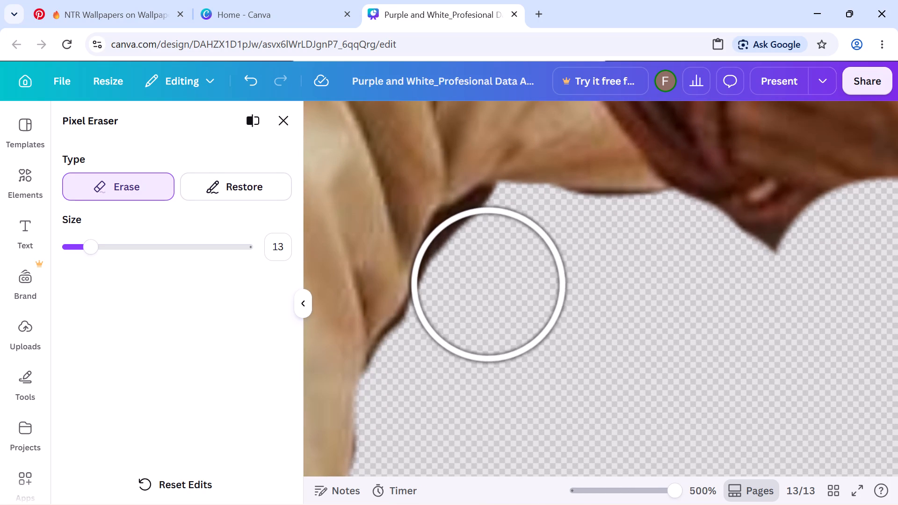
click(488, 278)
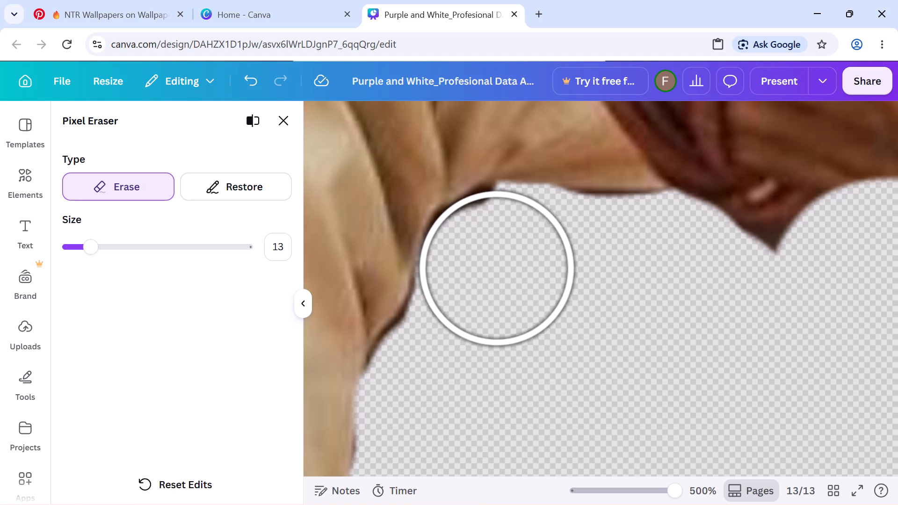
click(497, 268)
click(606, 268)
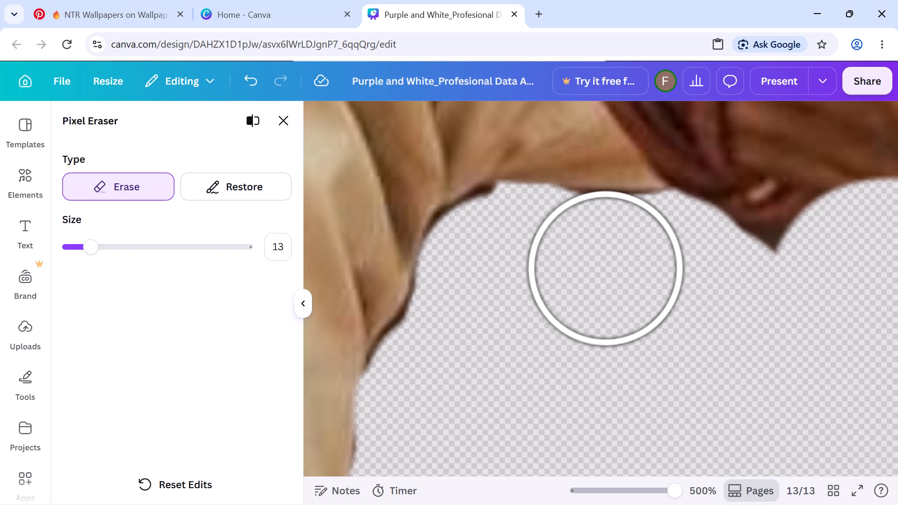
click(606, 265)
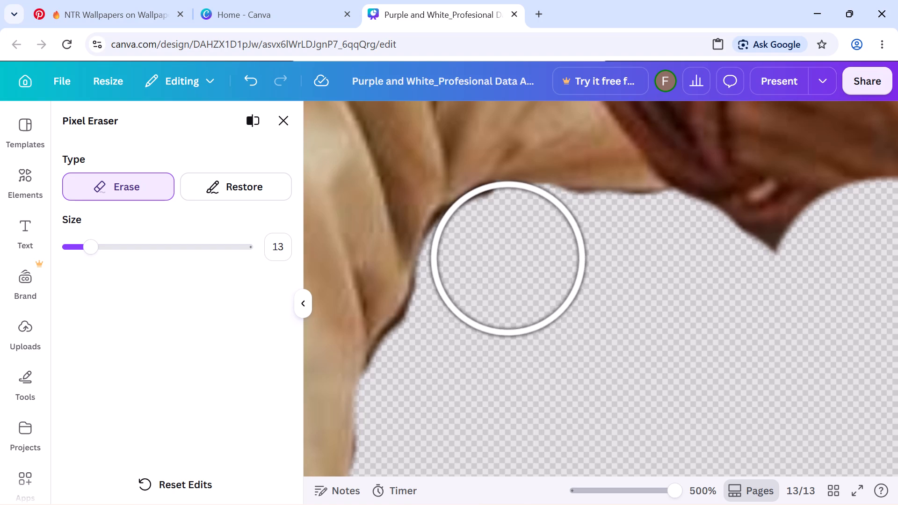
click(500, 258)
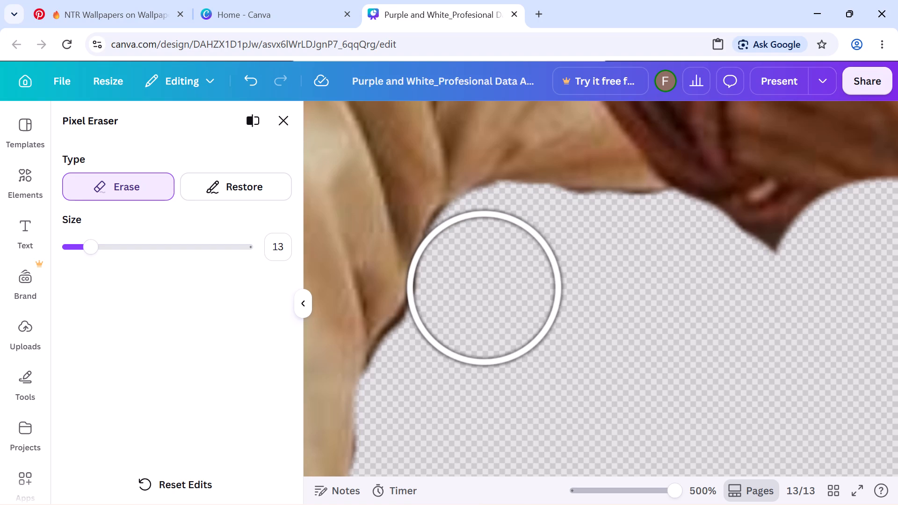
click(485, 288)
click(485, 276)
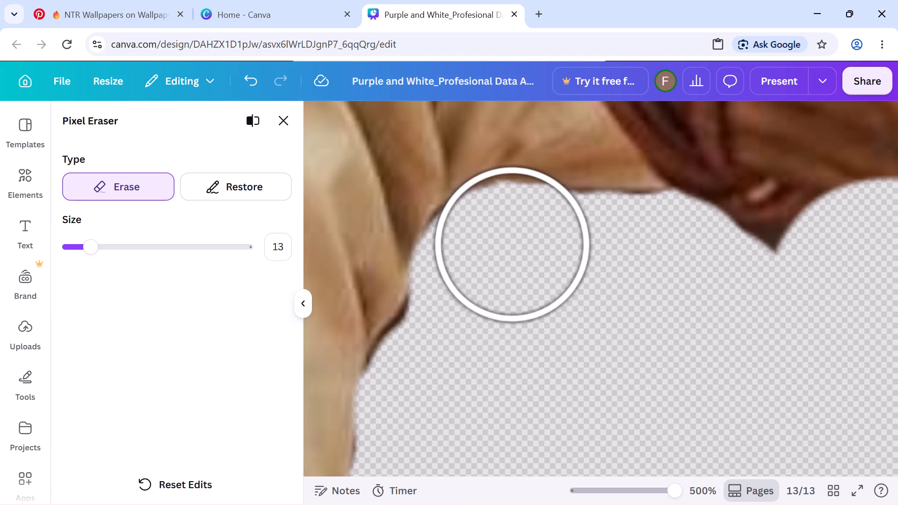
click(490, 265)
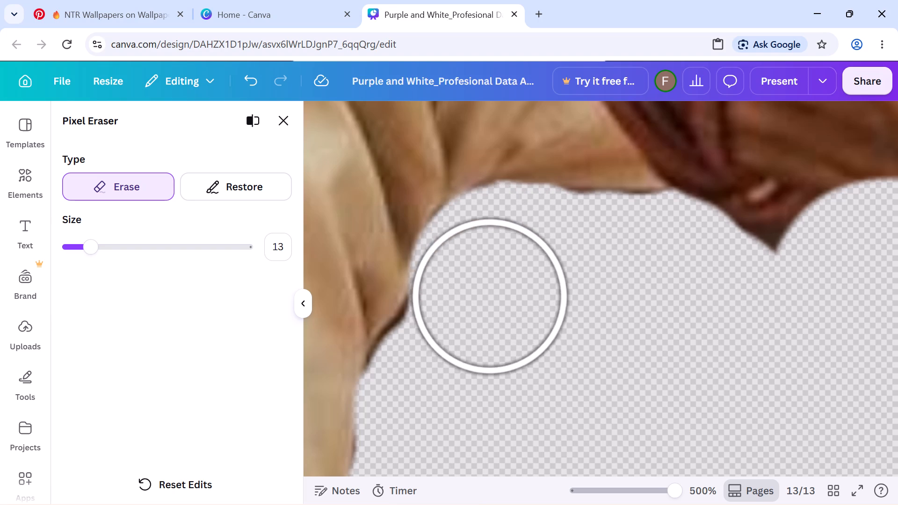
Erase the remaining dark fringe down the inner edge of the left-hand trouser leg below the corner.
click(470, 345)
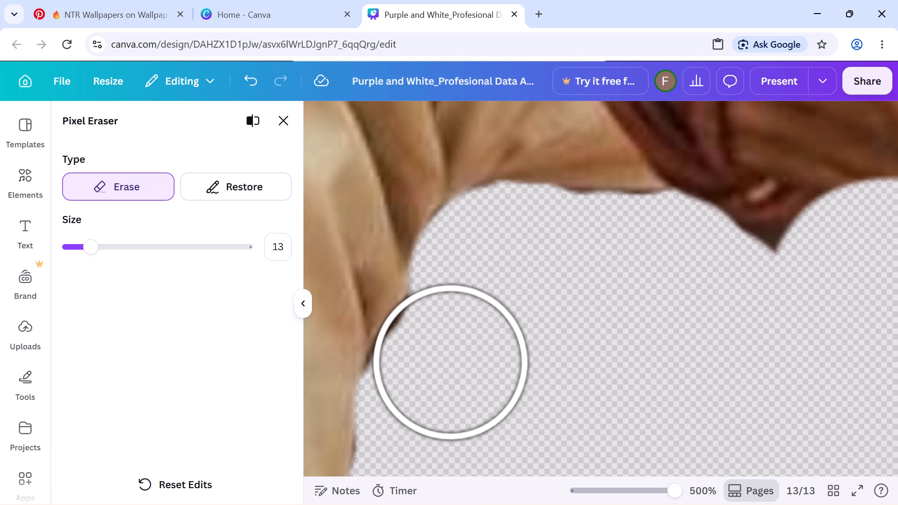
click(435, 381)
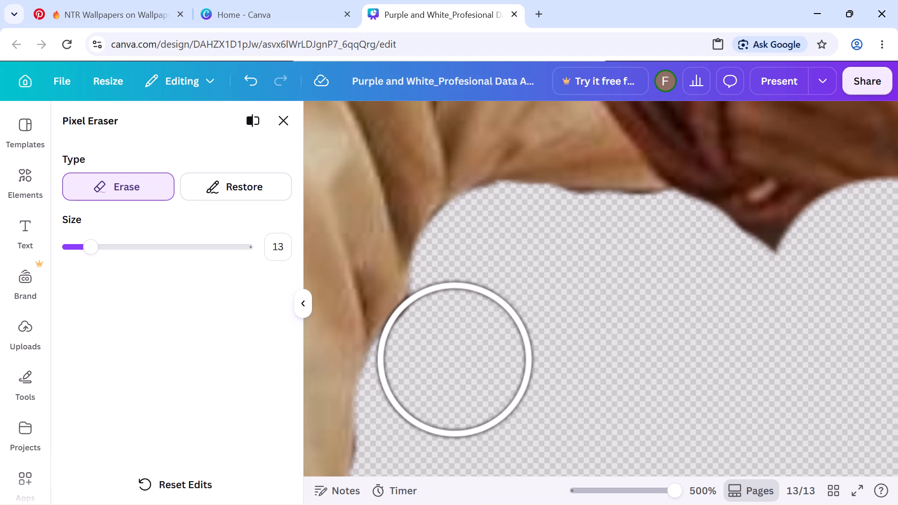
click(455, 355)
scroll(511, 390, down, 2)
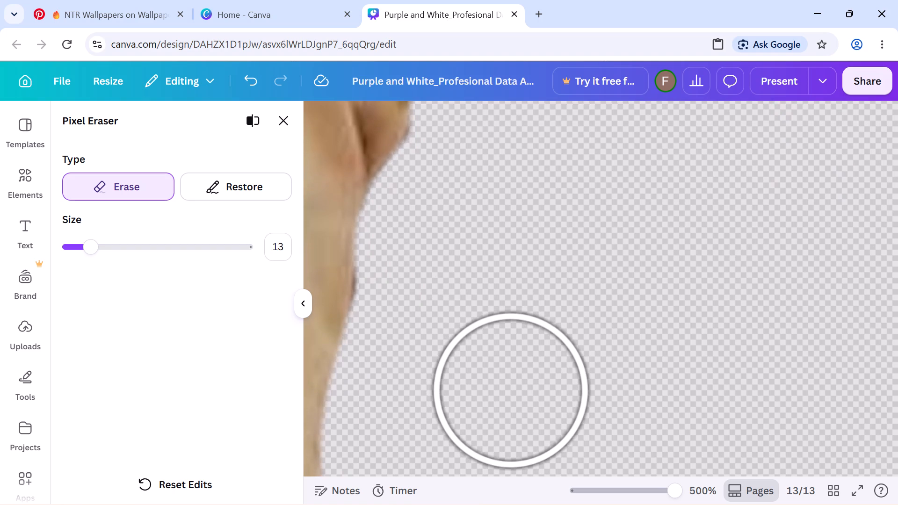
click(425, 297)
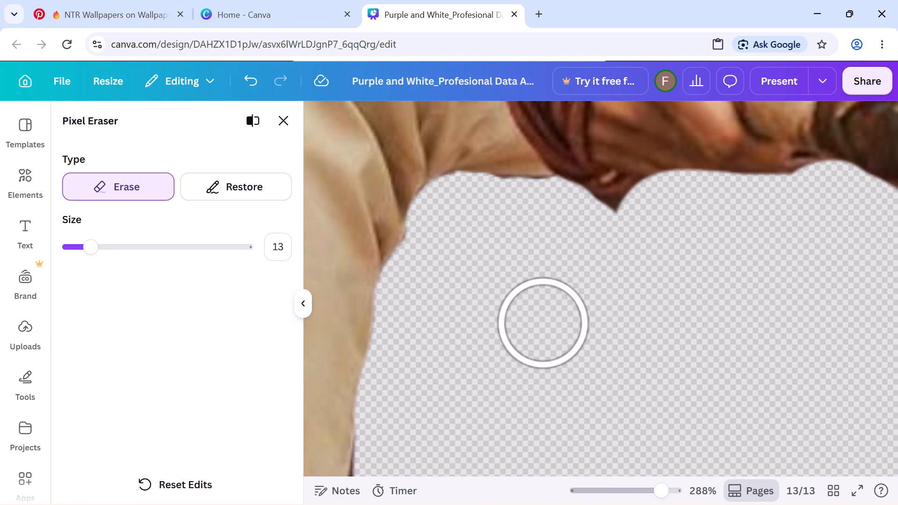
click(545, 325)
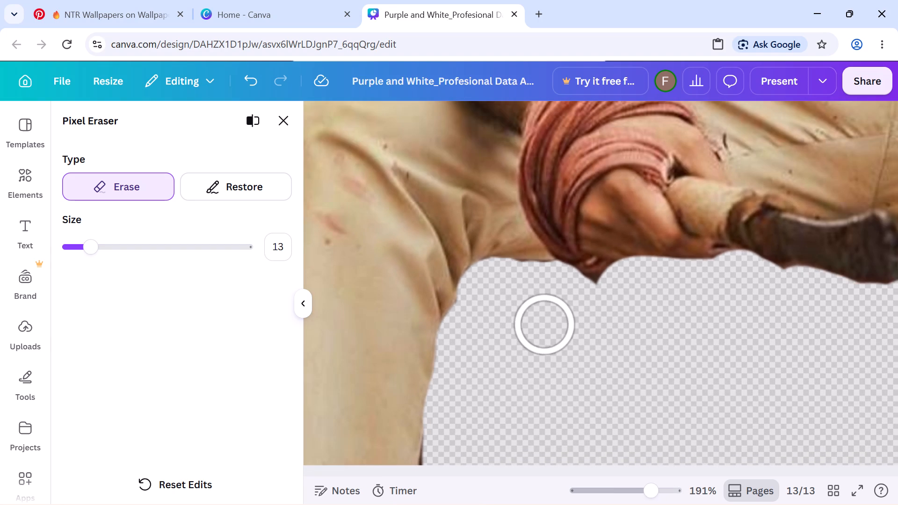
View the whole cut-out and exit the Pixel Eraser, returning to the page 13 design.
click(609, 488)
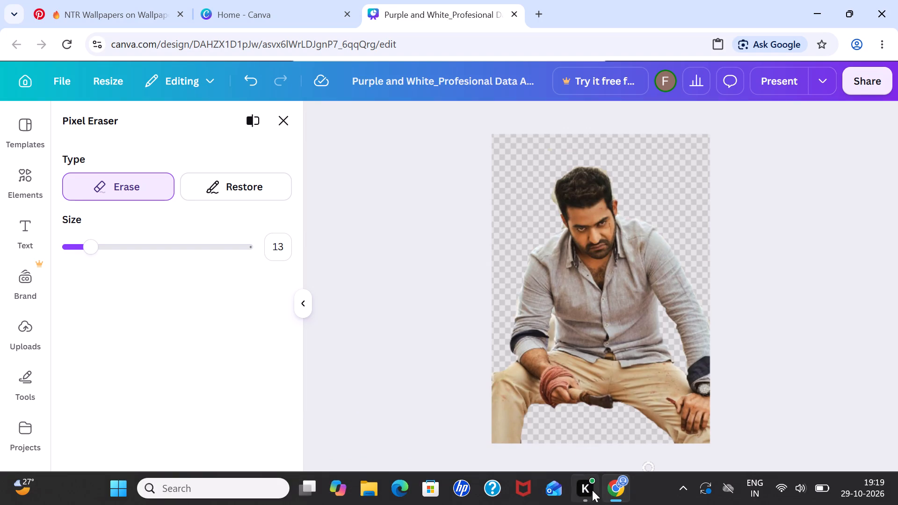
click(275, 118)
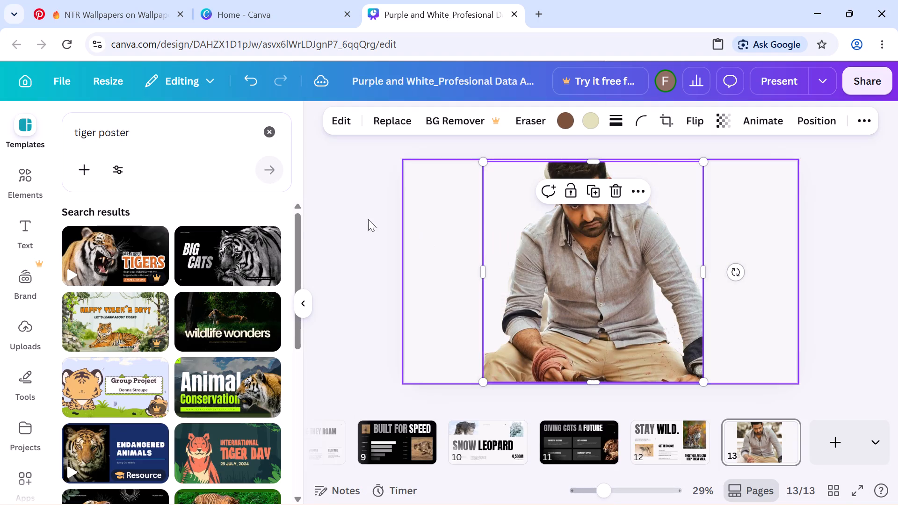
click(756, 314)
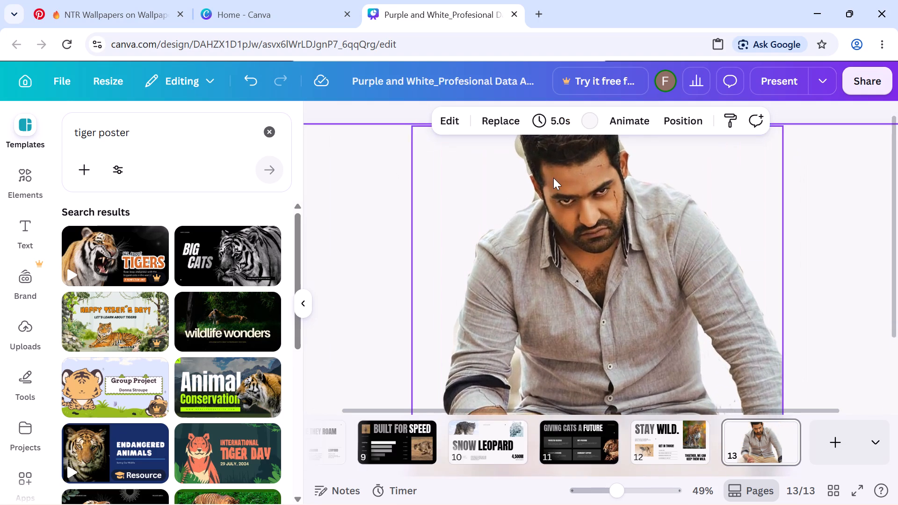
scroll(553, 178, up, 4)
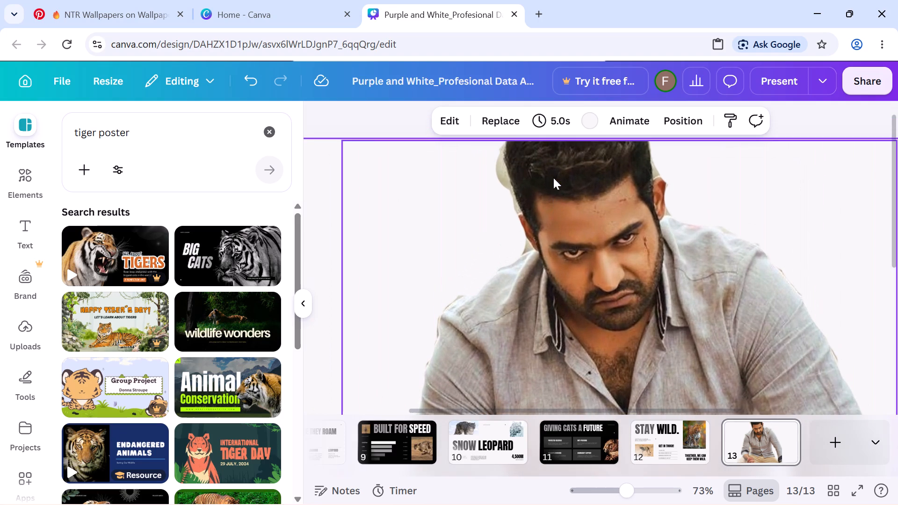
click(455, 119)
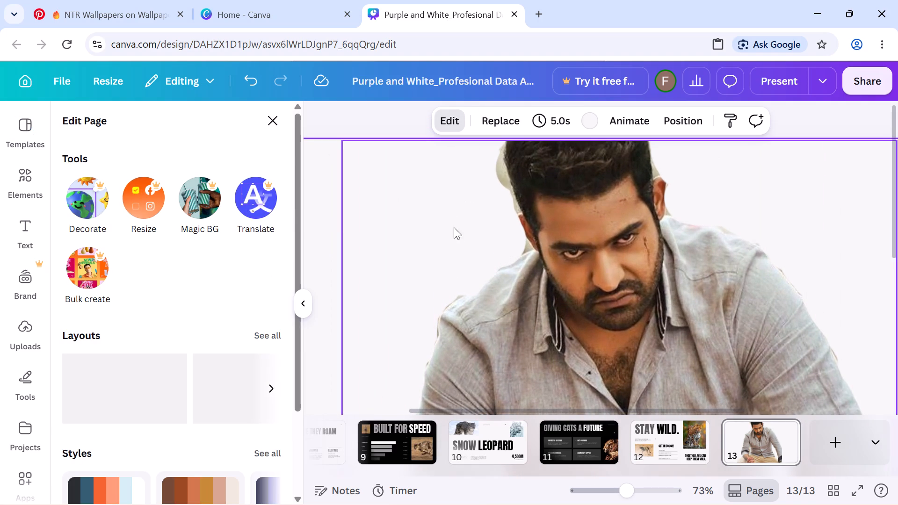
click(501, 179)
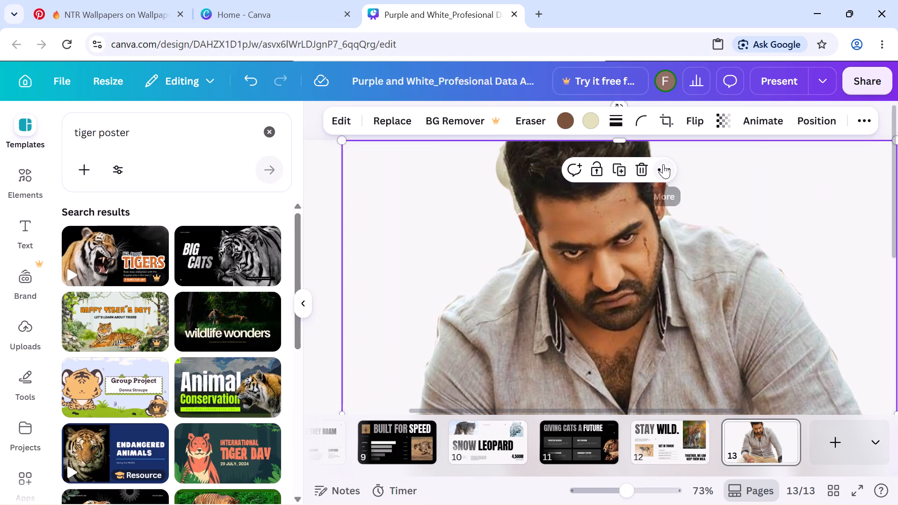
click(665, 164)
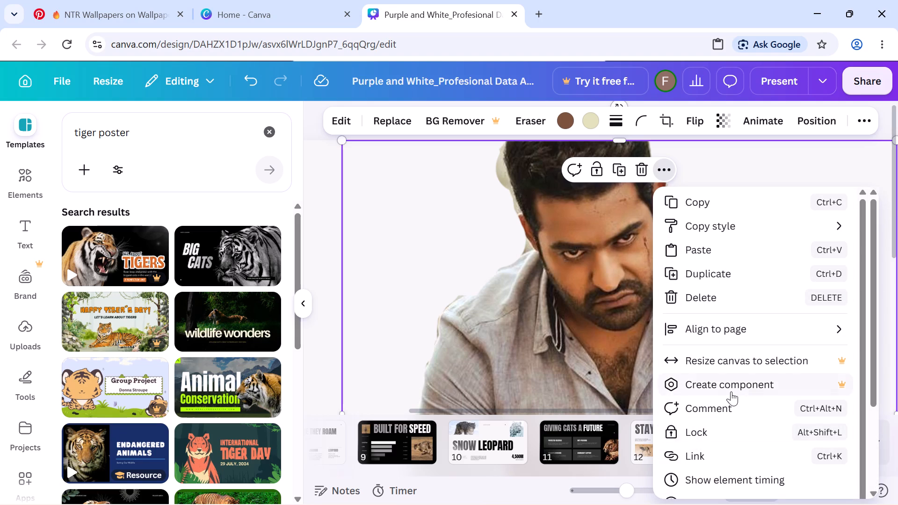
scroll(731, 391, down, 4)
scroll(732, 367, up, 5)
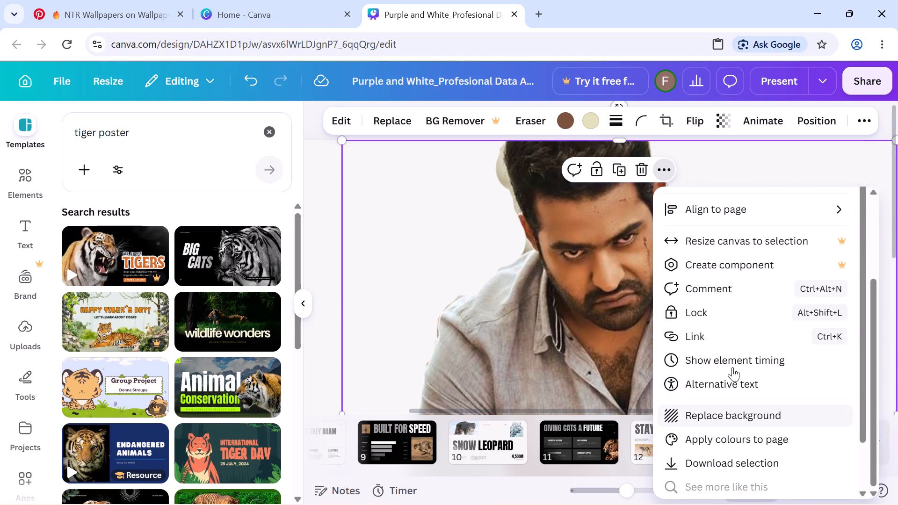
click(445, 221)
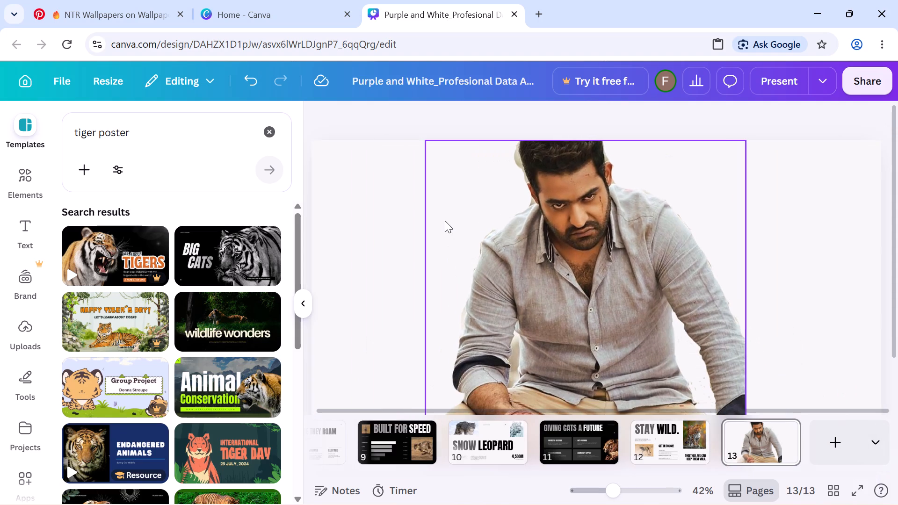
Reopen the page 13 photo in the Pixel Eraser and erase the pale background patch beside the left-hand side of the hair.
click(533, 220)
drag(343, 135, 340, 127)
click(340, 127)
click(536, 222)
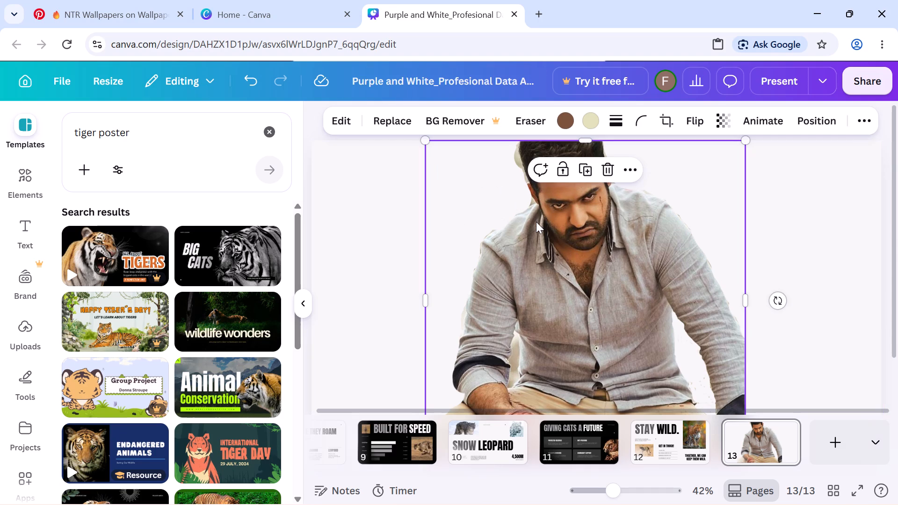
click(535, 125)
click(525, 191)
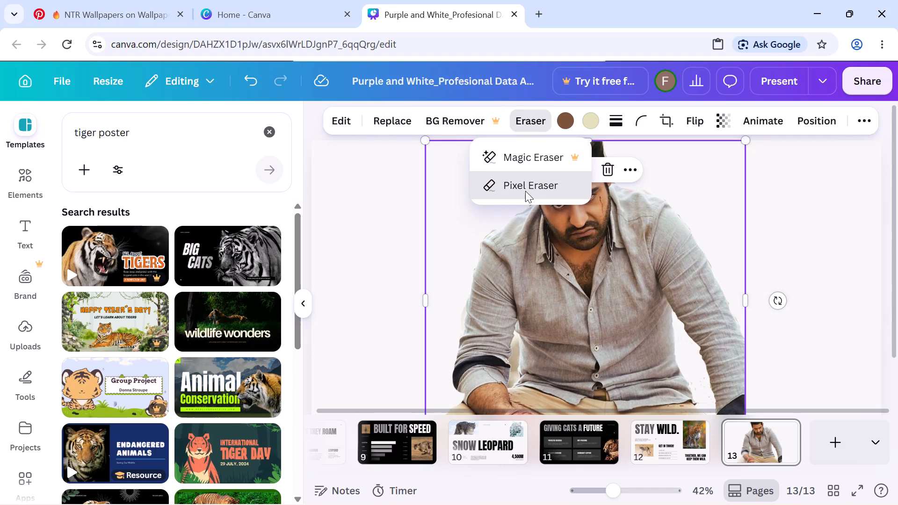
click(525, 191)
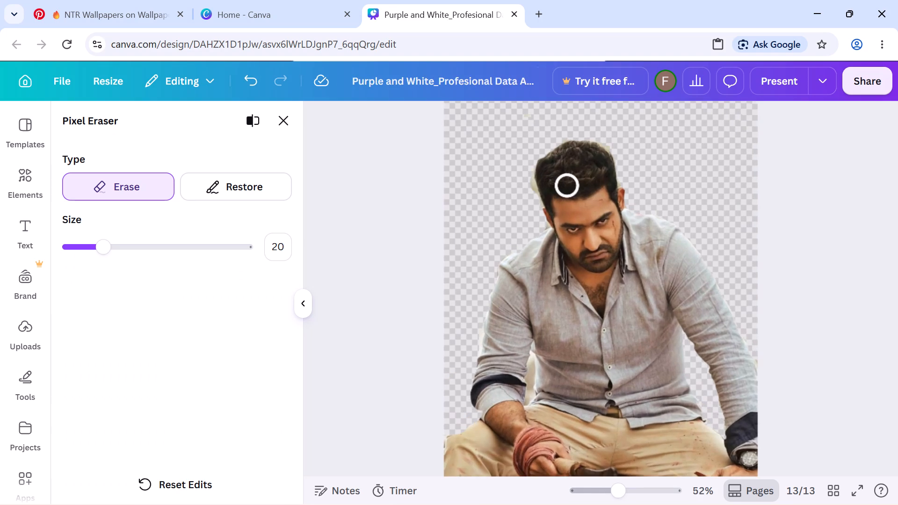
drag(639, 497, 744, 492)
scroll(571, 264, up, 7)
scroll(571, 264, right, 3)
scroll(571, 264, up, 2)
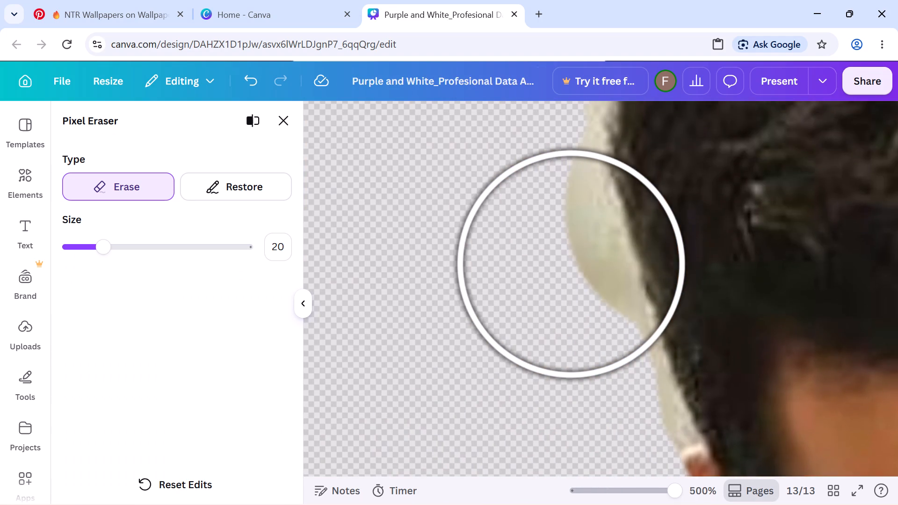
scroll(571, 264, up, 2)
scroll(571, 264, down, 1)
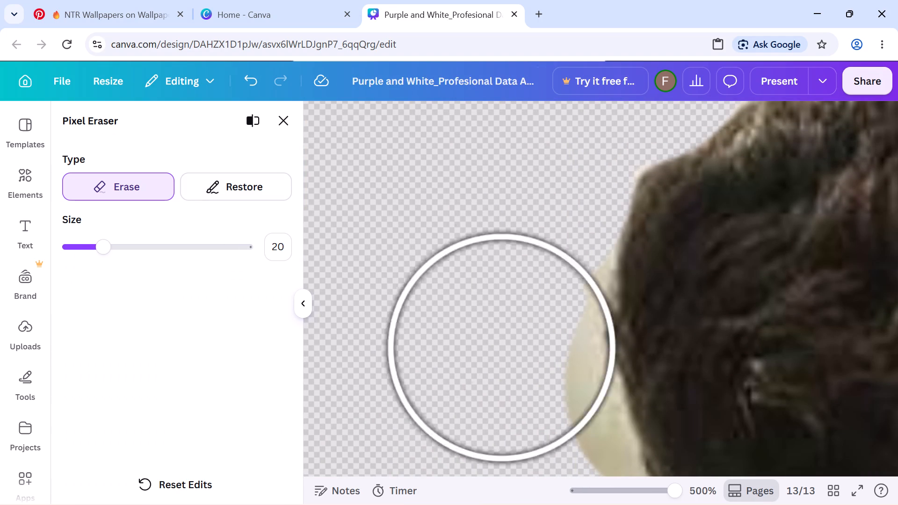
click(503, 367)
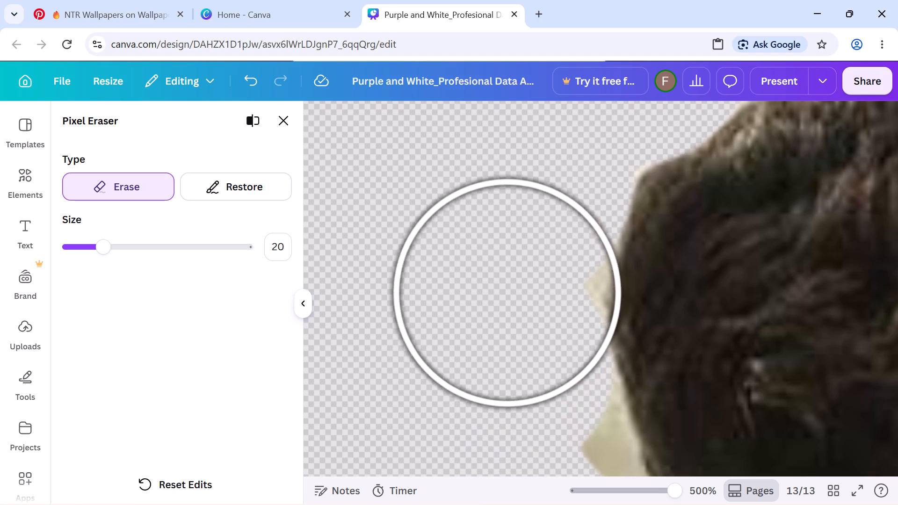
click(505, 269)
Erase the pale fringe running down the left-hand hairline to the ear with the brush size at 20.
scroll(505, 269, down, 3)
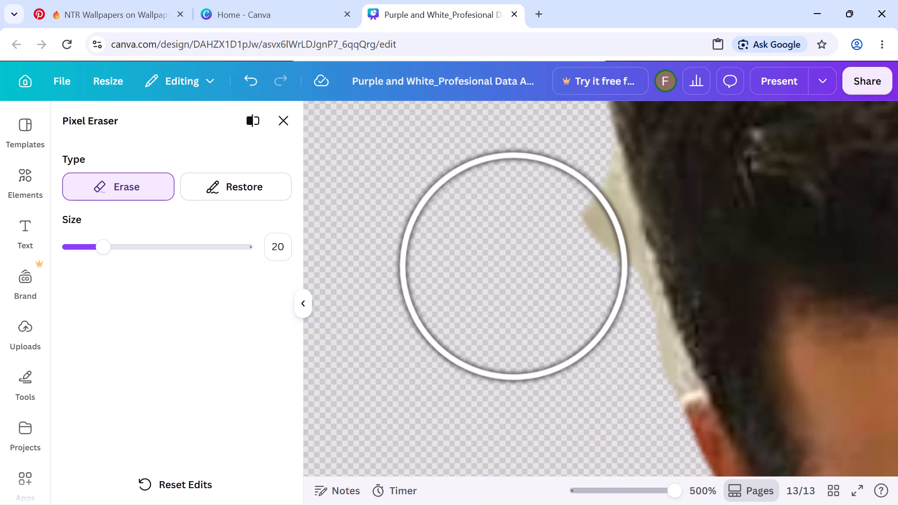
drag(535, 264, 541, 264)
drag(541, 264, 538, 327)
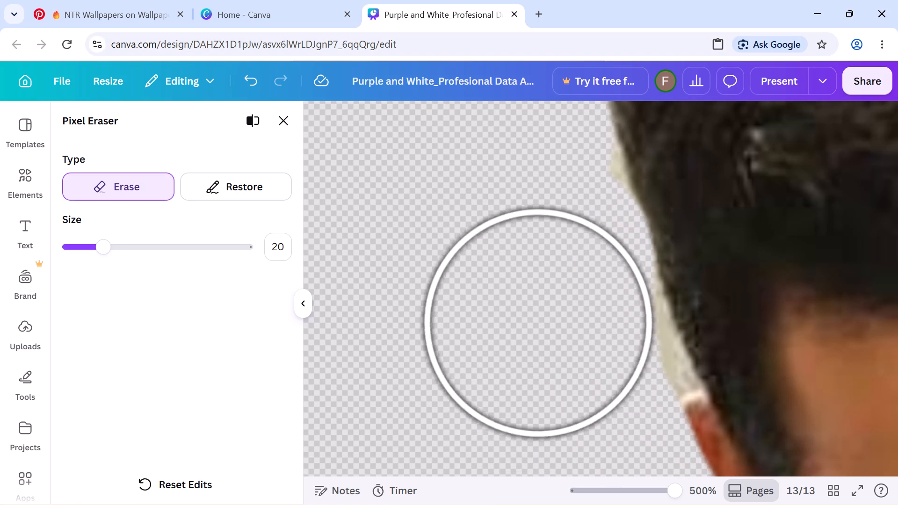
drag(538, 327, 559, 346)
drag(559, 346, 576, 366)
click(576, 366)
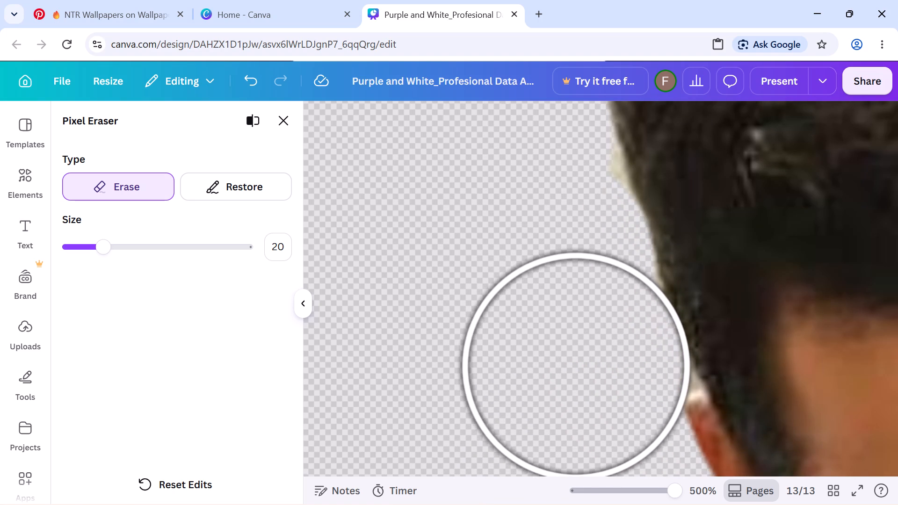
Erase the pale fringe around the top and right-hand curve of the hair, and exit the Pixel Eraser with the side panel collapsed.
scroll(576, 366, left, 5)
scroll(576, 366, down, 3)
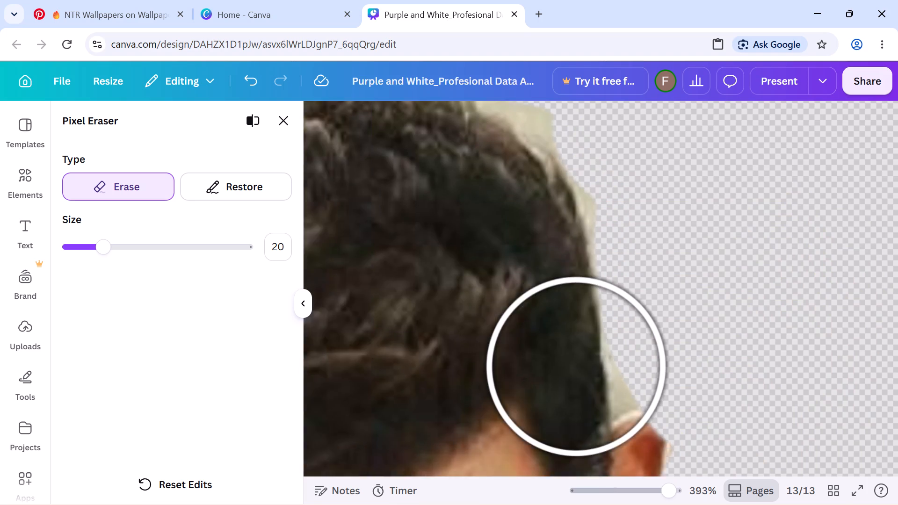
scroll(576, 366, up, 3)
click(570, 258)
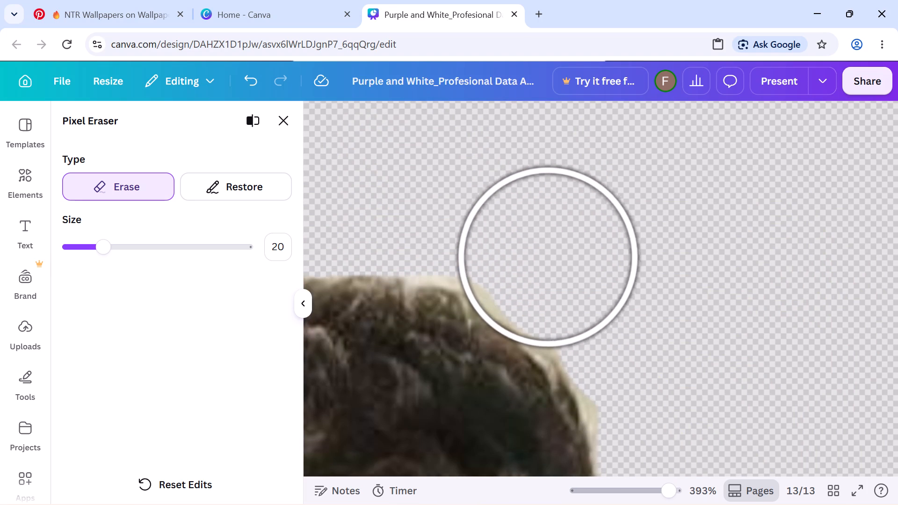
drag(546, 256, 466, 212)
drag(466, 212, 592, 273)
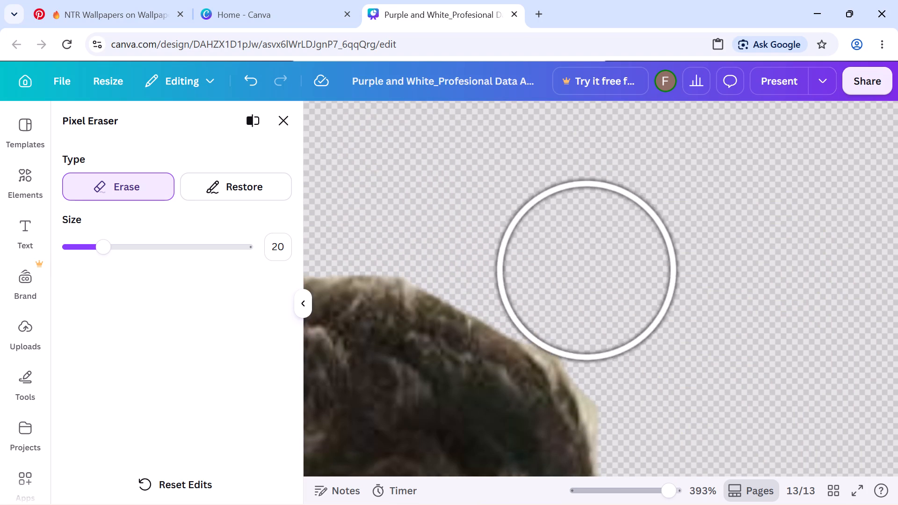
drag(592, 273, 606, 294)
drag(606, 294, 655, 372)
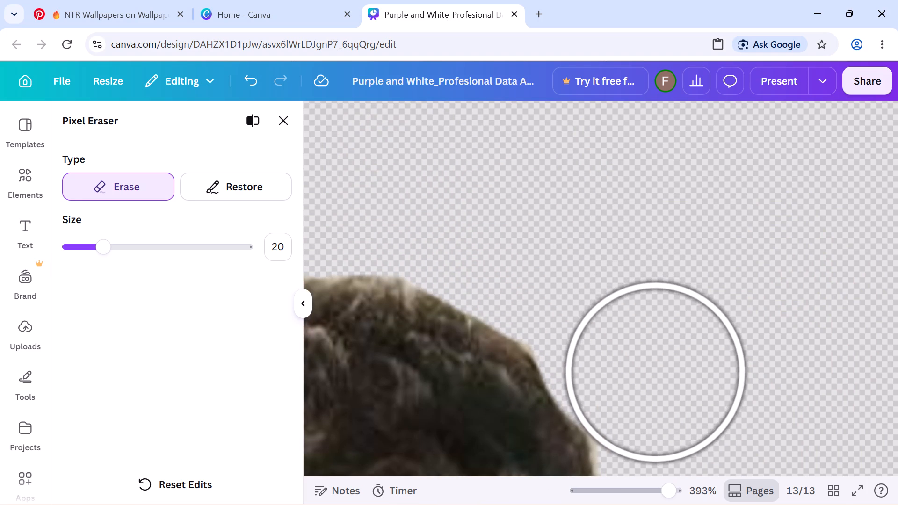
click(387, 195)
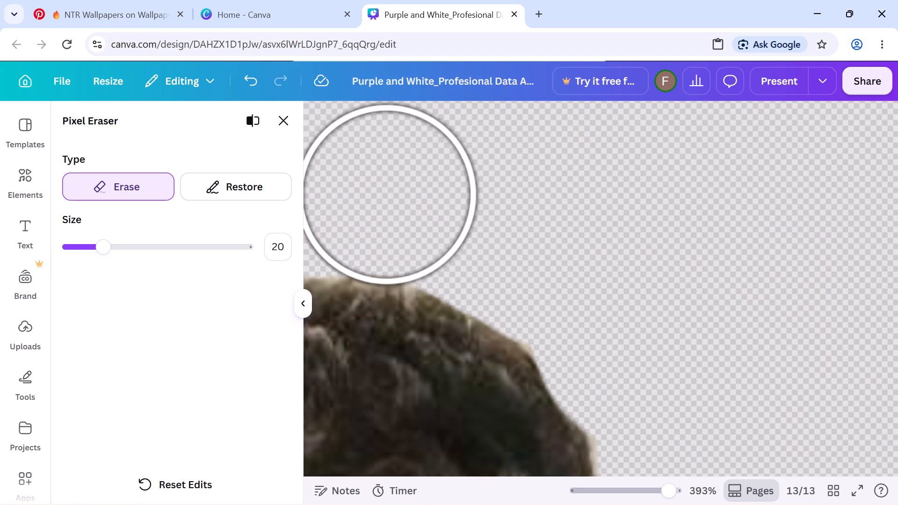
click(399, 205)
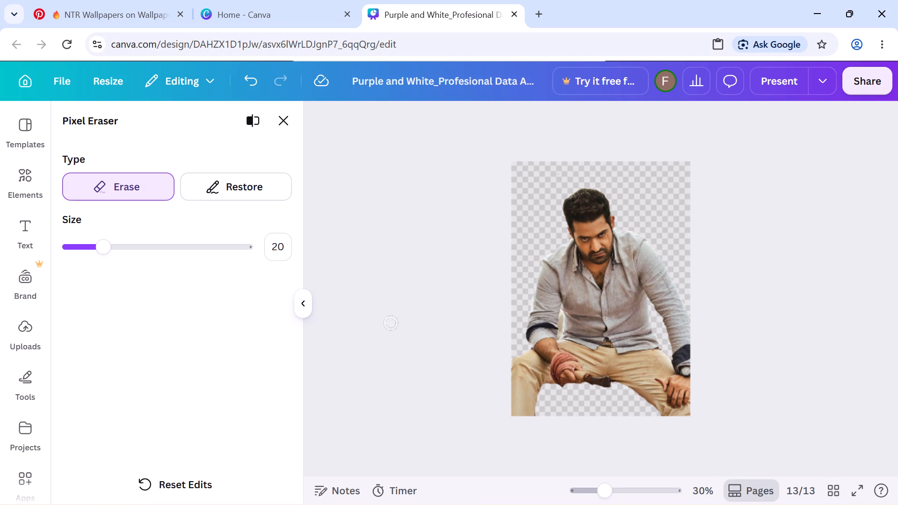
click(304, 309)
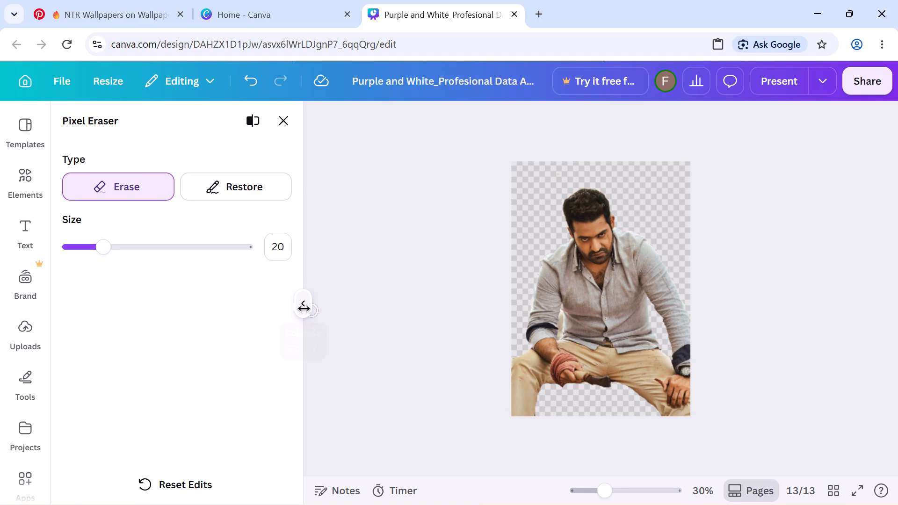
click(304, 309)
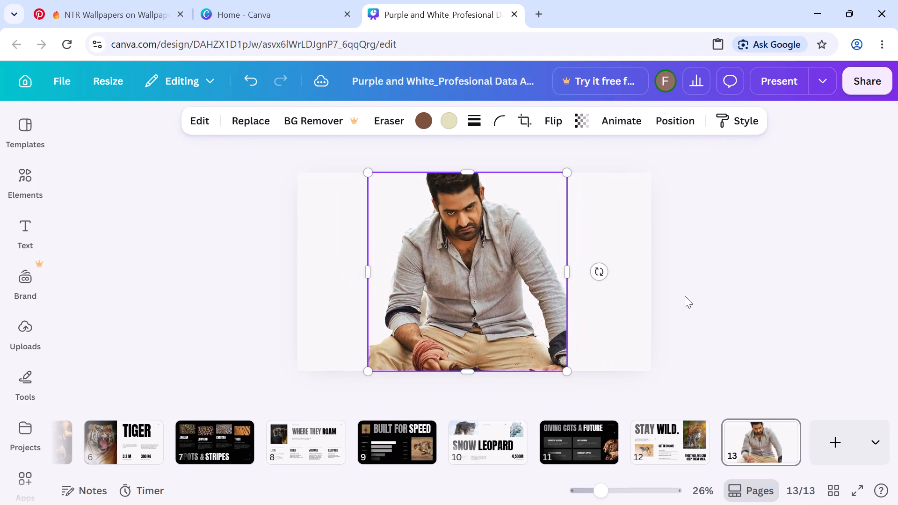
Move the cut-out photo flush against the left edge of page 13, leaving the right part of the page free.
drag(536, 225, 454, 229)
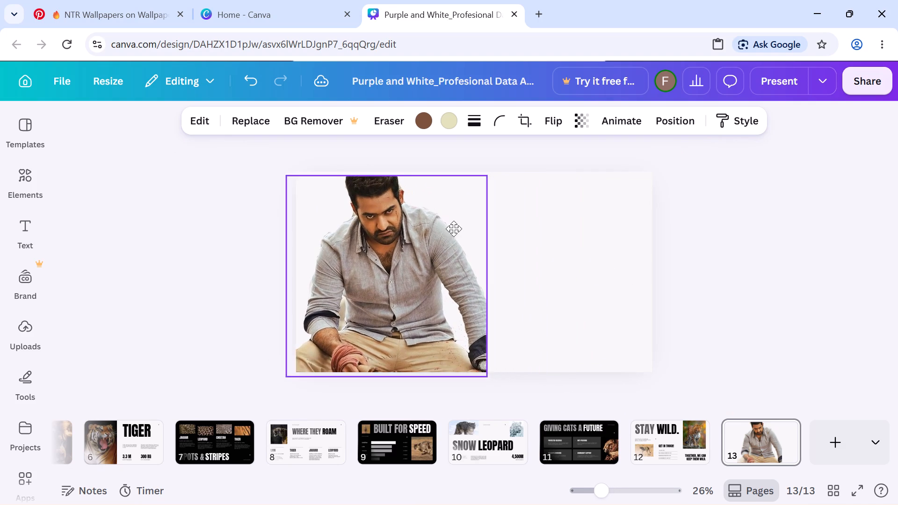
drag(454, 229, 454, 231)
click(571, 268)
drag(442, 243, 428, 229)
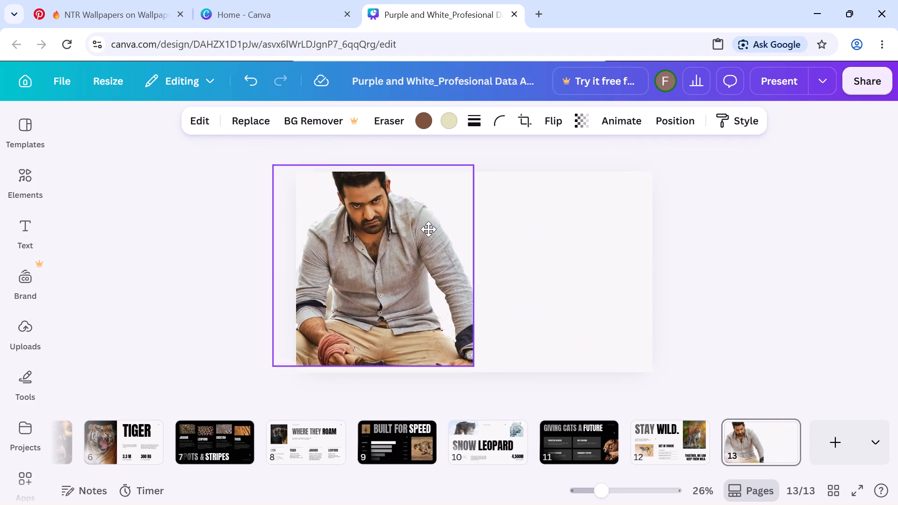
drag(428, 229, 435, 238)
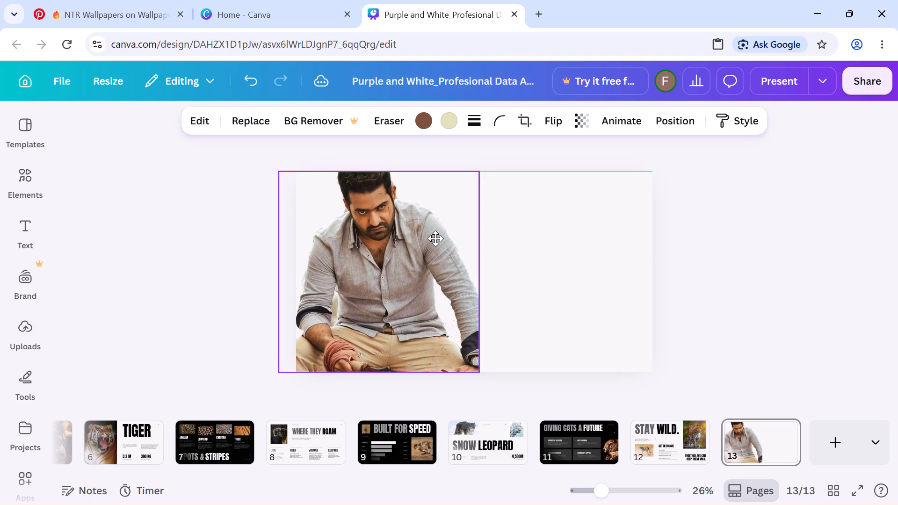
drag(435, 238, 451, 238)
click(550, 252)
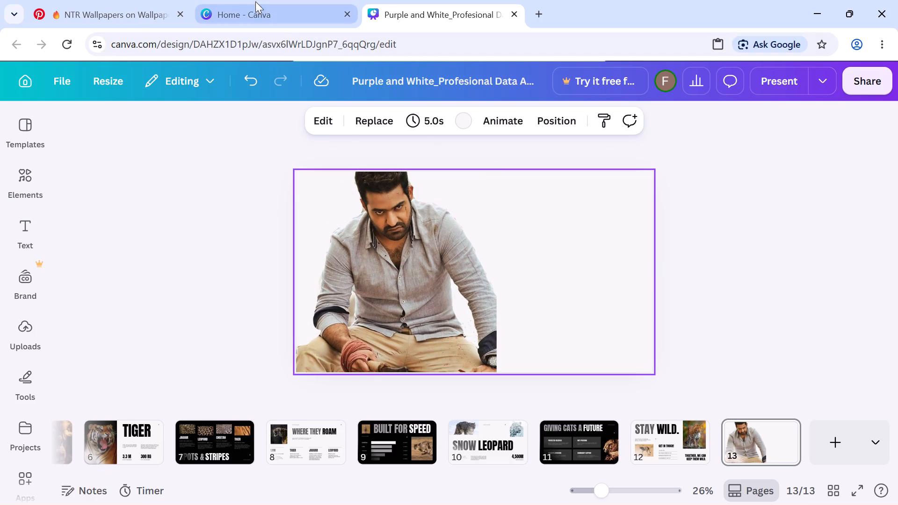
In Pinterest, open the pin showing bare-chested NTR in front of leafless trees and copy its image.
click(162, 0)
scroll(457, 346, down, 4)
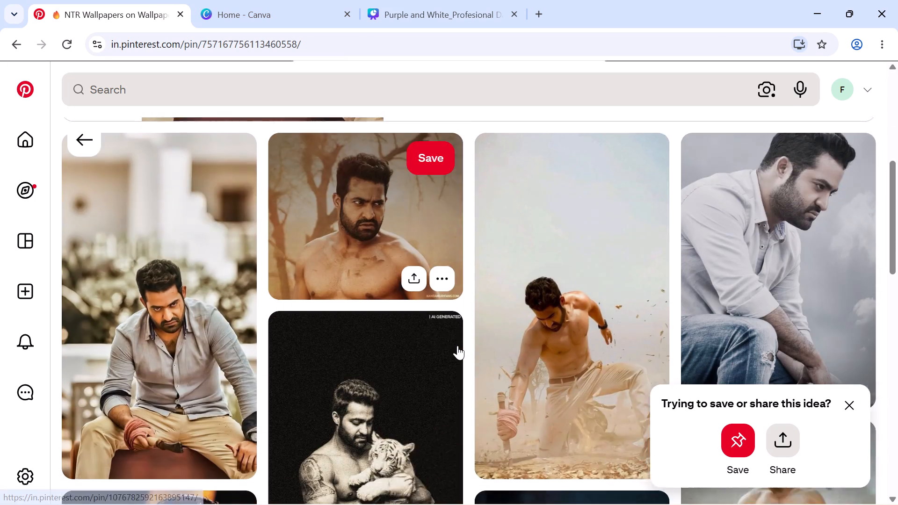
scroll(457, 346, up, 2)
scroll(457, 346, down, 2)
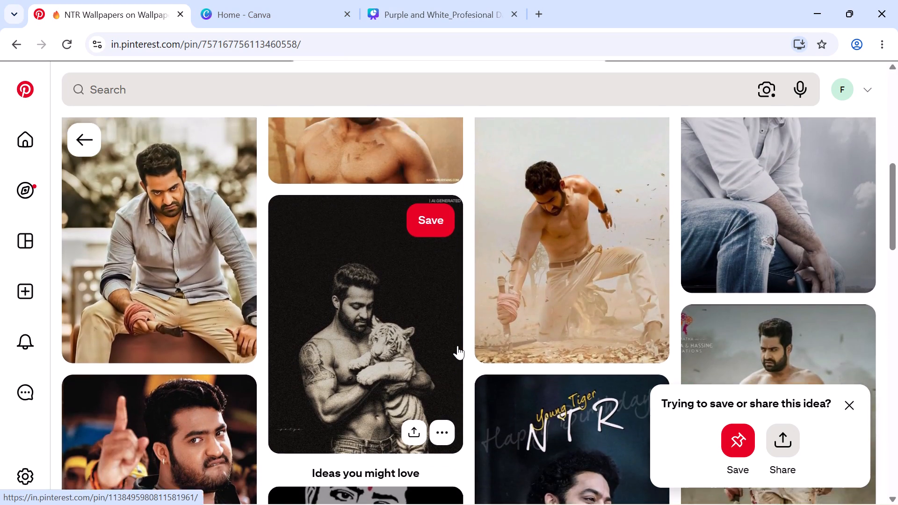
click(391, 211)
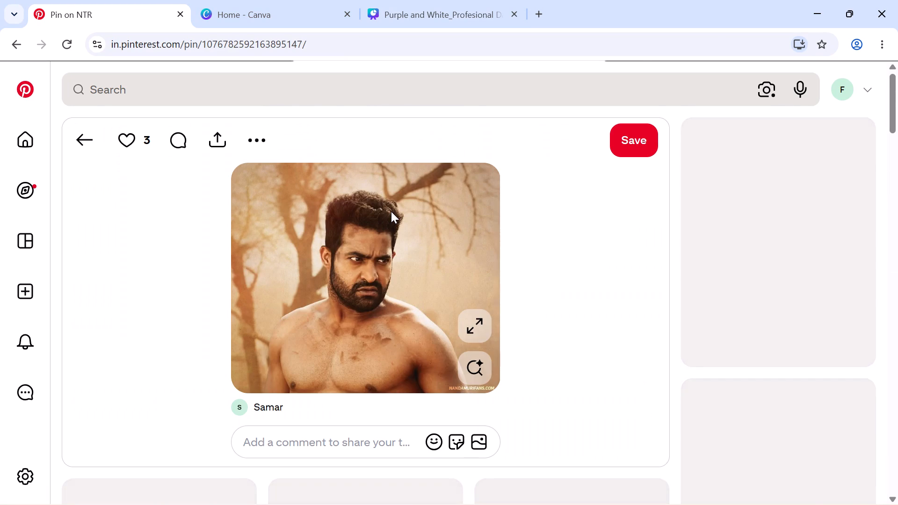
right_click(391, 211)
click(431, 269)
Return to the Canva presentation and paste the copied image onto page 13.
click(224, 0)
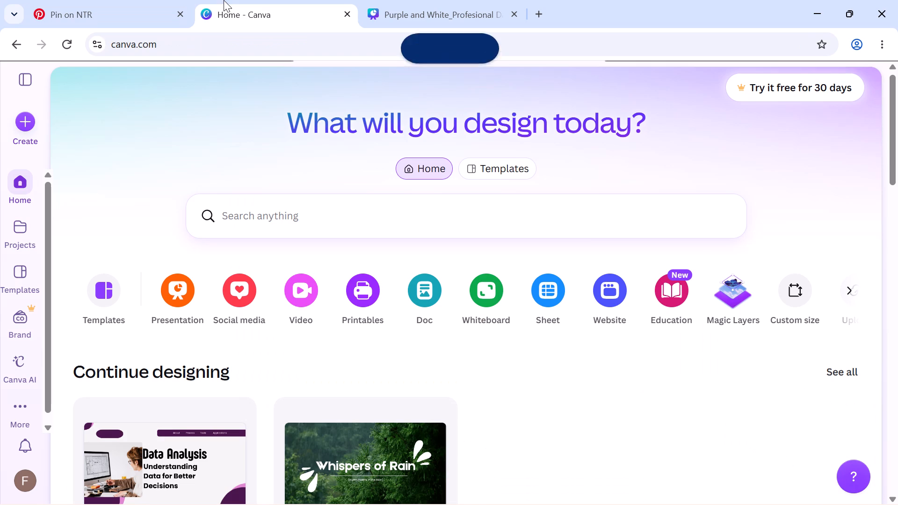
click(455, 0)
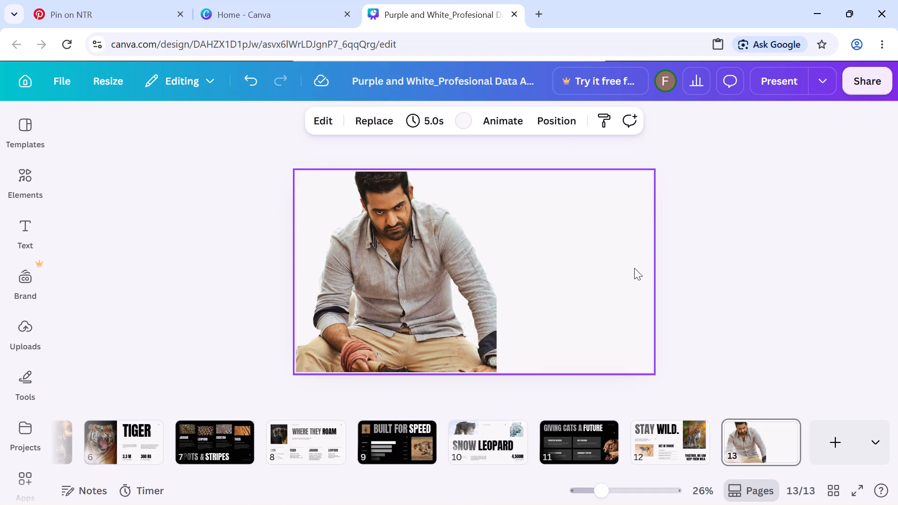
right_click(634, 268)
click(704, 194)
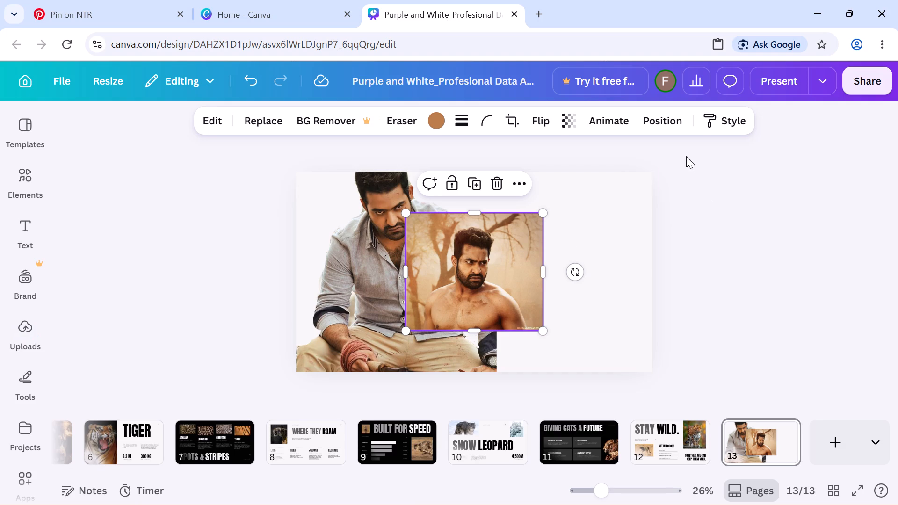
Move the pasted bare-chested photo into the top-right corner of page 13.
click(531, 260)
drag(531, 260, 590, 241)
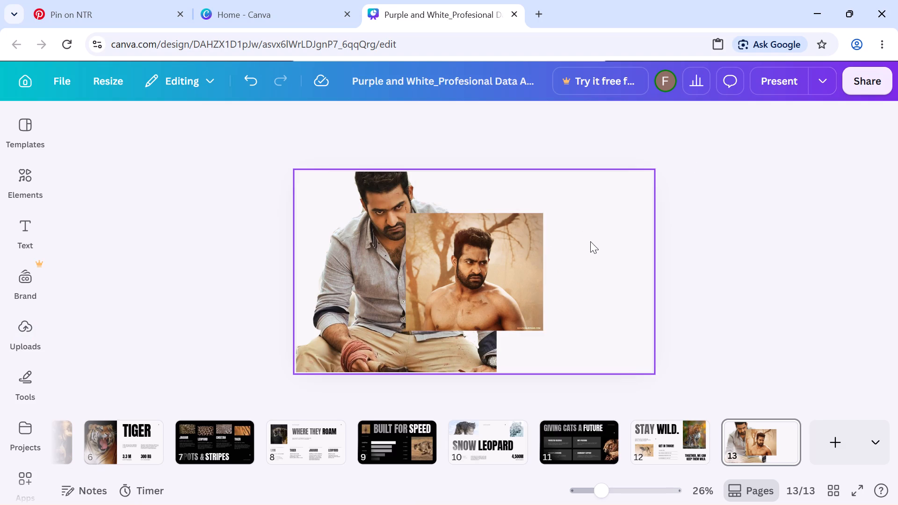
drag(484, 240, 575, 210)
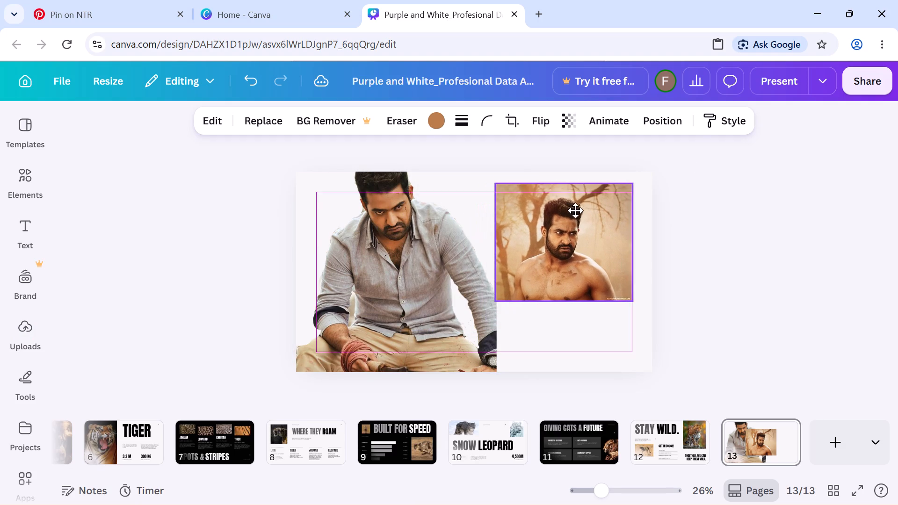
drag(575, 210, 593, 197)
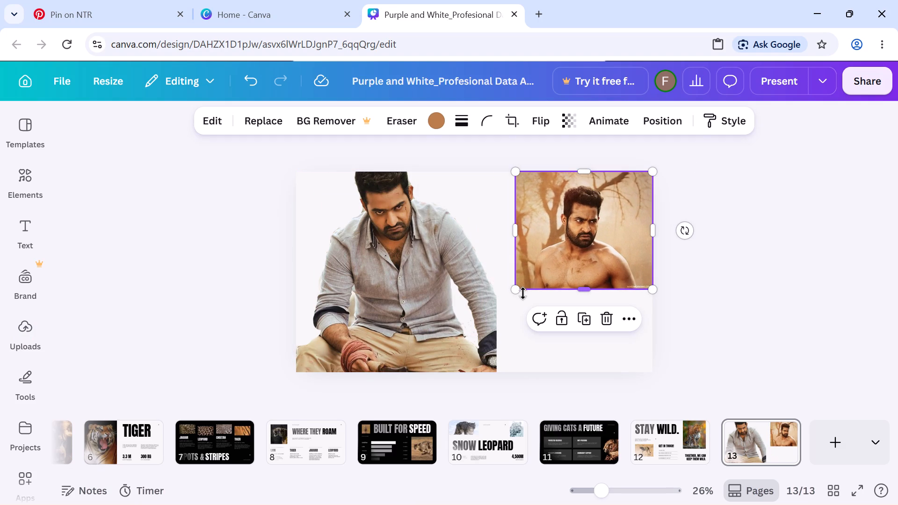
Enlarge the bare-chested photo, stretch it to the full page height and widen it to the cut-out photo's edge, about 840 × 1,080.
drag(517, 290, 517, 312)
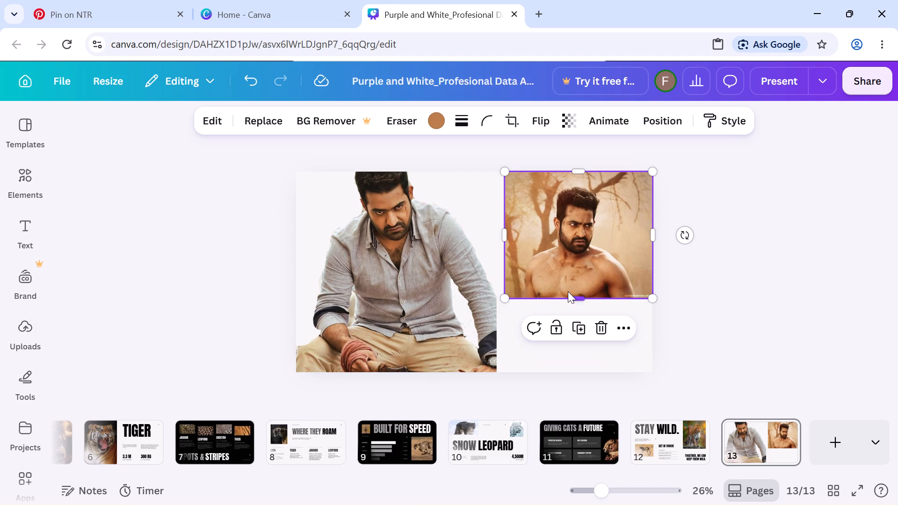
drag(579, 297, 599, 369)
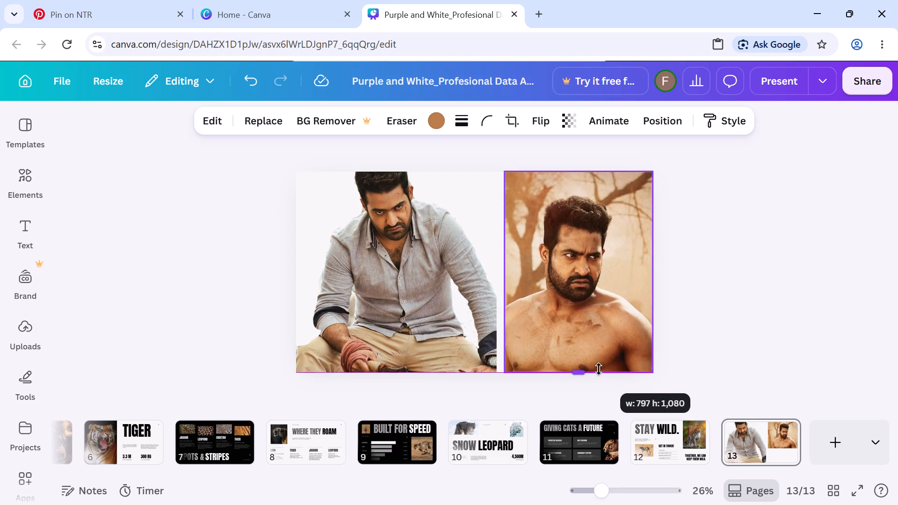
drag(599, 369, 606, 300)
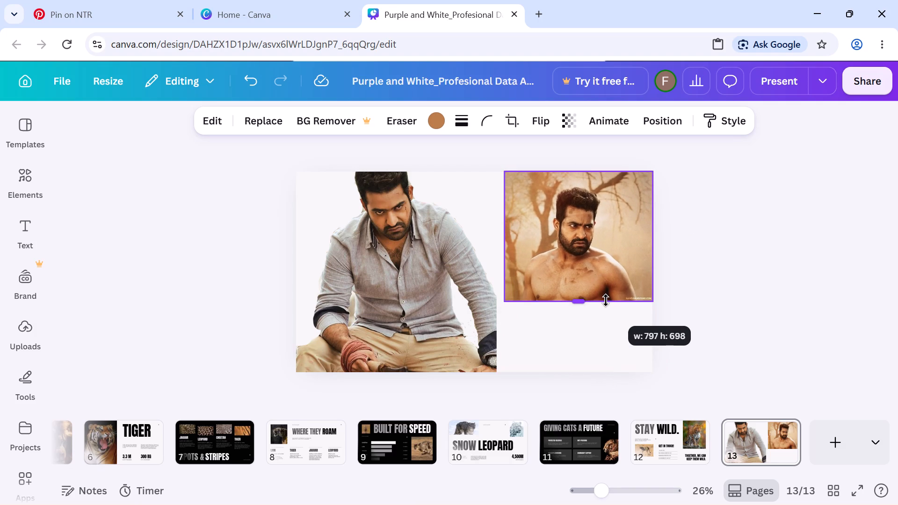
drag(606, 300, 633, 378)
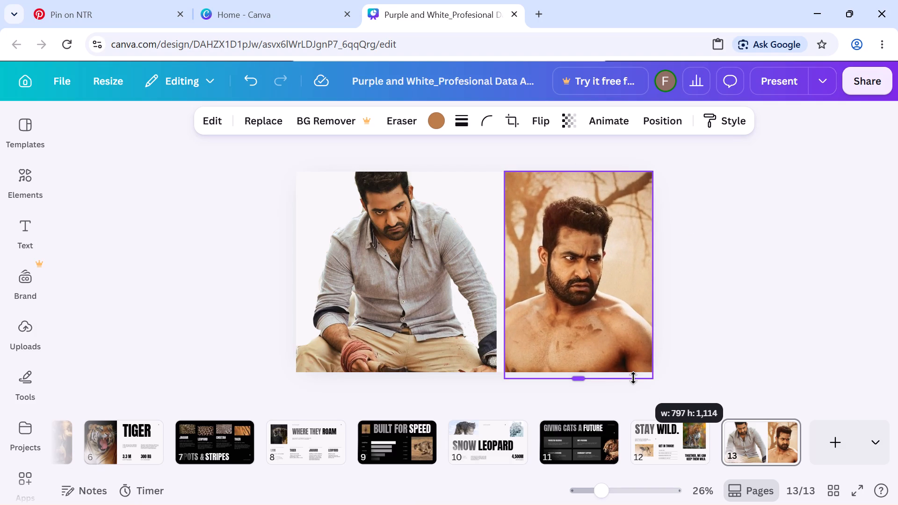
drag(633, 378, 631, 373)
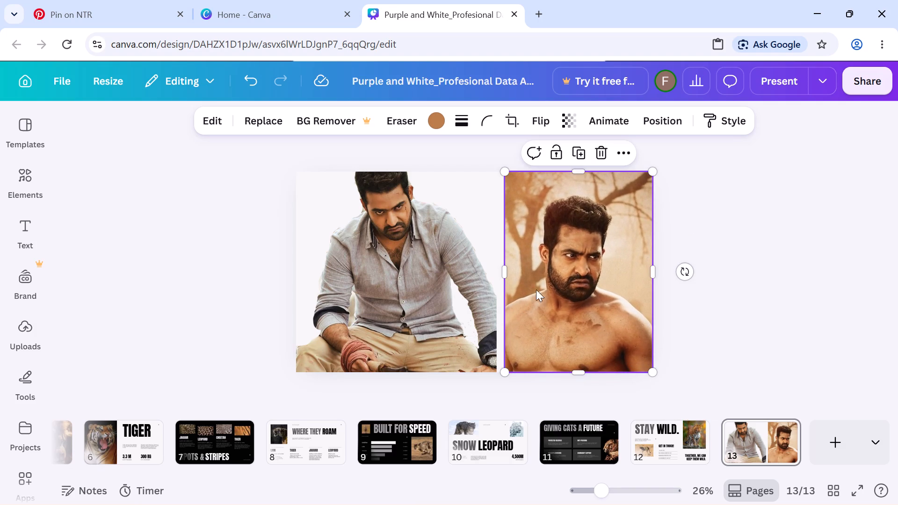
drag(503, 268, 494, 269)
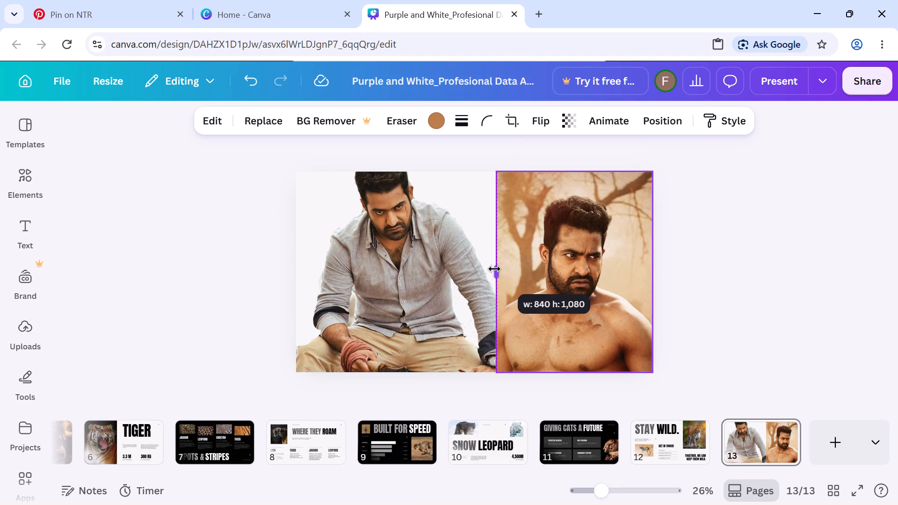
drag(494, 269, 490, 269)
Shift the cut-out photo slightly left, butt the bare-chested photo against it and widen that photo to the page's right edge, about 901 × 1,080.
drag(446, 272, 435, 272)
click(521, 276)
drag(534, 280, 529, 280)
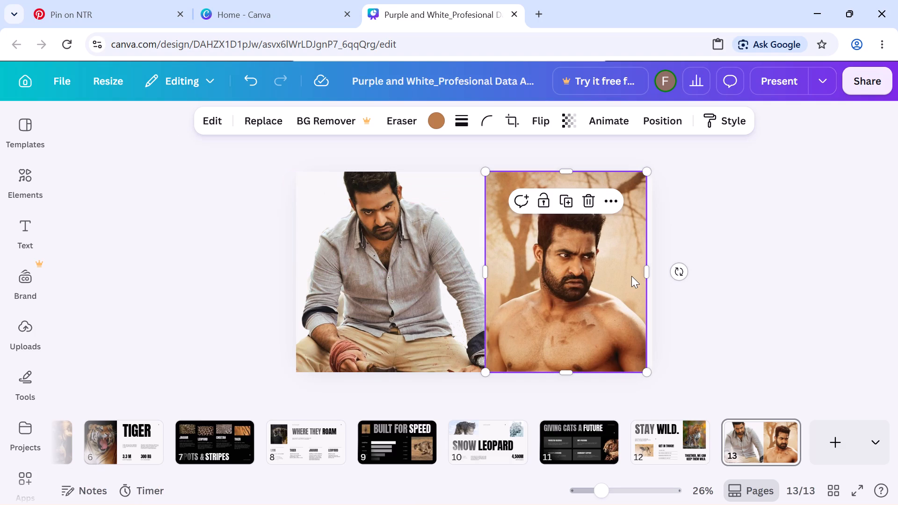
drag(645, 271, 651, 271)
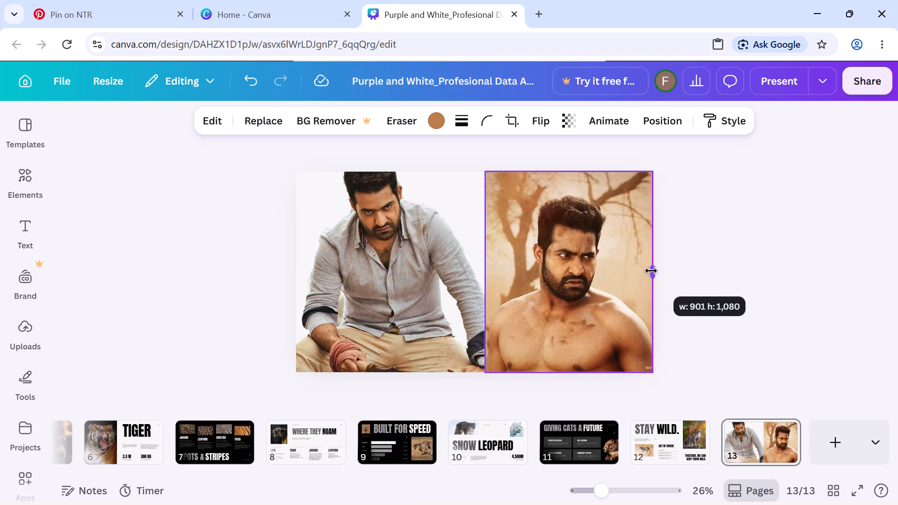
drag(651, 271, 651, 271)
click(693, 265)
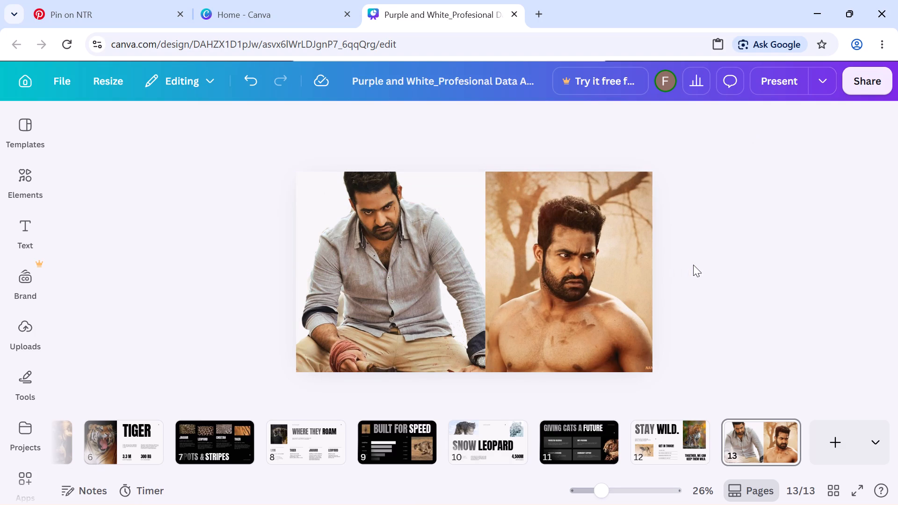
Shift the bare-chested photo slightly upward, extending its bottom to the page edge and trimming its top flush with the page.
drag(588, 267, 587, 255)
drag(572, 358, 572, 366)
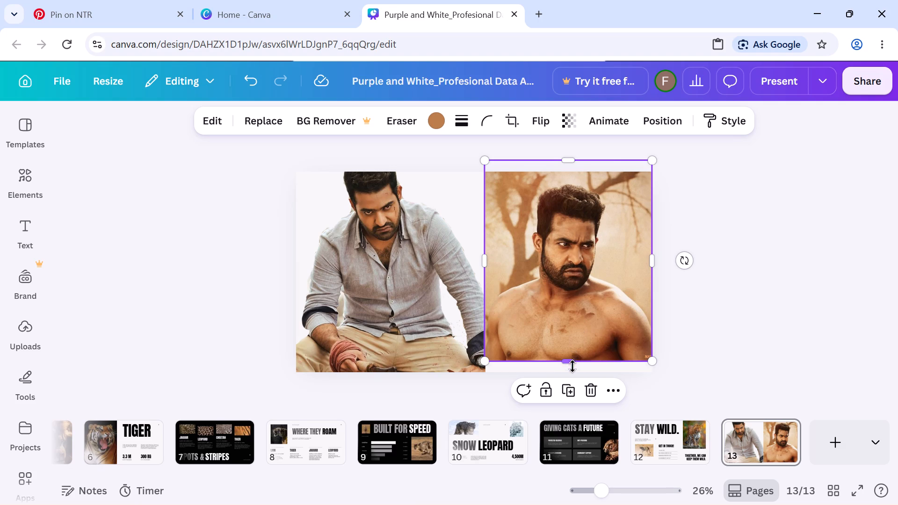
drag(572, 366, 575, 367)
drag(574, 157, 574, 166)
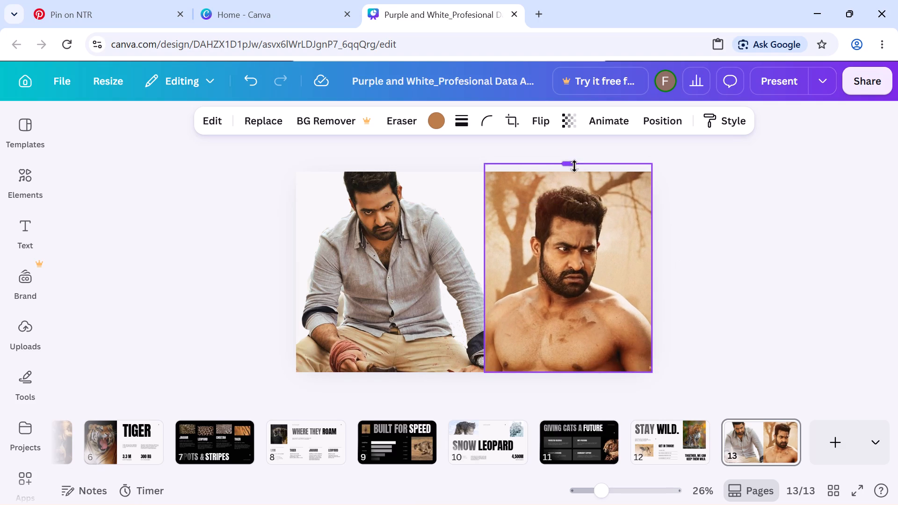
drag(574, 166, 574, 168)
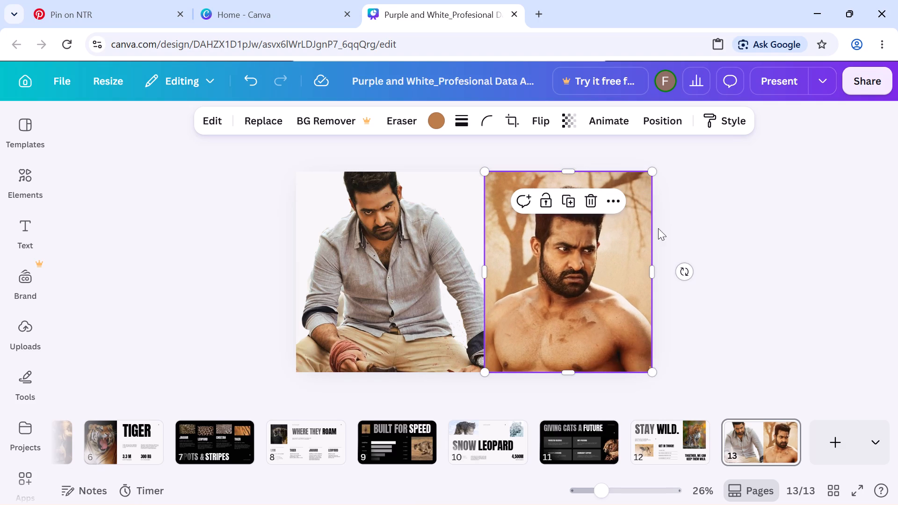
click(566, 170)
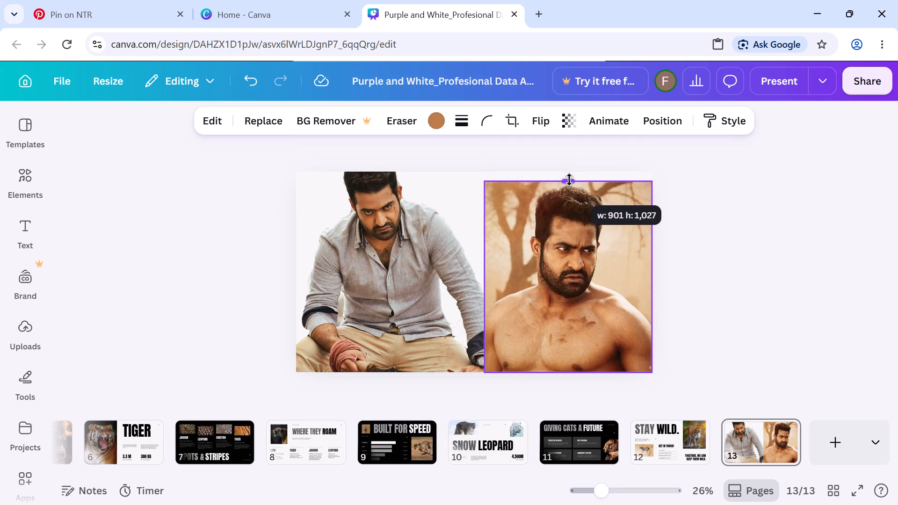
Fit the cut-out photo's frame to the page, keeping its top edge flush and trimming its left overhang.
click(406, 212)
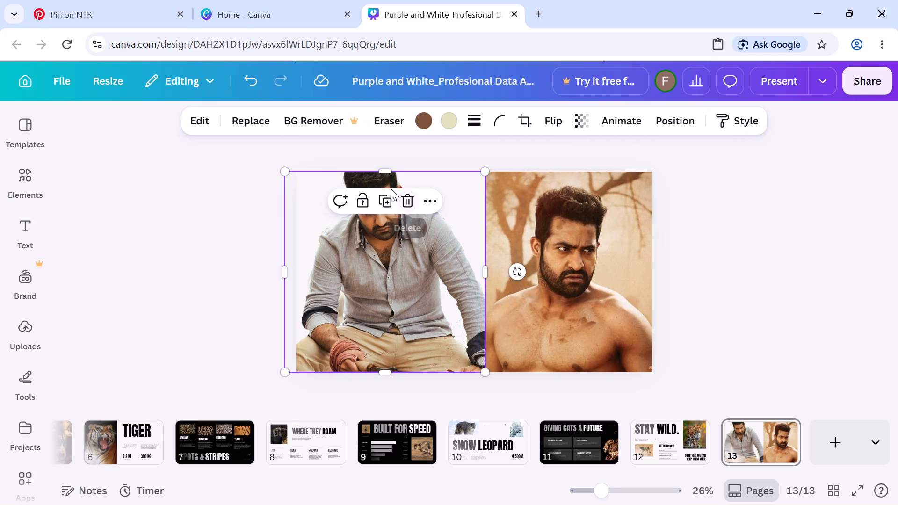
drag(382, 168, 386, 166)
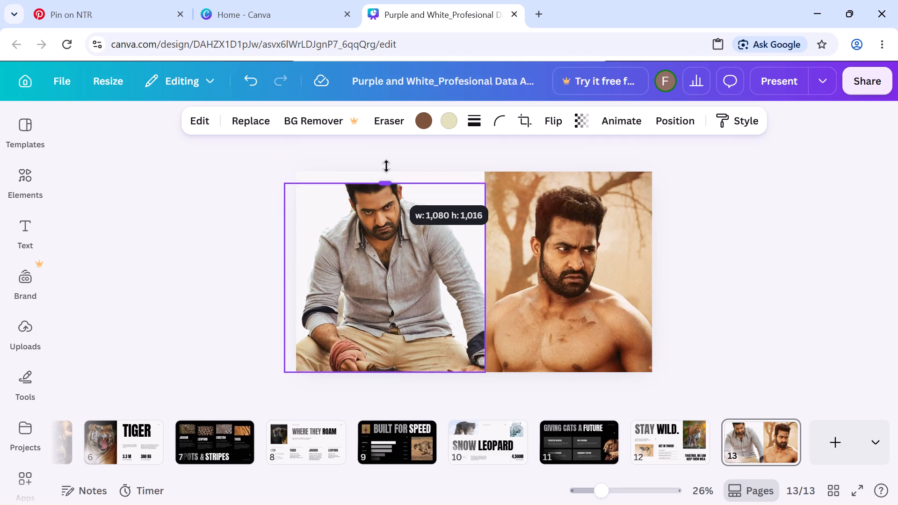
drag(386, 166, 385, 155)
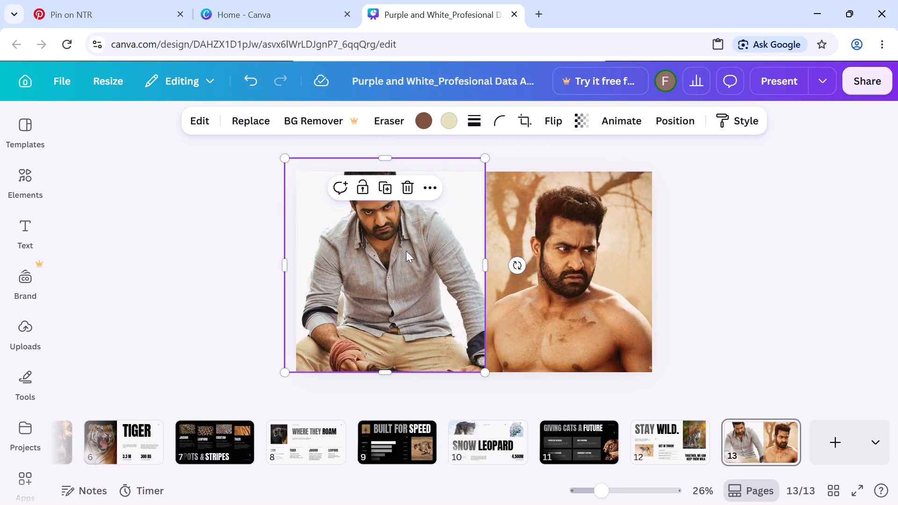
drag(383, 154, 383, 160)
drag(383, 160, 386, 166)
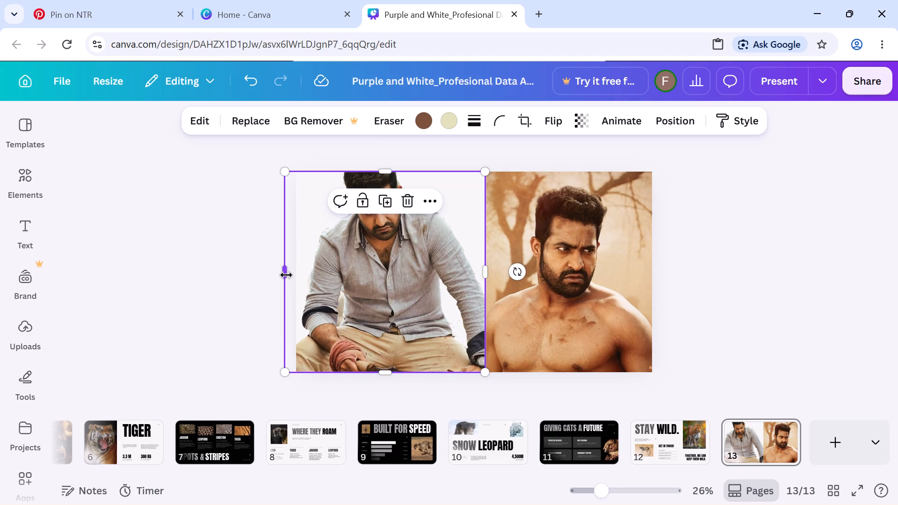
drag(286, 275, 297, 275)
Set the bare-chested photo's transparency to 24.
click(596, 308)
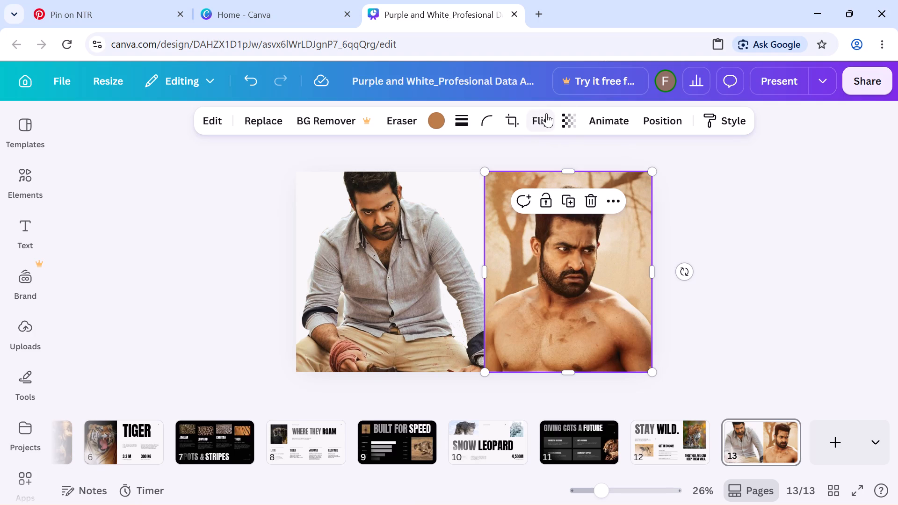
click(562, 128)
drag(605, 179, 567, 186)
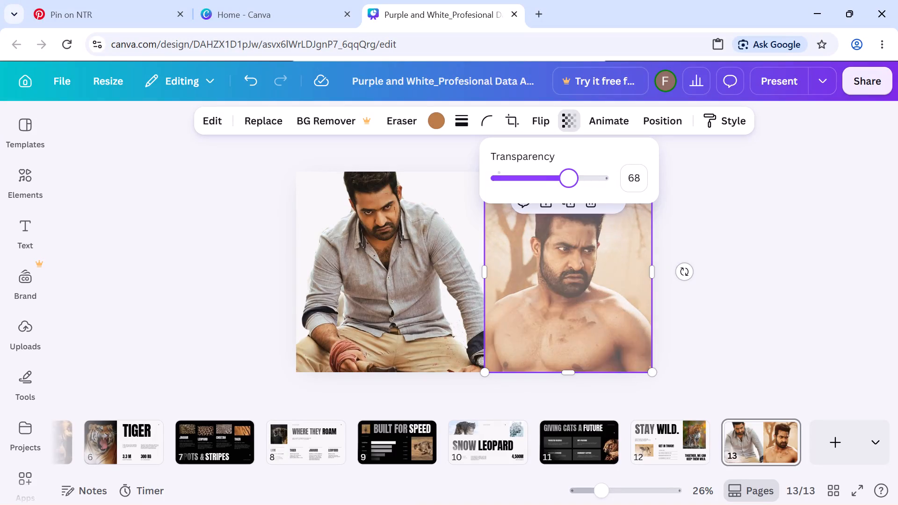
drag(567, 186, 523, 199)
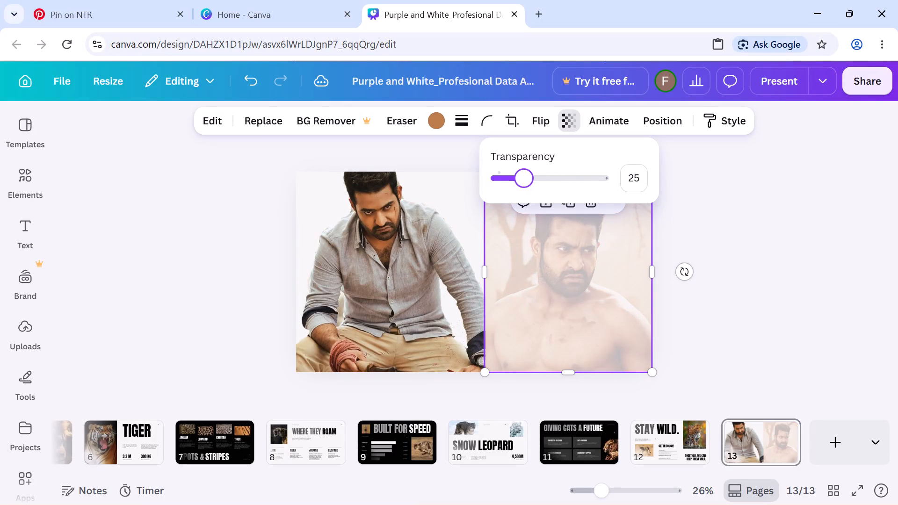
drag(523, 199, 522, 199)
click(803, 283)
Reframe the faded photo beside the cut-out by extending its right side, trimming its left side to meet the cut-out, and narrowing it.
drag(613, 276, 502, 275)
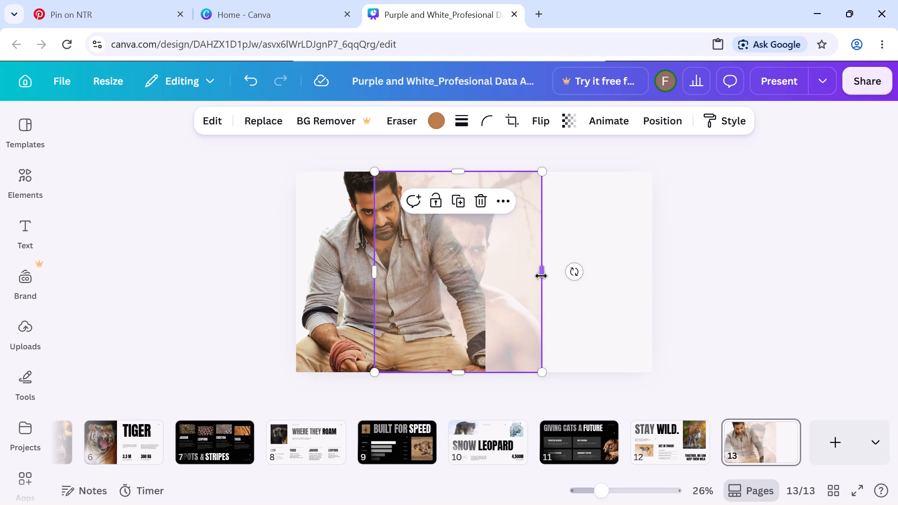
drag(541, 276, 565, 273)
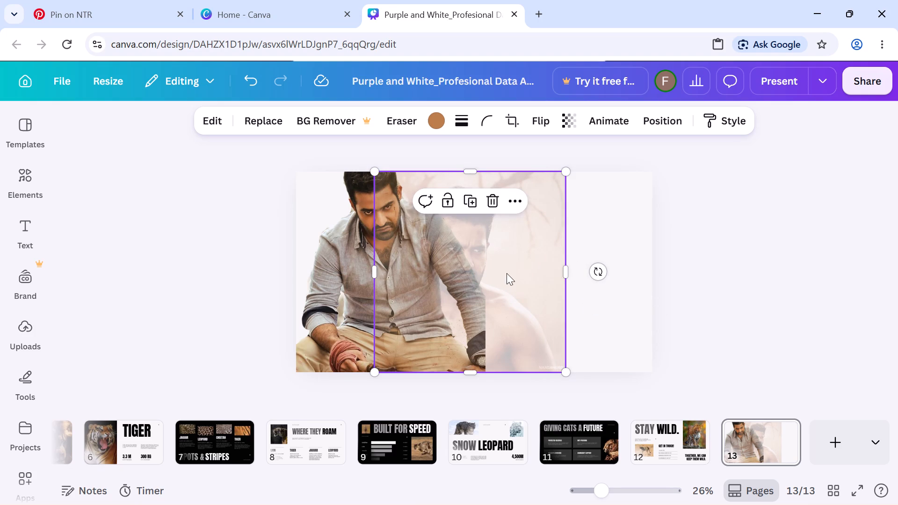
drag(536, 272, 625, 271)
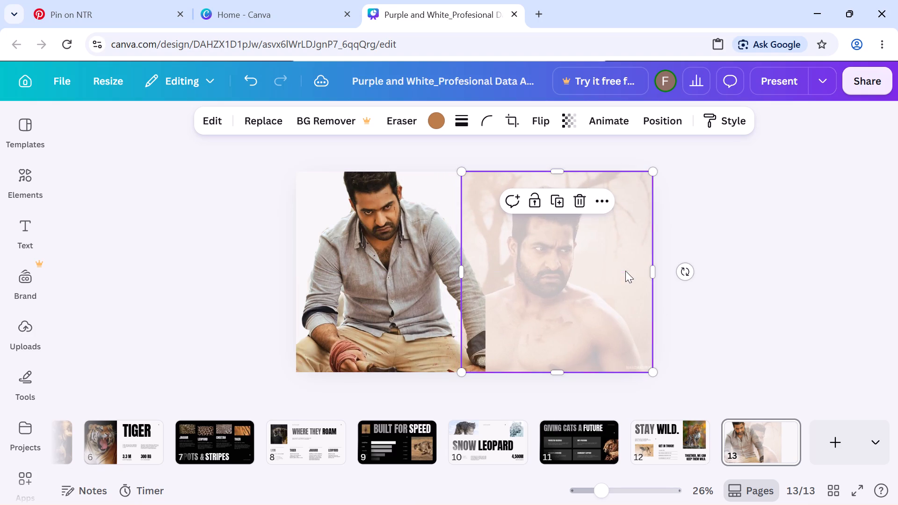
drag(458, 276, 497, 274)
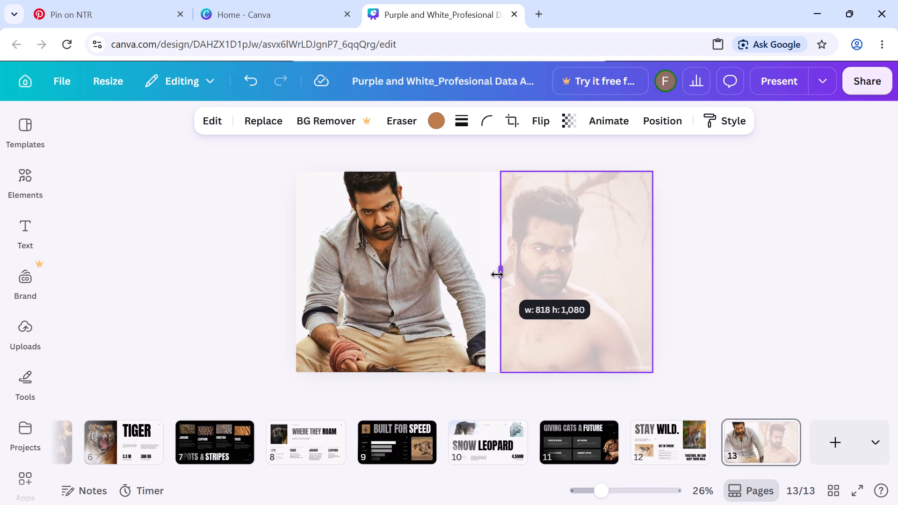
drag(497, 274, 482, 276)
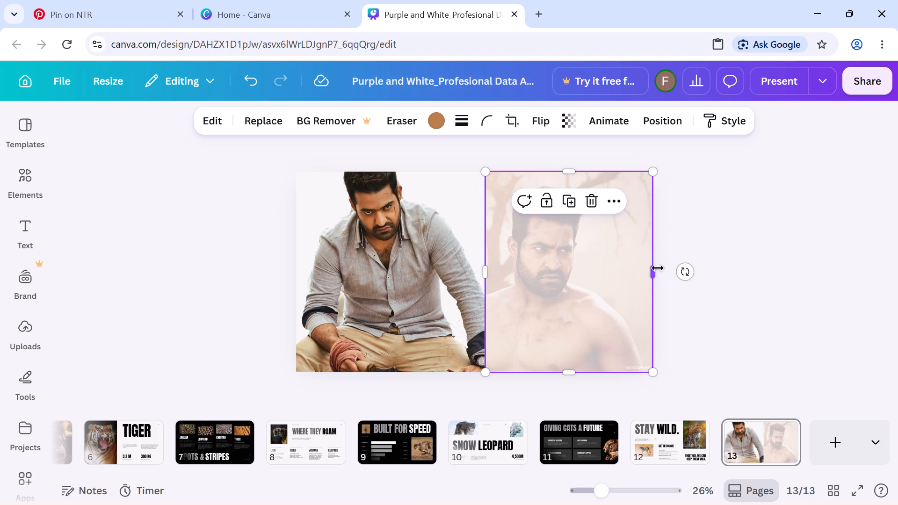
drag(658, 268, 613, 272)
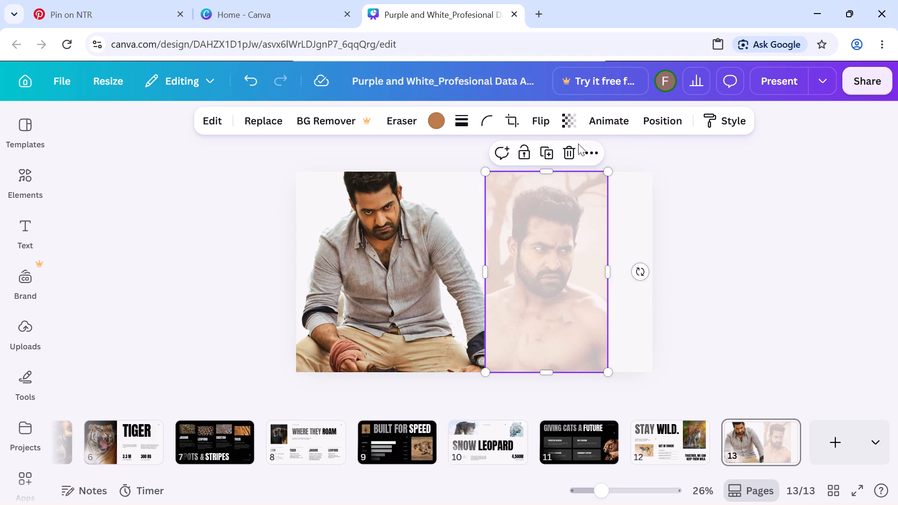
Set the bare-chested photo's transparency to 100.
click(564, 122)
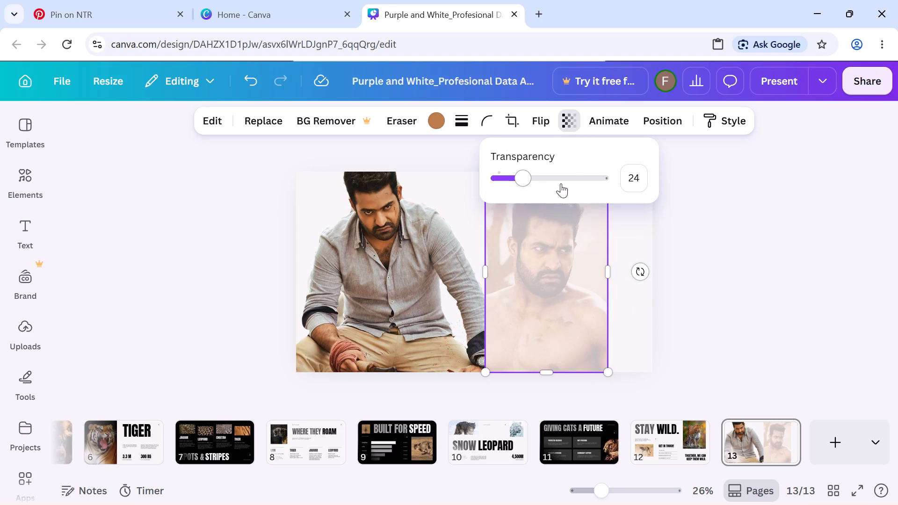
drag(574, 173, 756, 192)
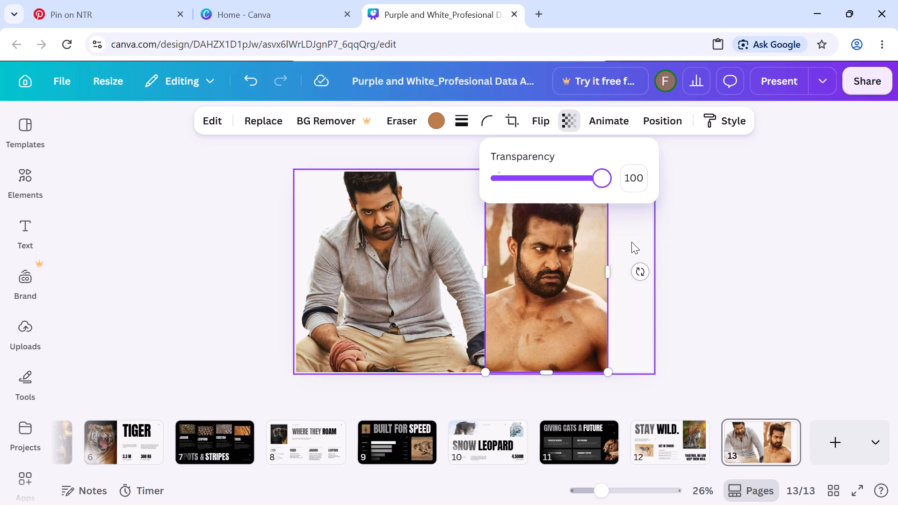
click(631, 242)
Widen the bare-chested photo so its right side reaches the right edge of page 13.
click(592, 268)
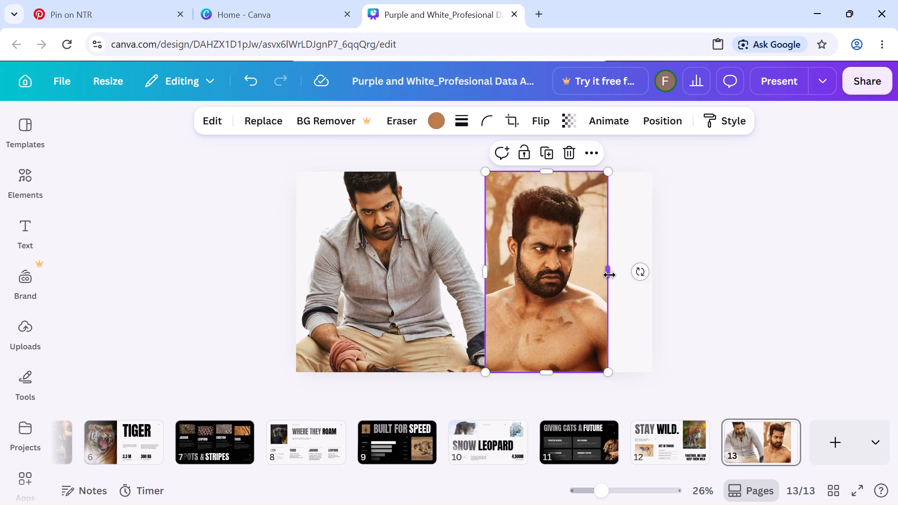
drag(609, 275, 654, 274)
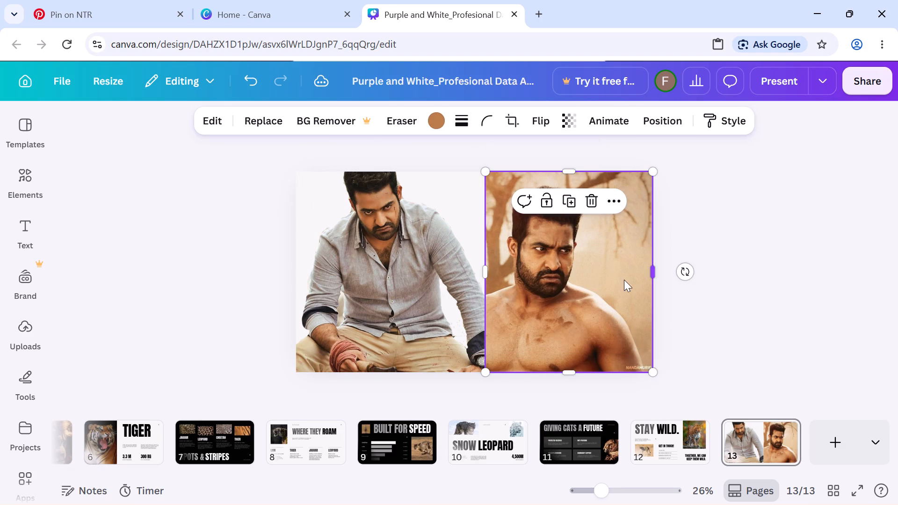
Extend the bare-chested photo's left side over part of the cut-out photo on page 13.
drag(484, 275, 383, 273)
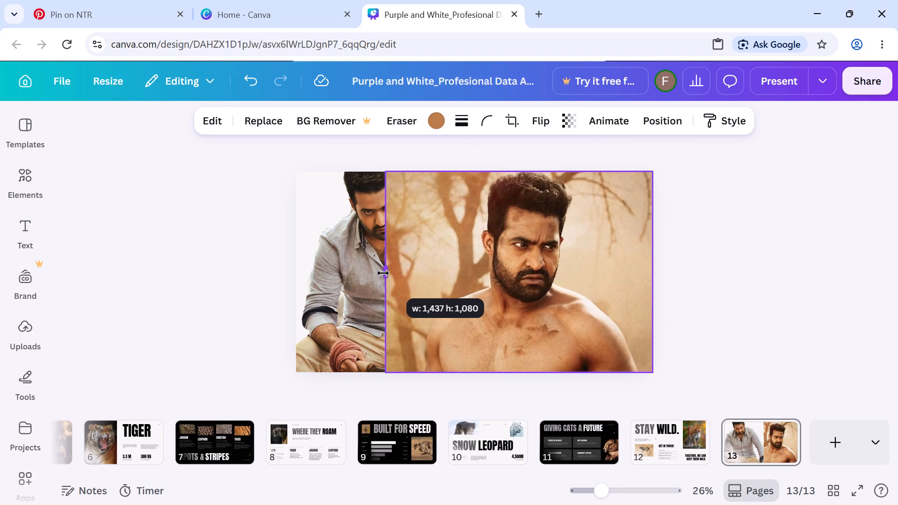
drag(383, 273, 430, 270)
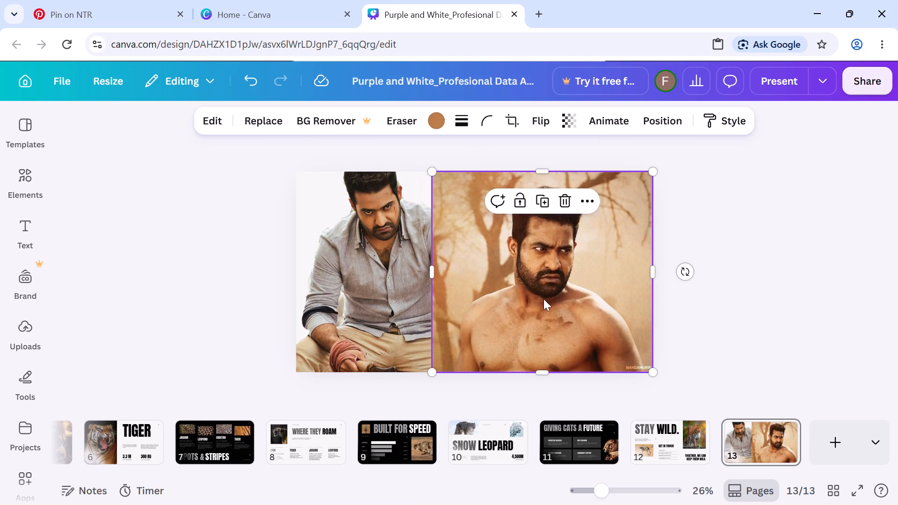
Using the Pixel Eraser at size 86, erase the bare-chested photo's background along its left side, above the head and down its right side.
click(543, 299)
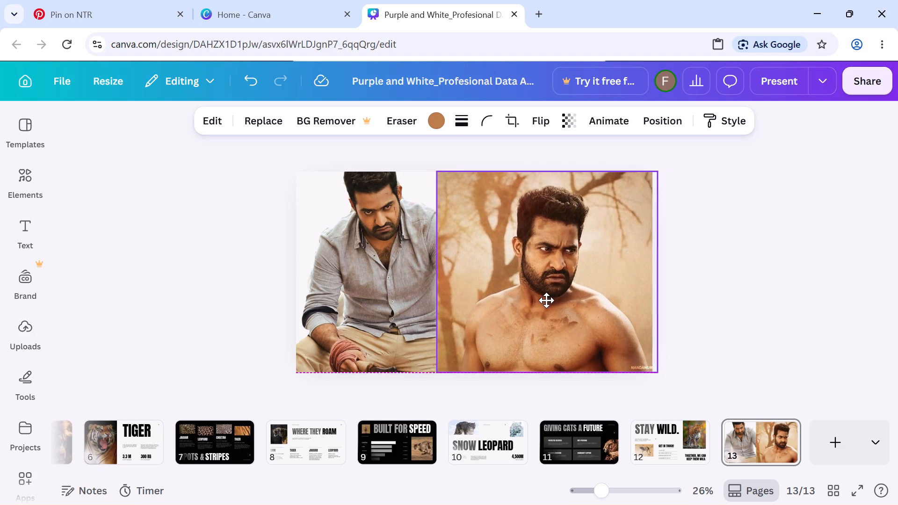
click(393, 118)
click(389, 172)
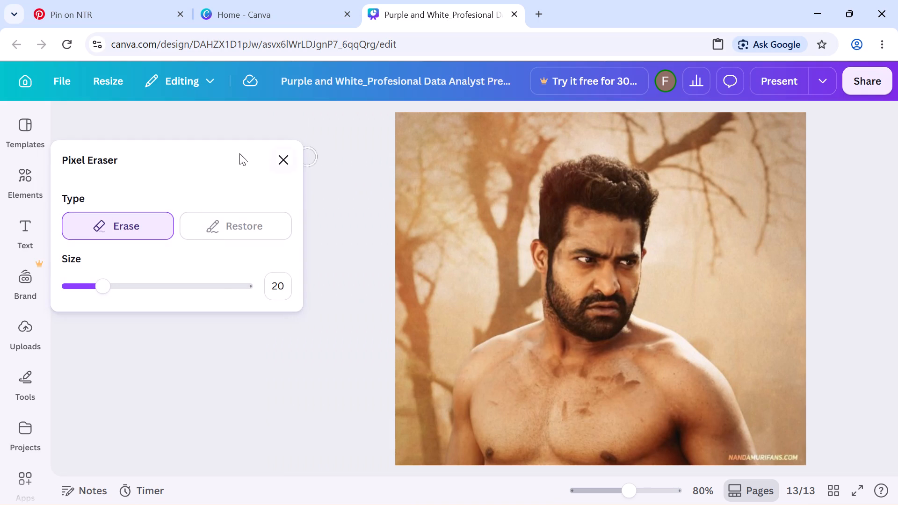
click(222, 284)
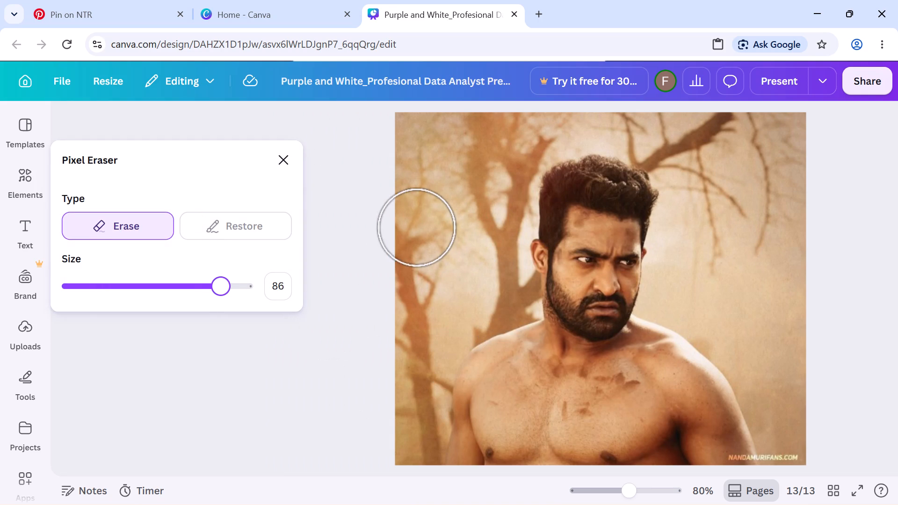
drag(405, 224, 418, 244)
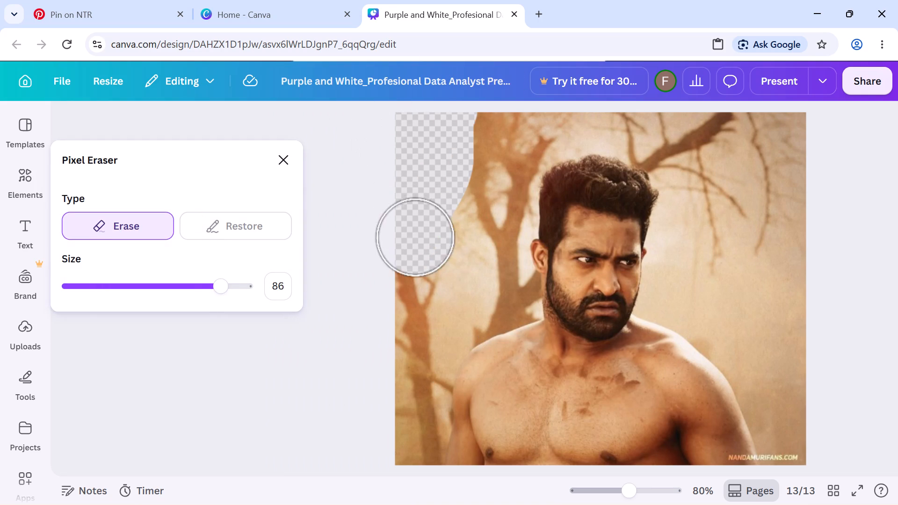
drag(418, 244, 571, 114)
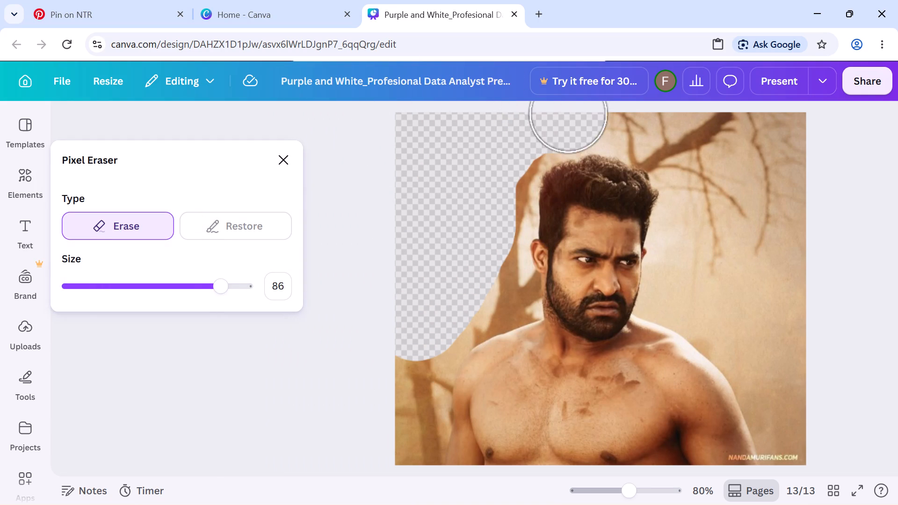
drag(571, 114, 787, 171)
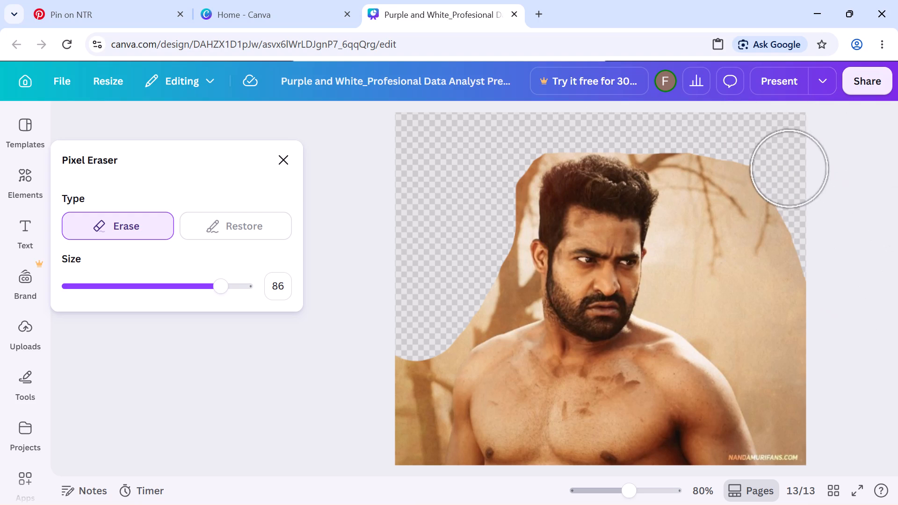
drag(787, 171, 779, 412)
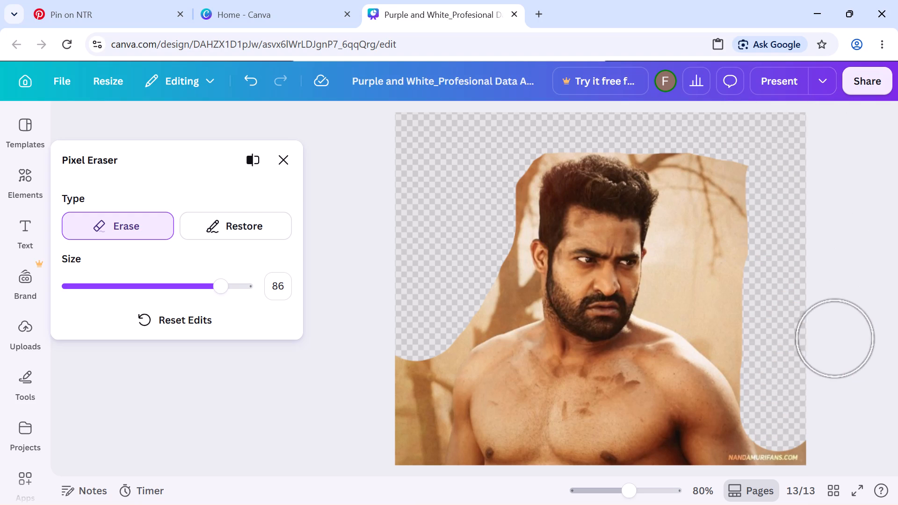
Erase the background closer to the man's outline along the right arm, shoulder, neck and head side of the photo.
drag(801, 422, 796, 435)
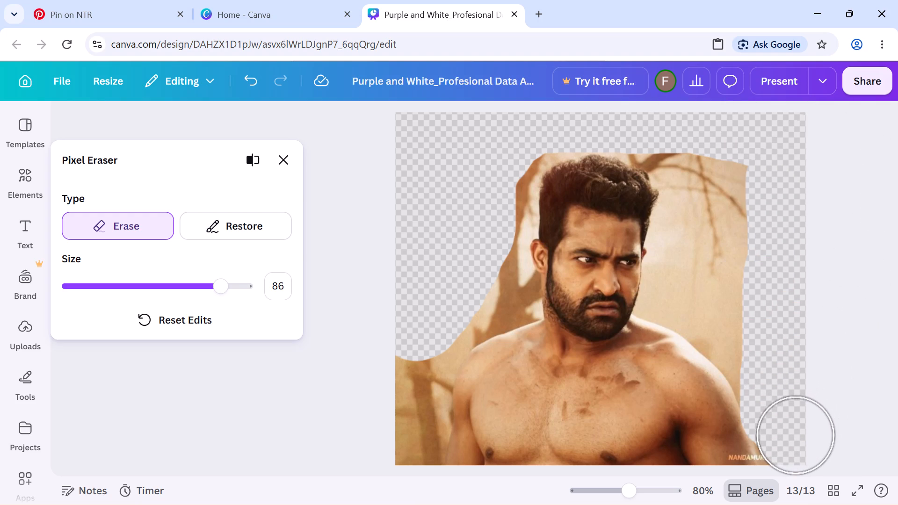
drag(796, 435, 787, 435)
click(787, 435)
drag(787, 435, 767, 374)
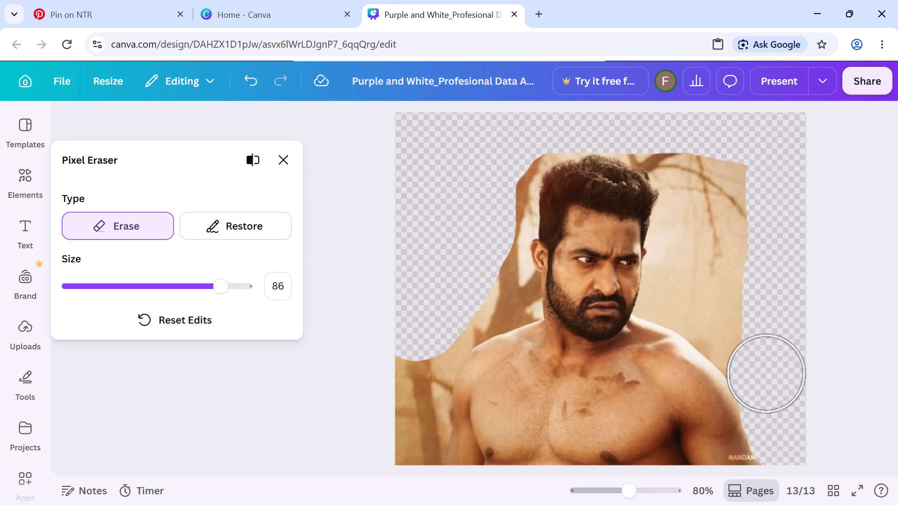
drag(767, 374, 730, 257)
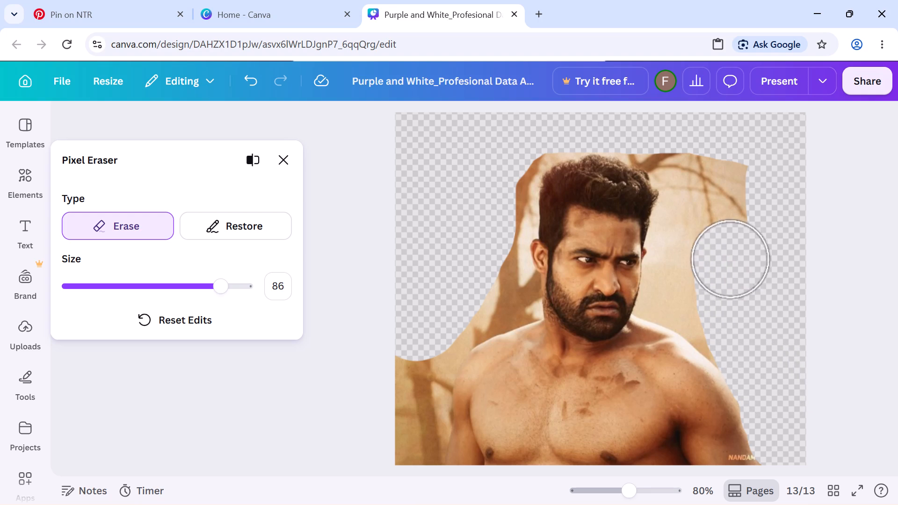
drag(730, 257, 696, 157)
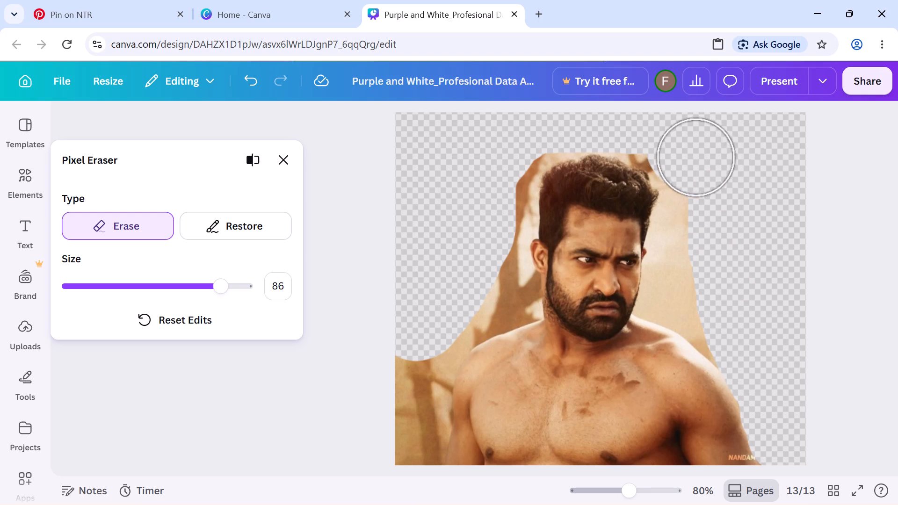
drag(696, 157, 695, 251)
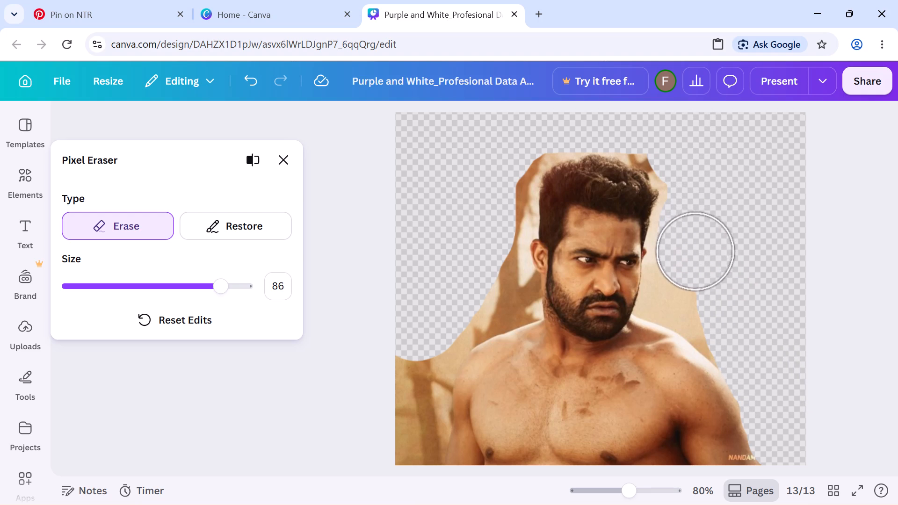
drag(695, 251, 685, 301)
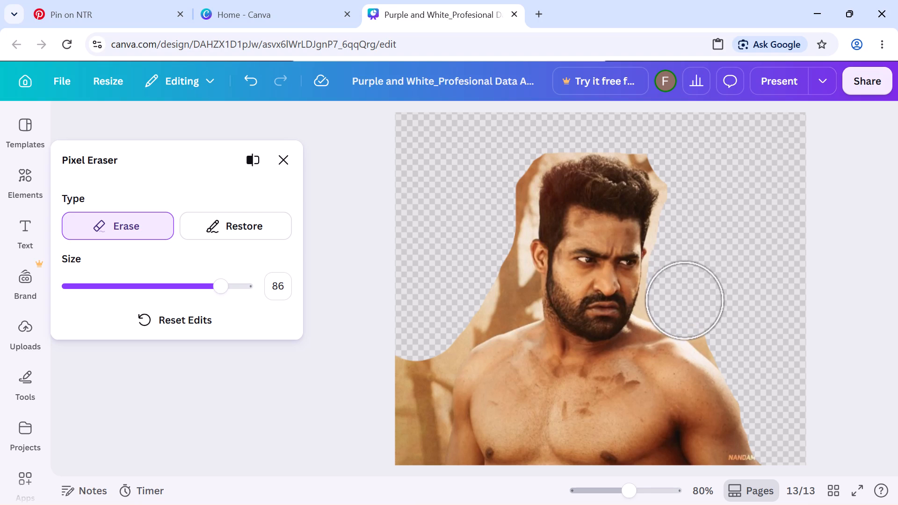
drag(685, 301, 717, 316)
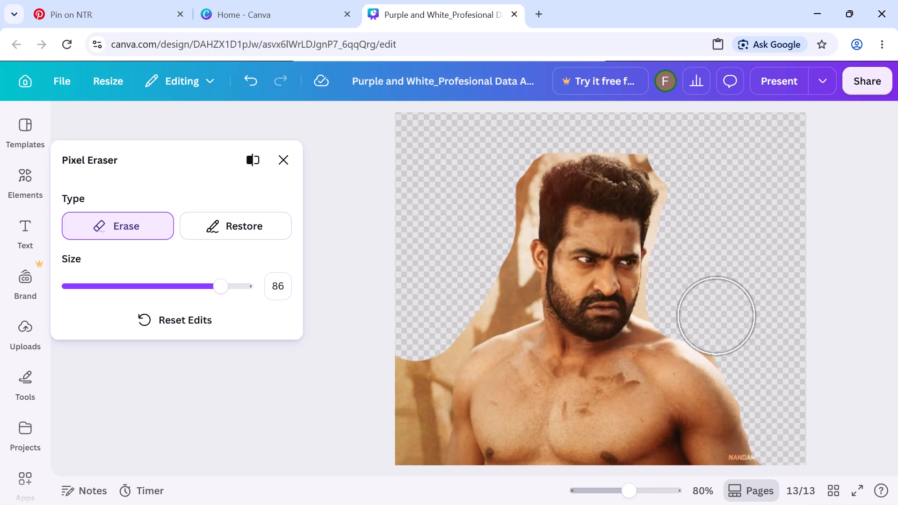
drag(717, 316, 726, 325)
Restore the image along the shoulder and arm outline on the photo's right side, down to the bottom edge.
click(280, 232)
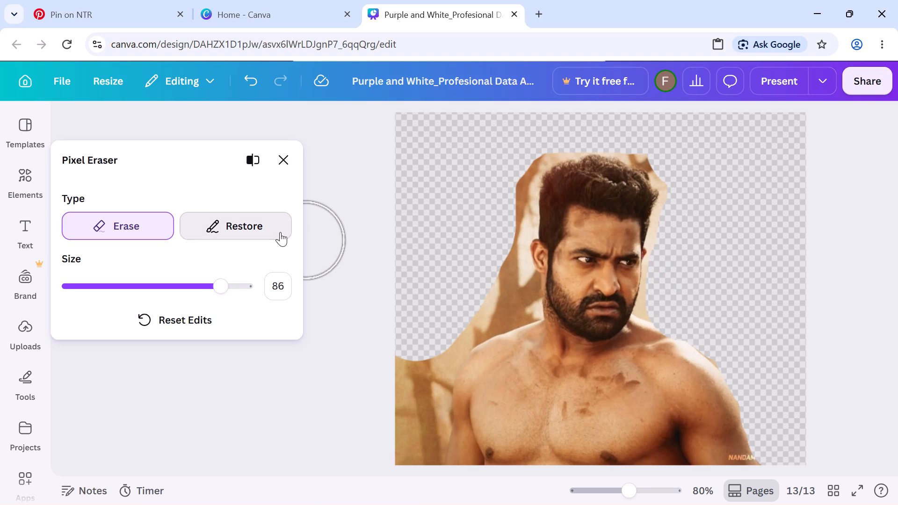
drag(660, 372, 651, 374)
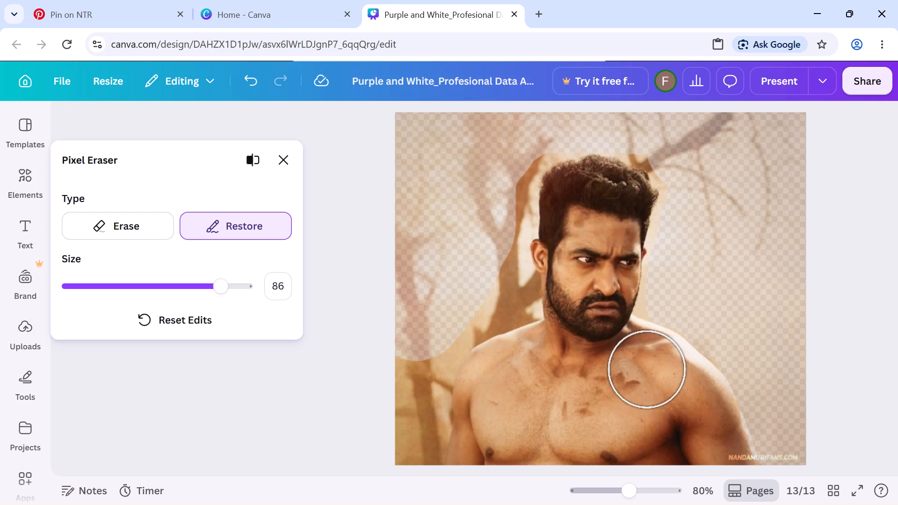
drag(651, 374, 731, 477)
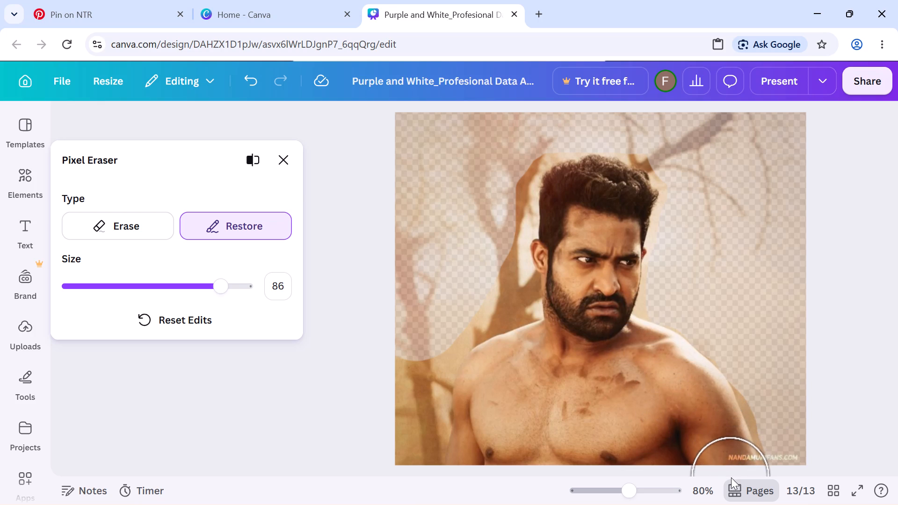
Erase the leftover background along the outer edge of the shoulder and arm on the photo's right side, down to the watermark.
click(156, 221)
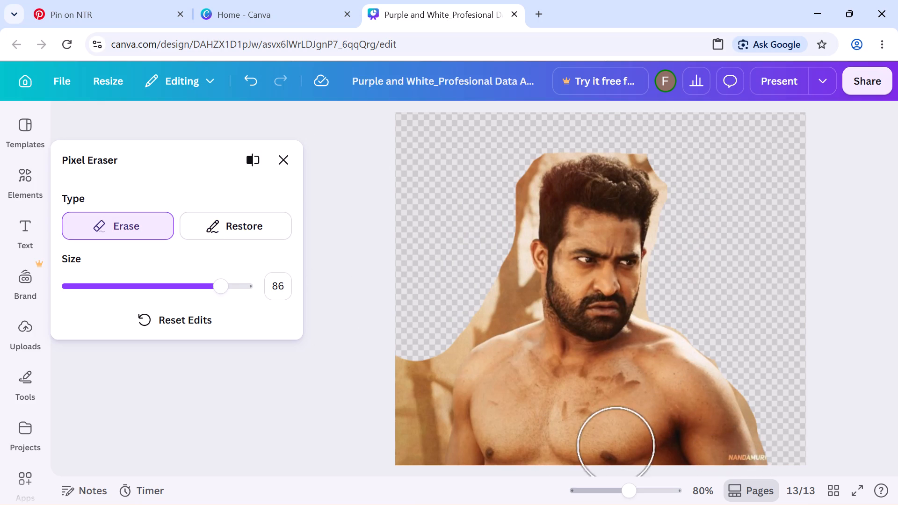
scroll(611, 346, down, 1)
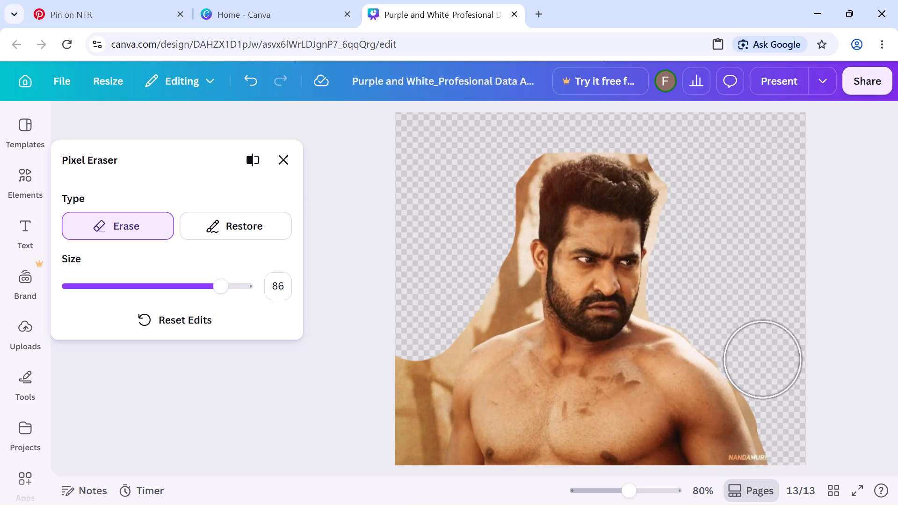
click(763, 365)
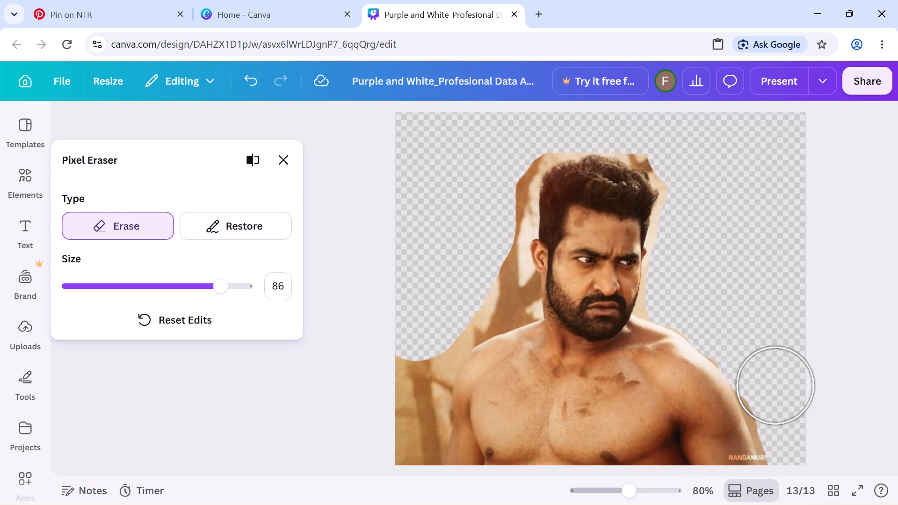
click(775, 385)
drag(775, 385, 784, 402)
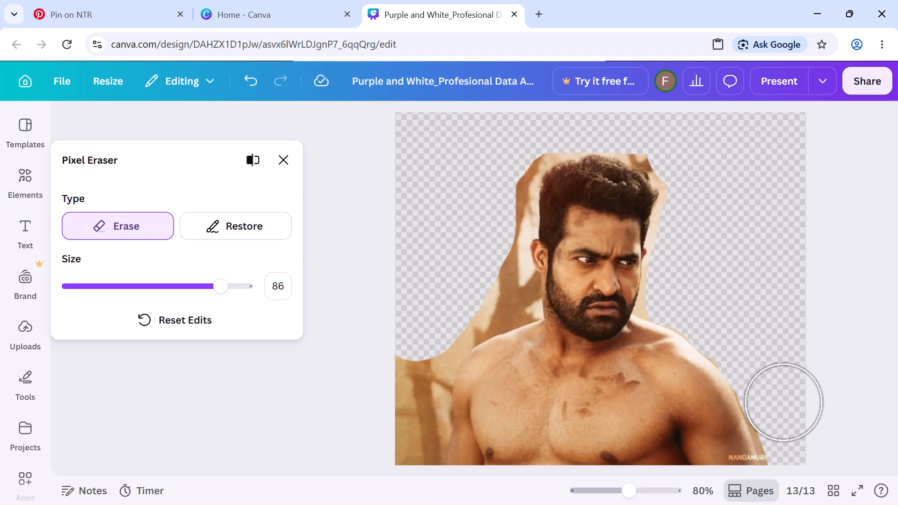
drag(784, 402, 791, 423)
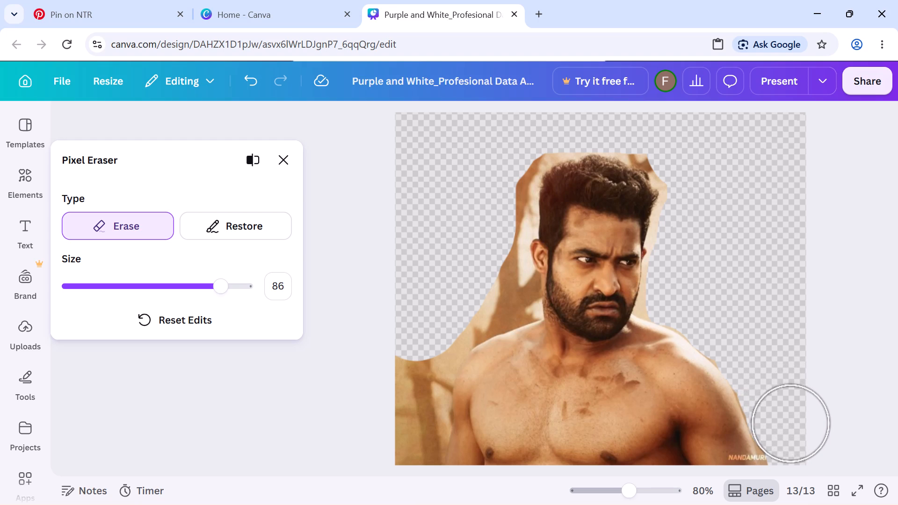
drag(791, 423, 792, 414)
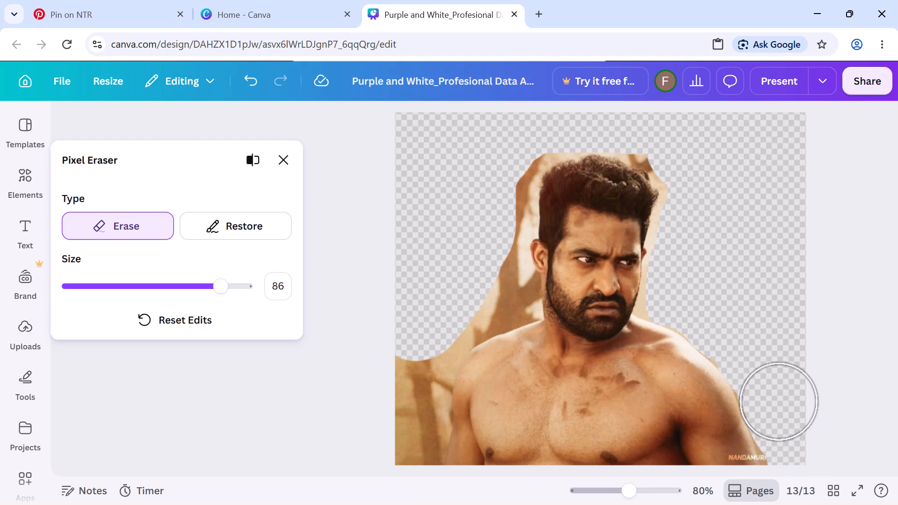
click(779, 401)
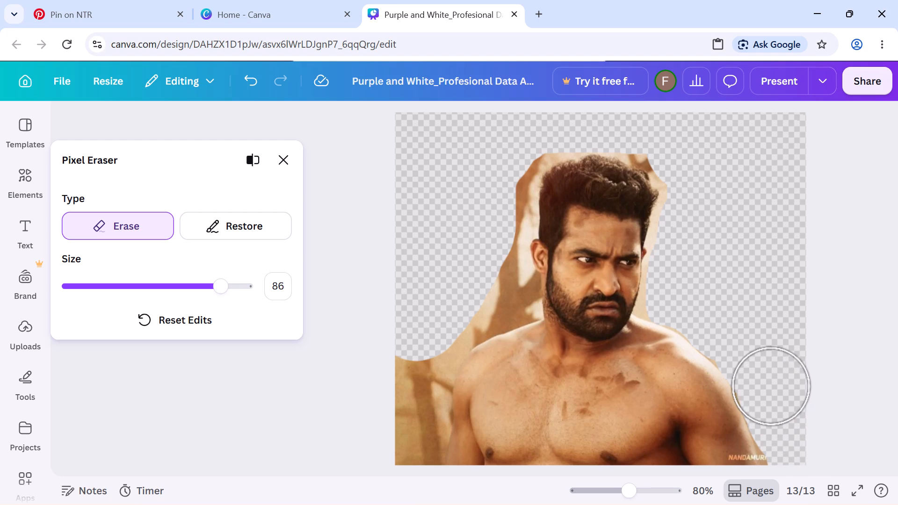
click(771, 386)
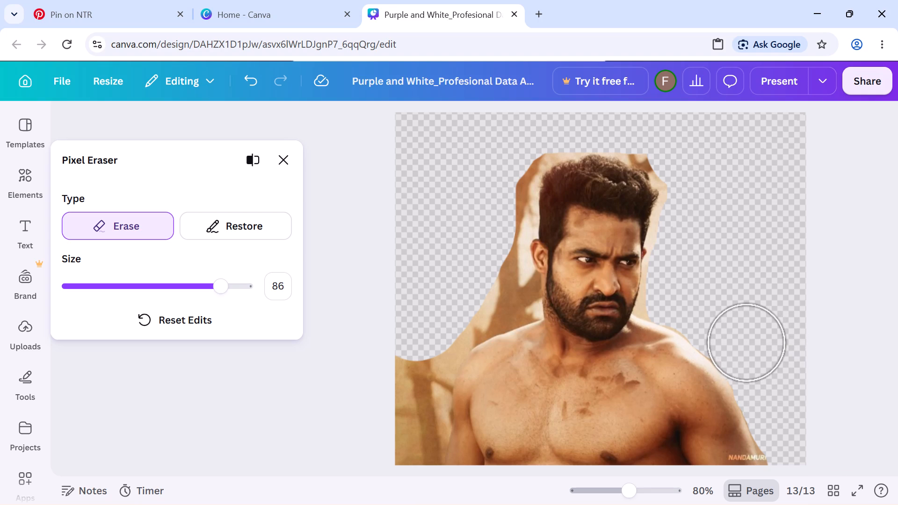
click(734, 332)
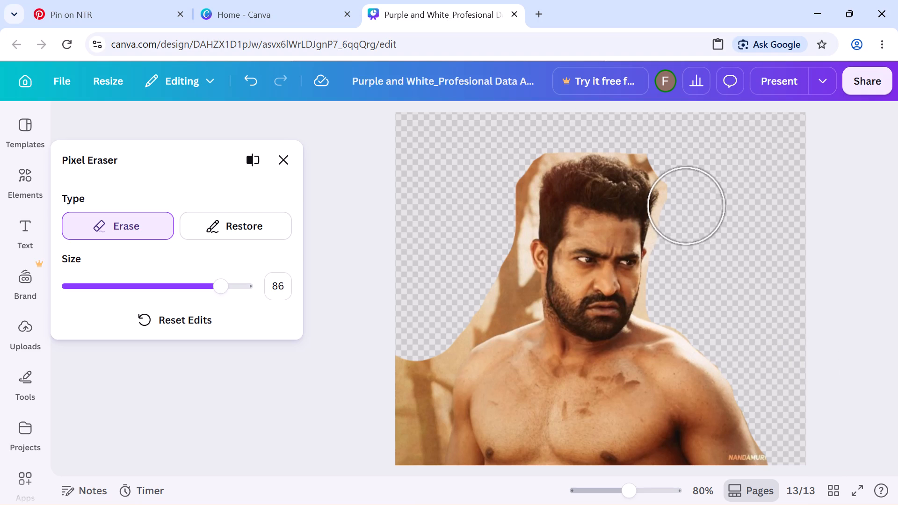
click(705, 197)
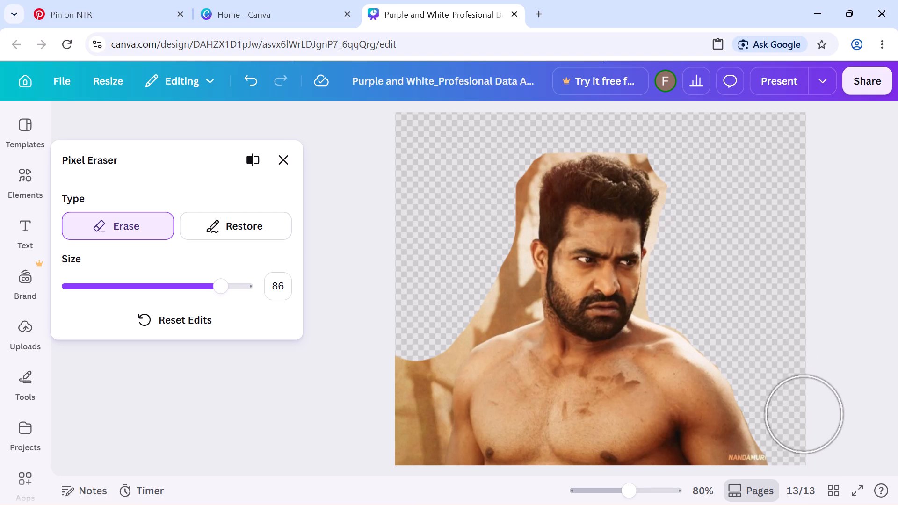
click(796, 442)
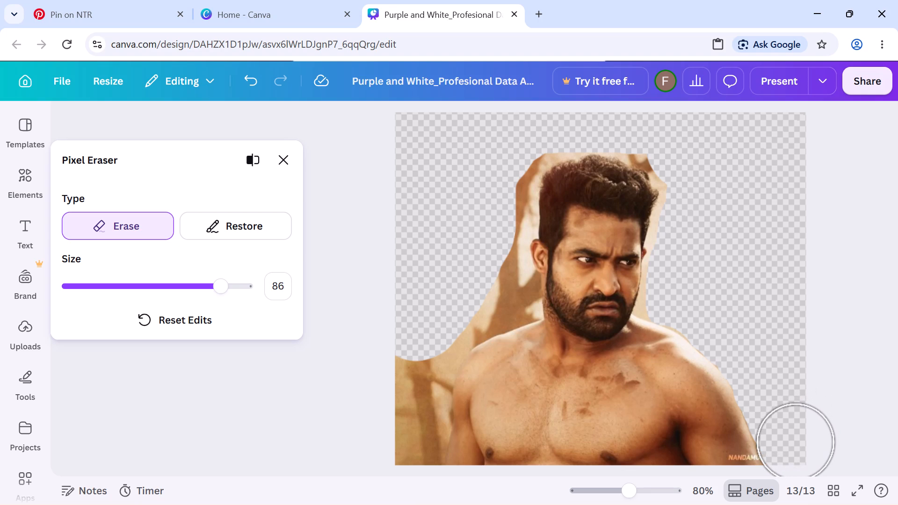
click(792, 438)
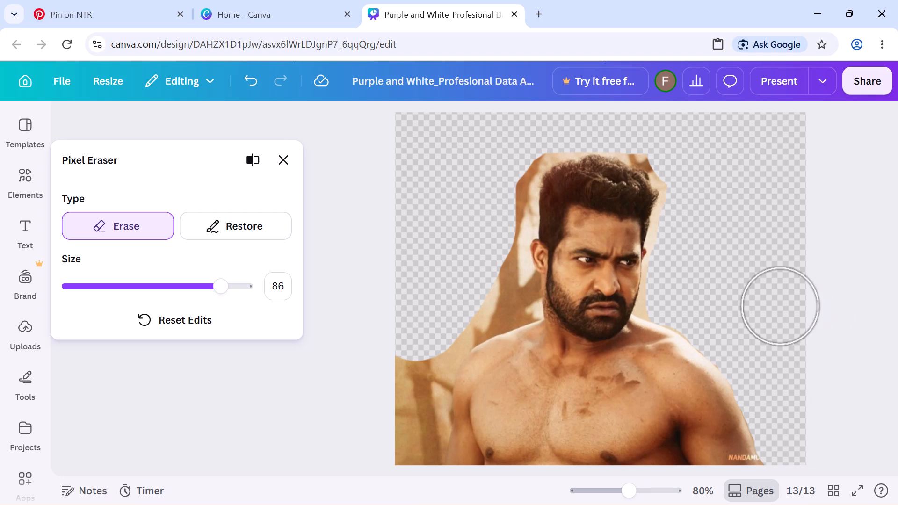
Erase the background on the photo's left side, from beside the neck over the shoulder and down along the arm to the bottom edge.
scroll(777, 304, down, 1)
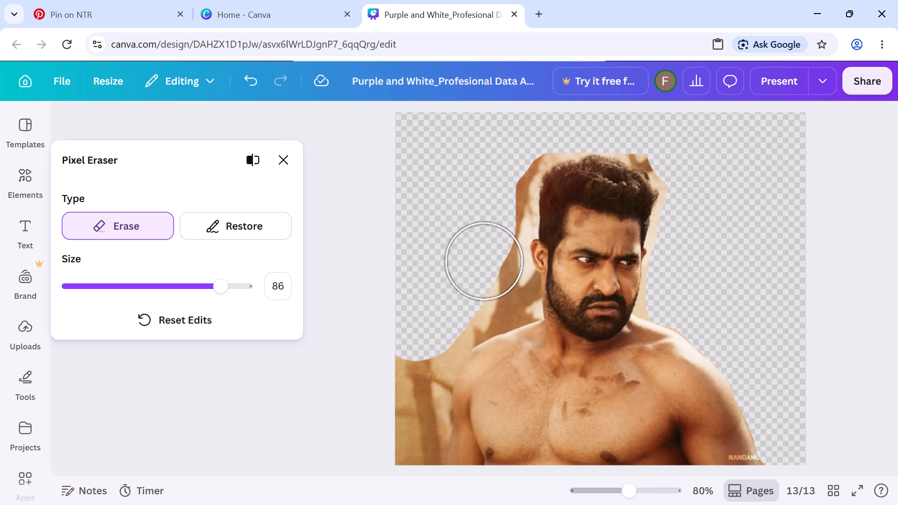
drag(484, 261, 497, 272)
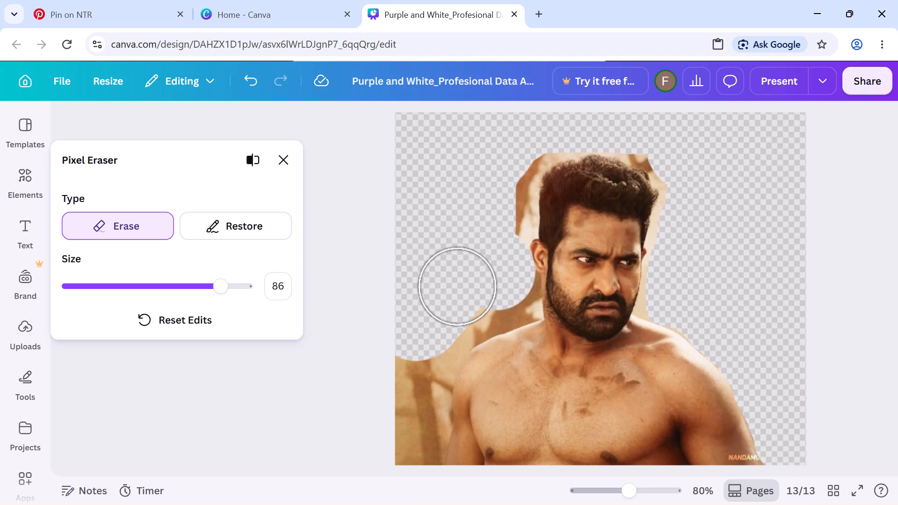
drag(457, 286, 413, 365)
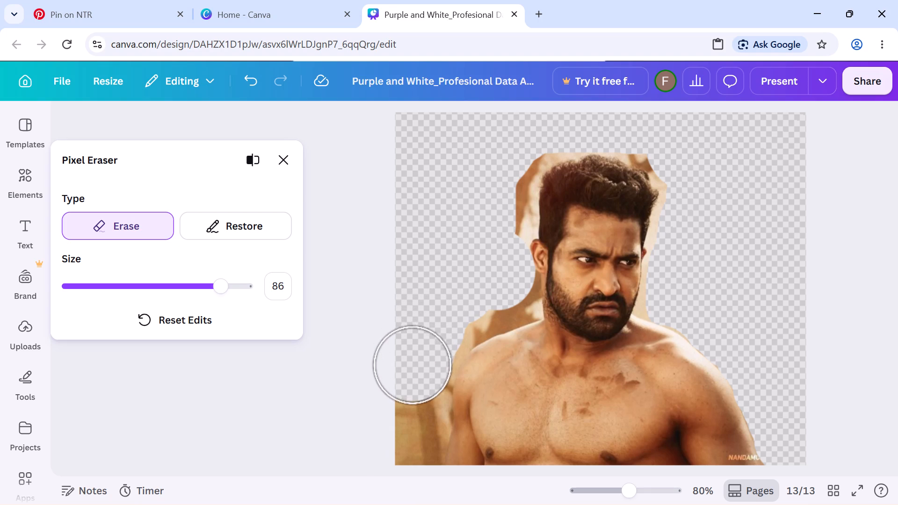
drag(413, 365, 404, 468)
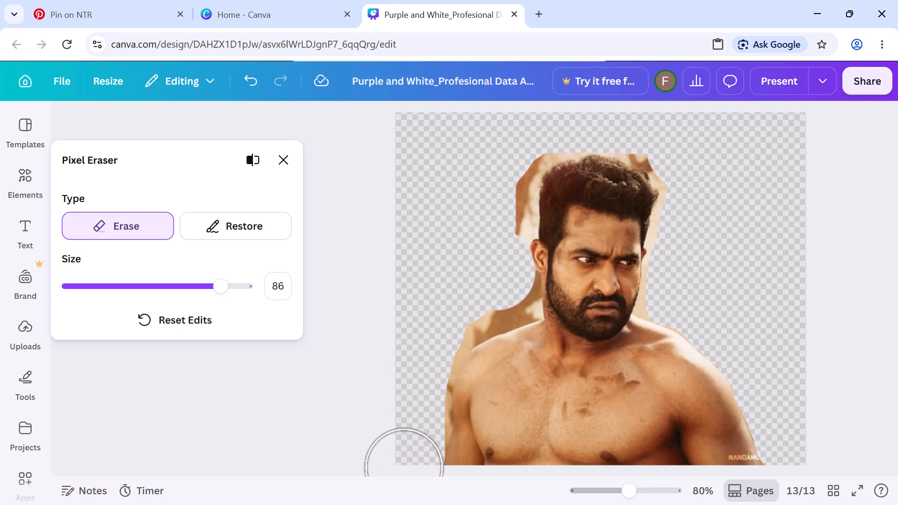
Erase the leftover background around the hair, from above the ear on the photo's left side, over the top, to the upper right of the hair.
click(500, 216)
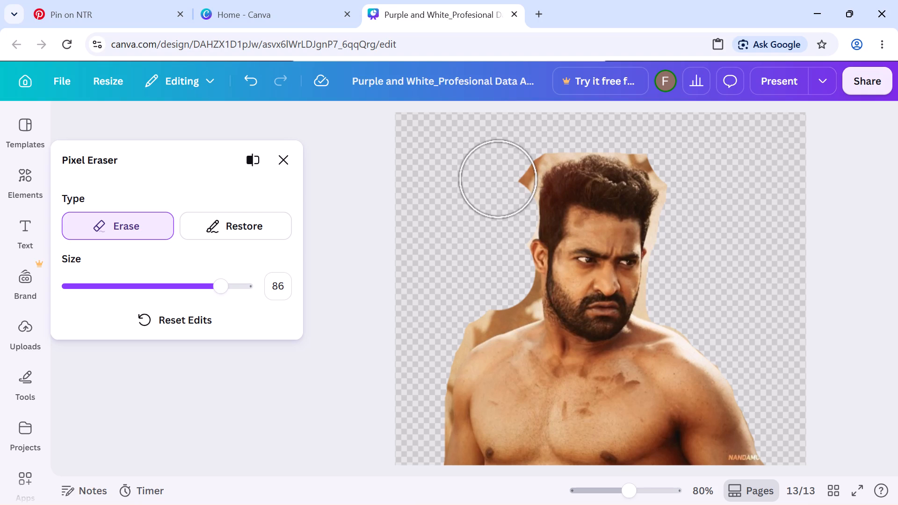
click(501, 180)
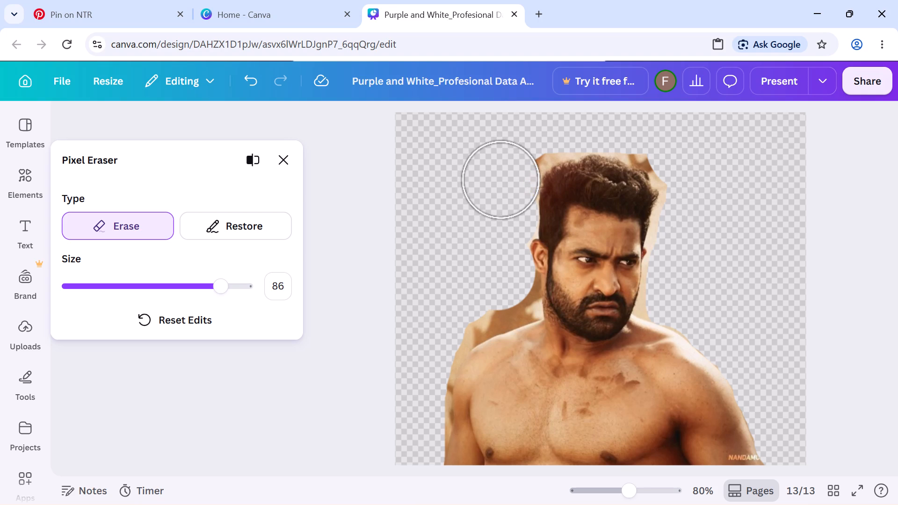
click(528, 137)
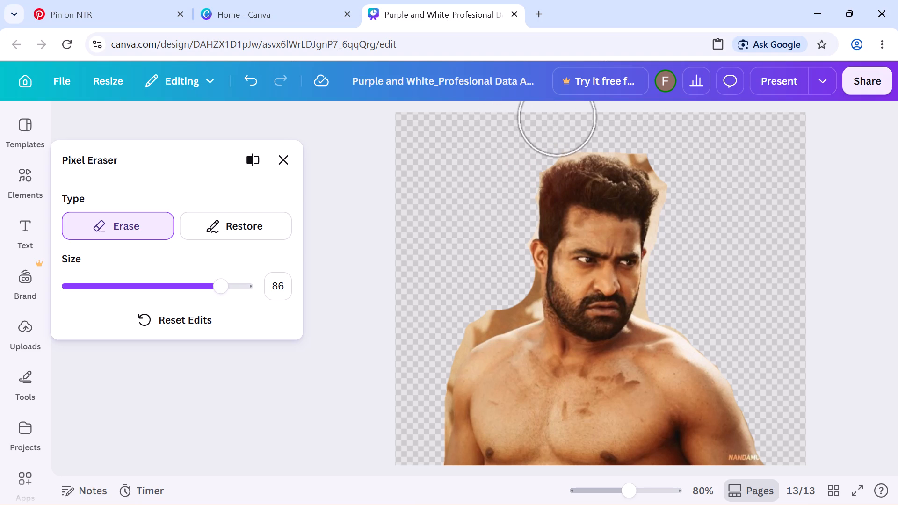
drag(558, 118, 577, 118)
double_click(577, 118)
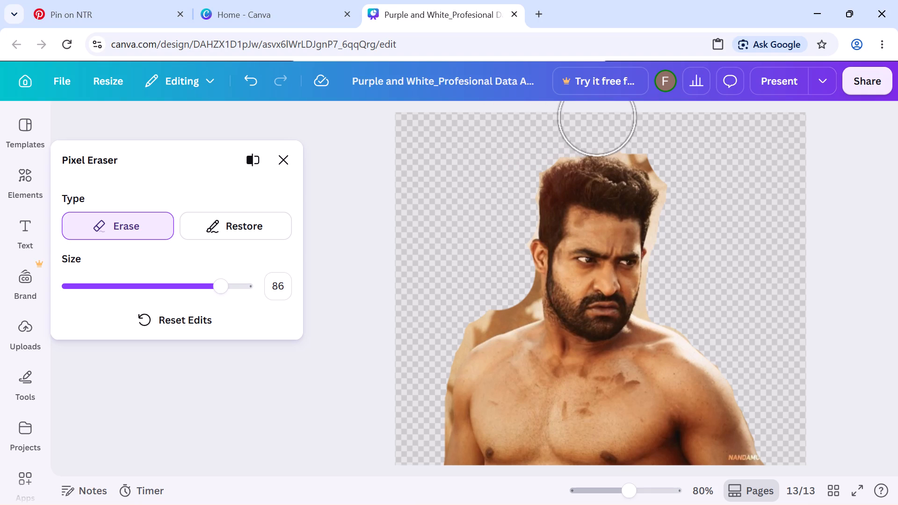
click(613, 117)
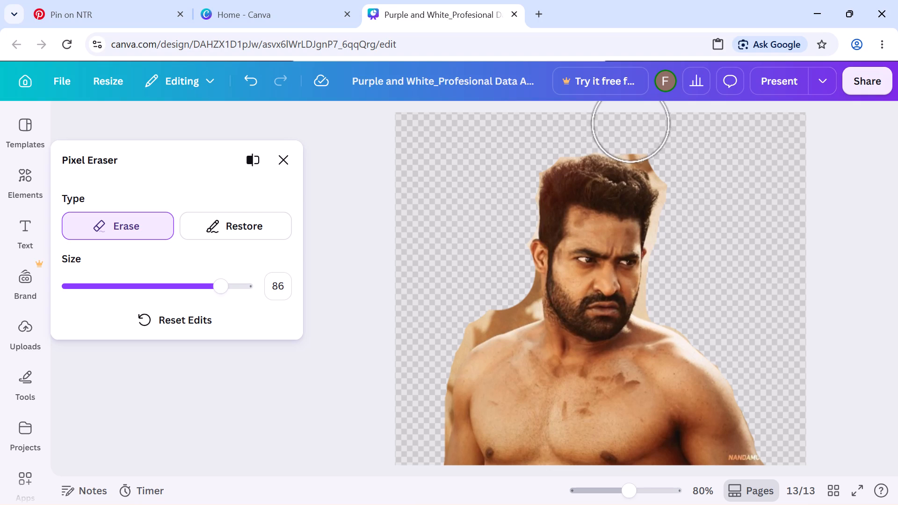
click(631, 123)
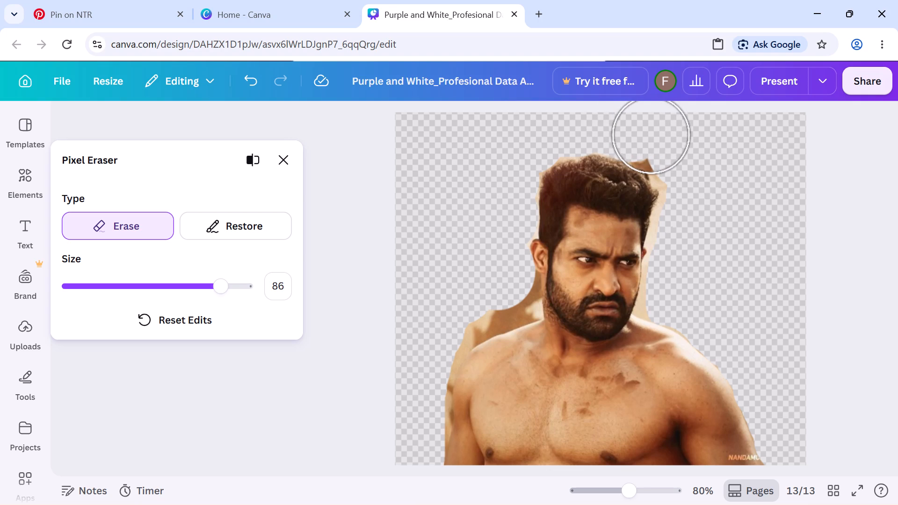
click(654, 133)
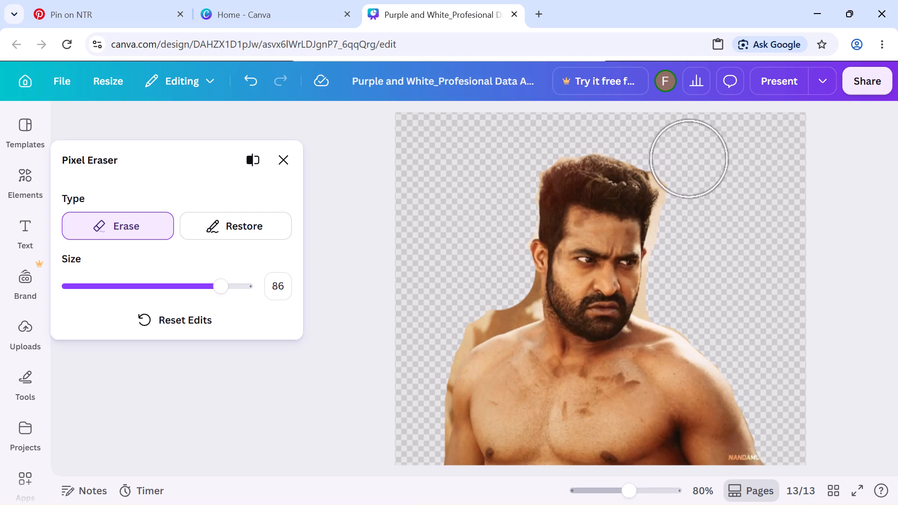
click(684, 162)
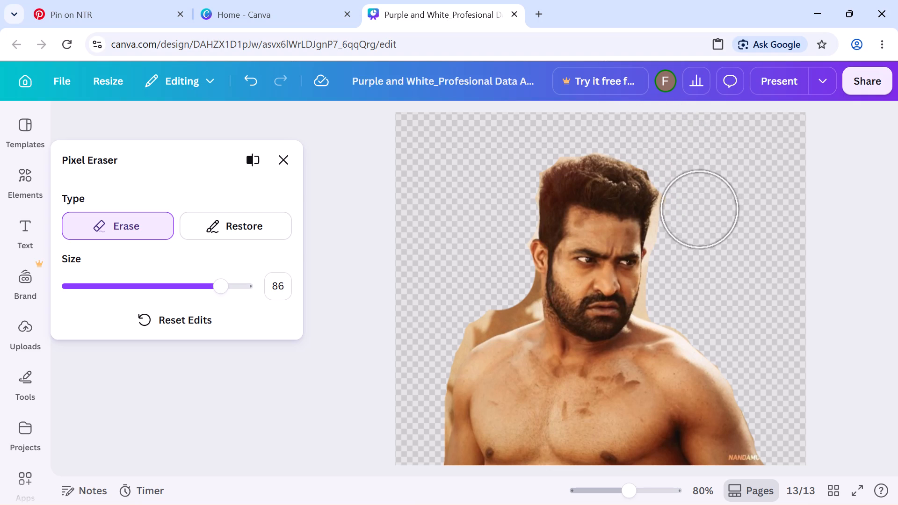
Erase the background closer to the head along the photo's right side, from the temple down to the neck.
click(697, 209)
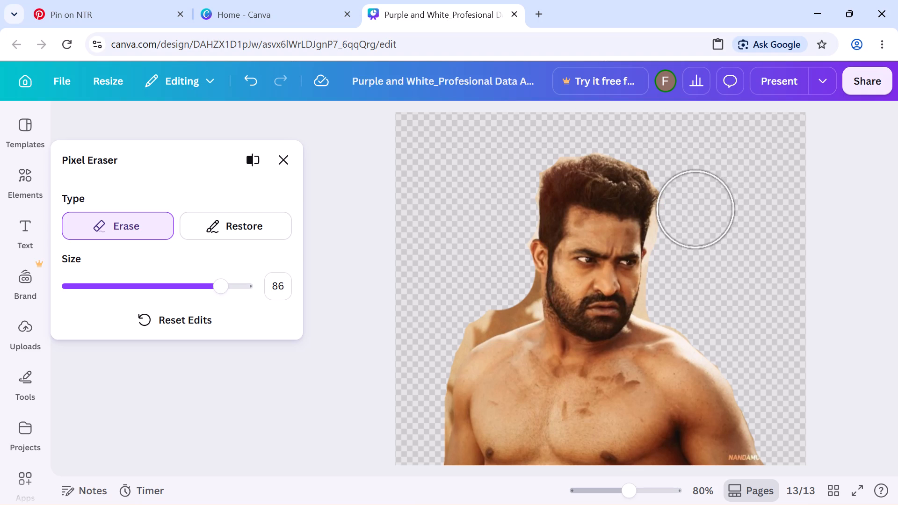
click(695, 209)
click(692, 222)
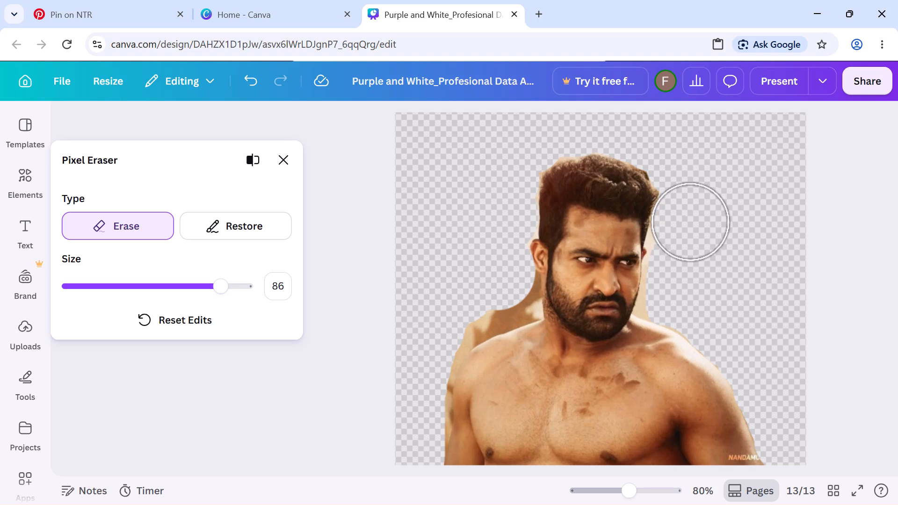
click(691, 222)
click(690, 230)
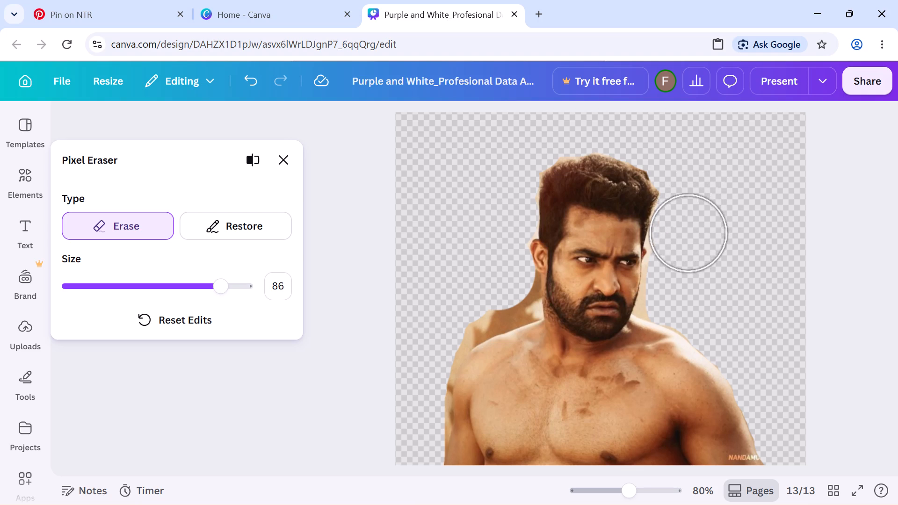
click(681, 293)
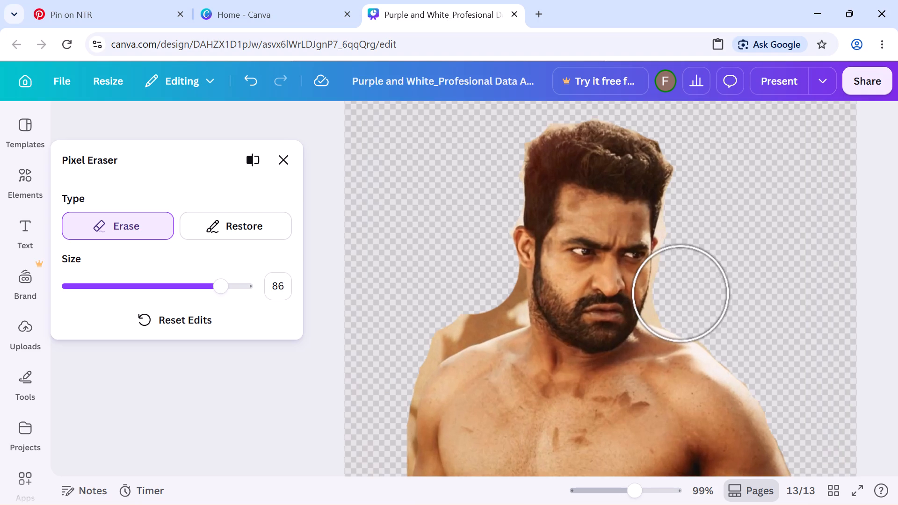
Set the eraser size to 27 and erase the leftover background along the ear, cheek and jaw on the photo's right side.
scroll(681, 293, left, 1)
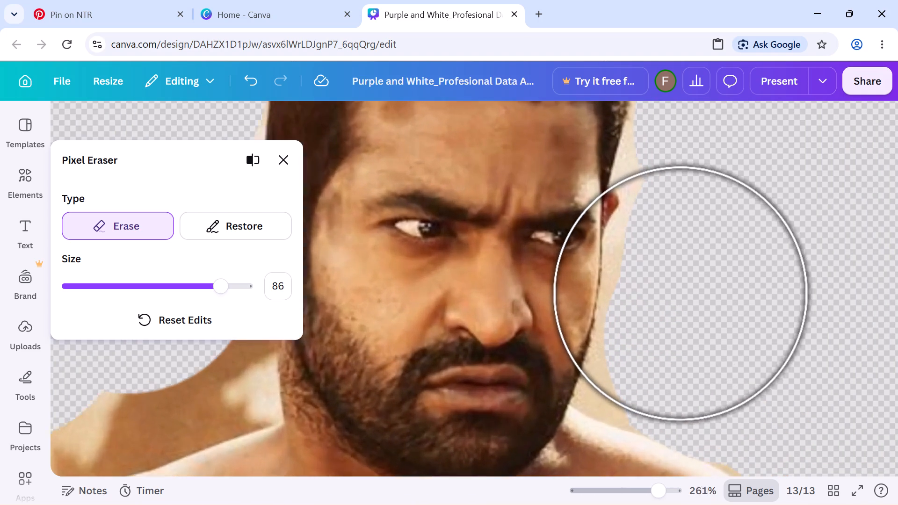
scroll(681, 293, left, 1)
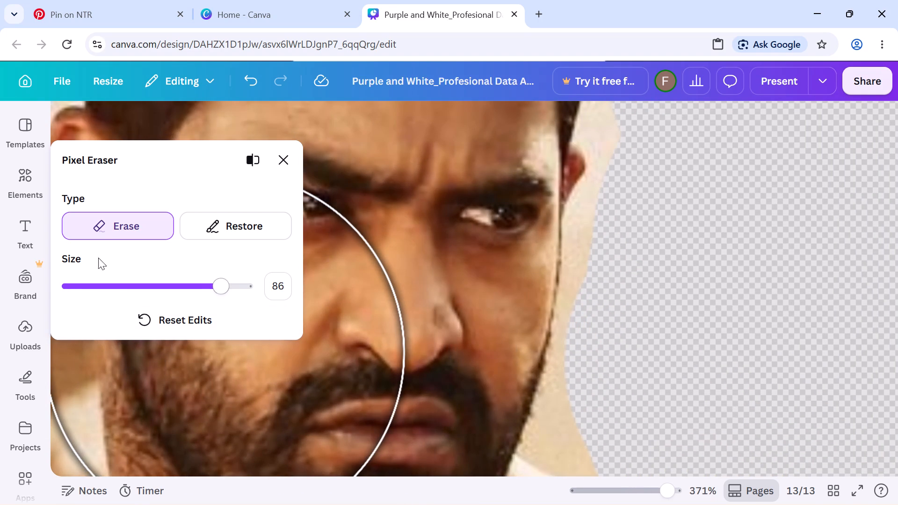
click(115, 287)
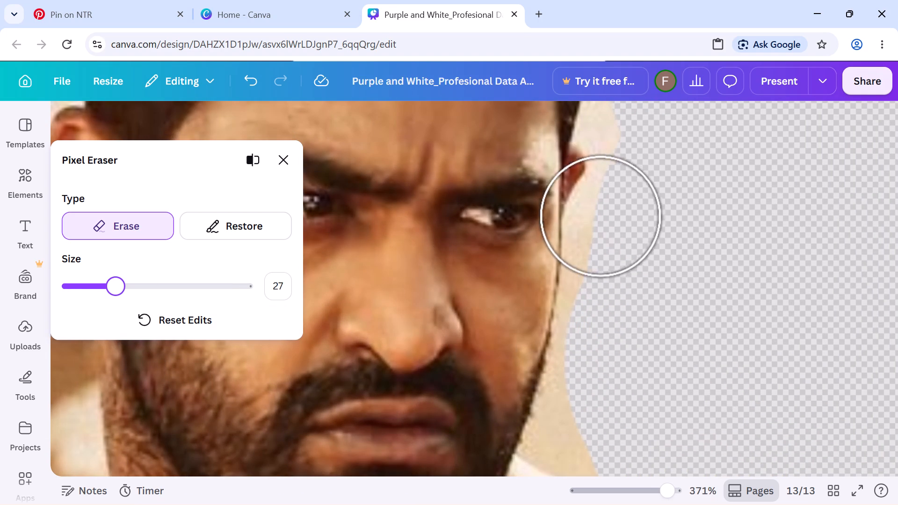
click(621, 249)
drag(621, 249, 628, 217)
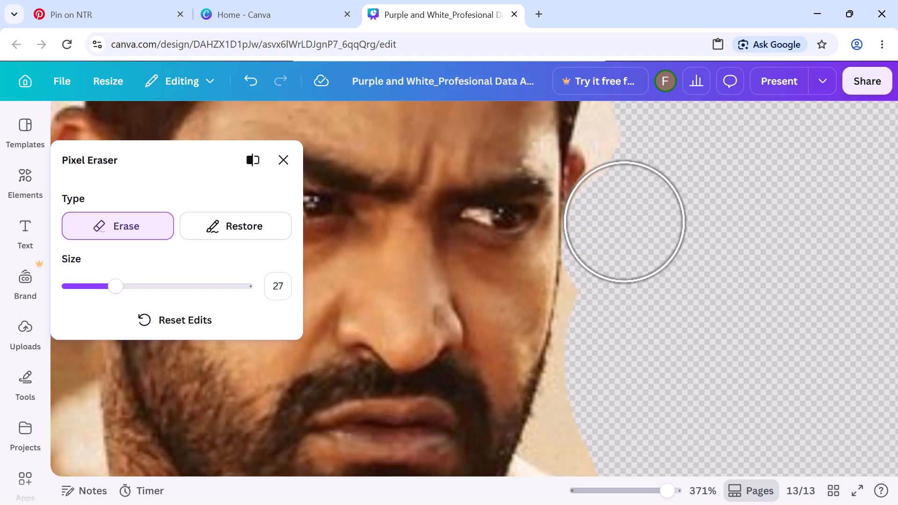
drag(628, 217, 640, 139)
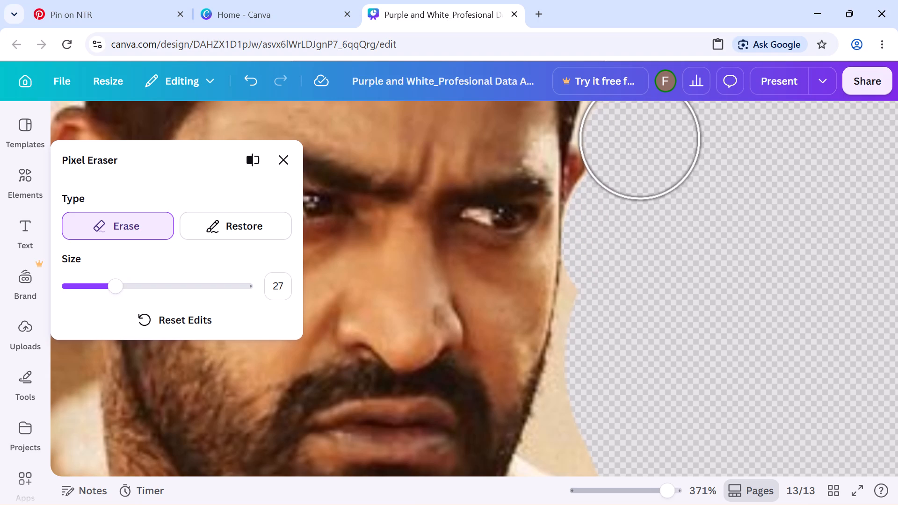
drag(640, 139, 637, 267)
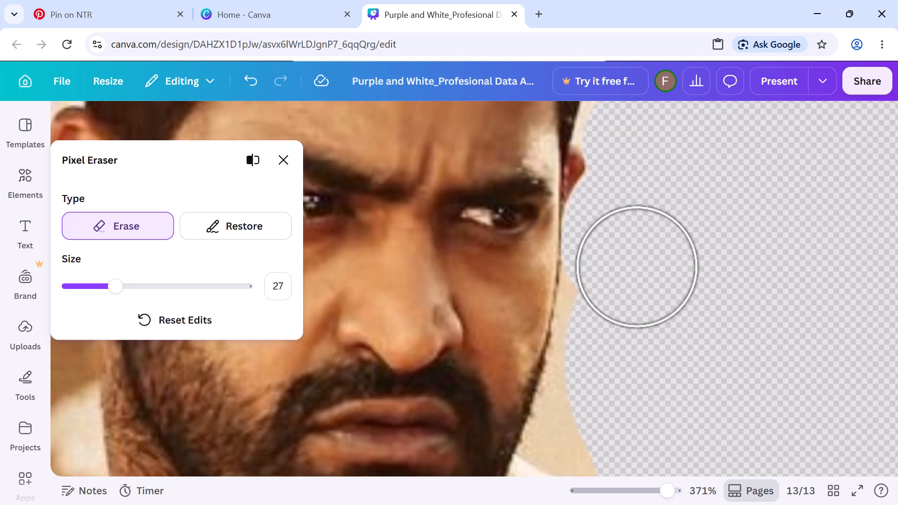
drag(637, 267, 612, 399)
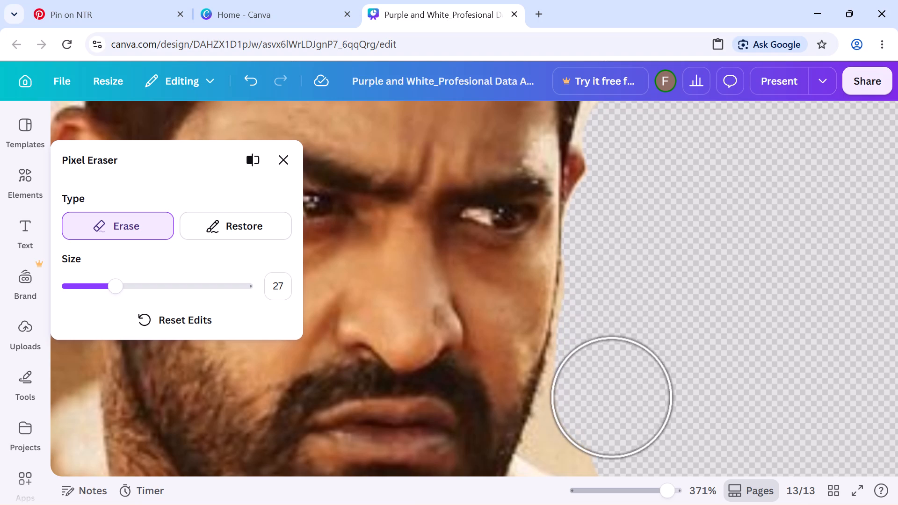
drag(612, 399, 586, 384)
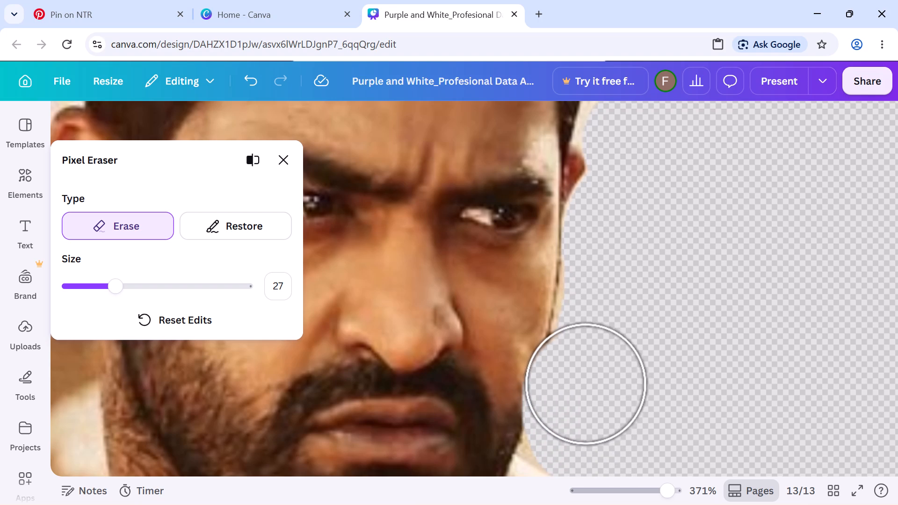
drag(586, 384, 592, 345)
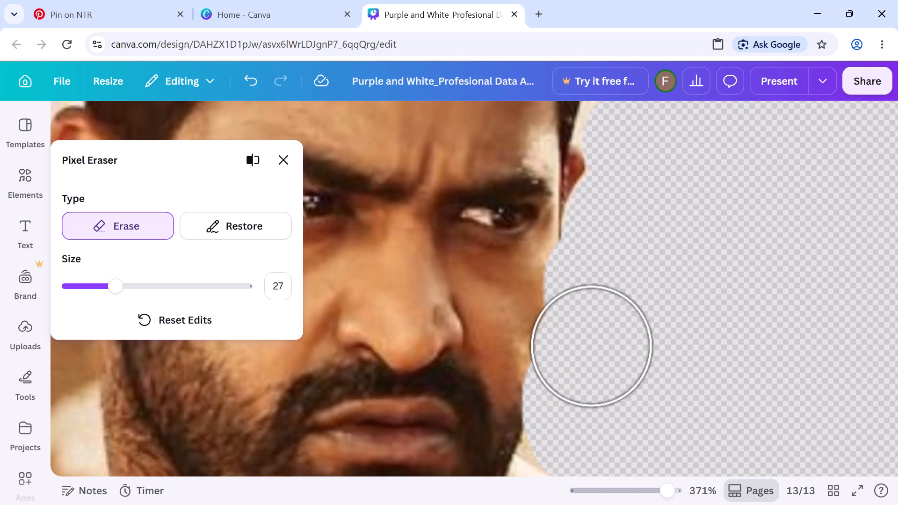
drag(592, 345, 596, 327)
Restore the over-erased edge of the cheek and beard on the photo's right side.
click(228, 220)
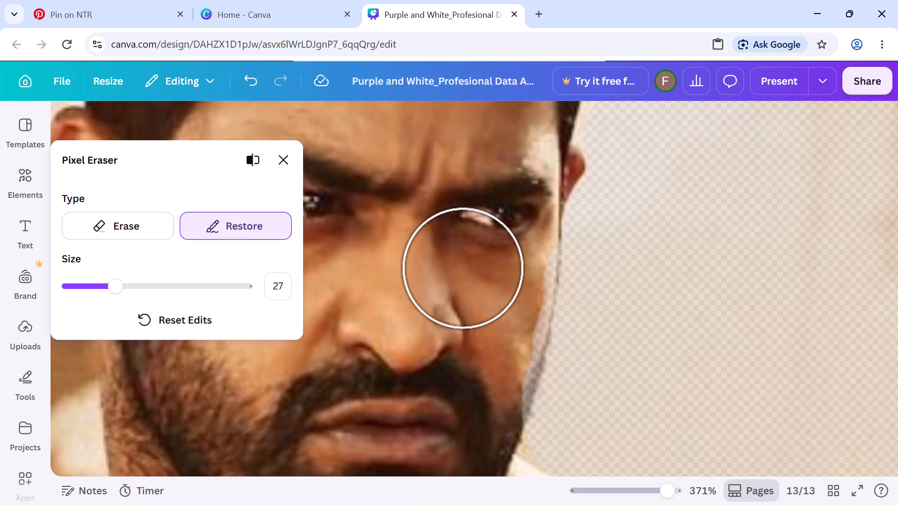
drag(490, 260, 499, 280)
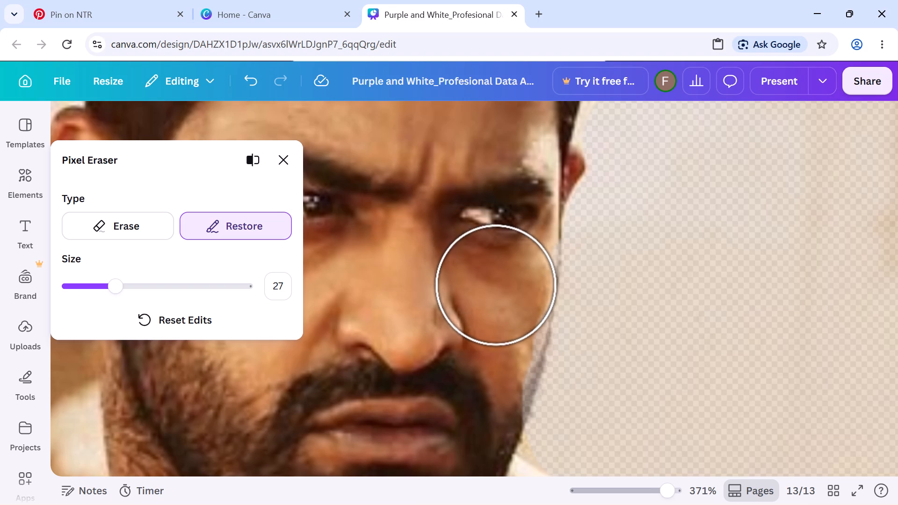
drag(499, 280, 482, 347)
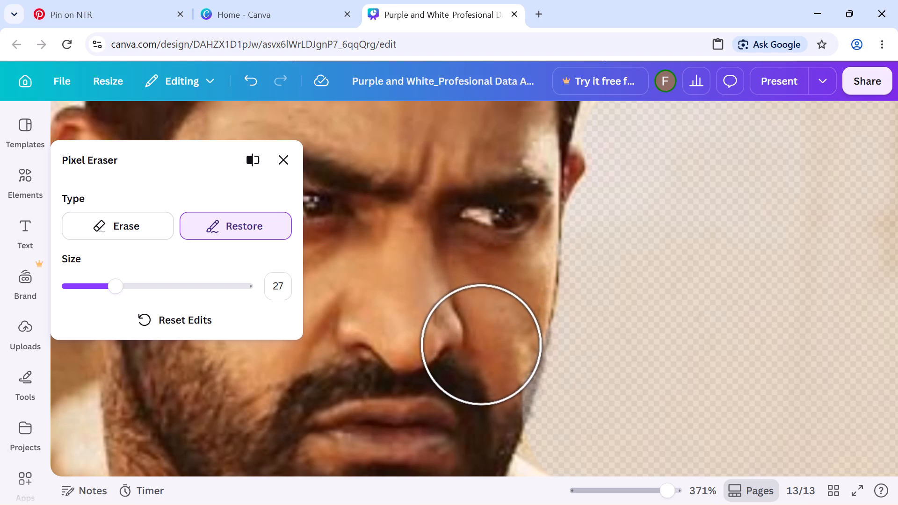
drag(482, 347, 488, 334)
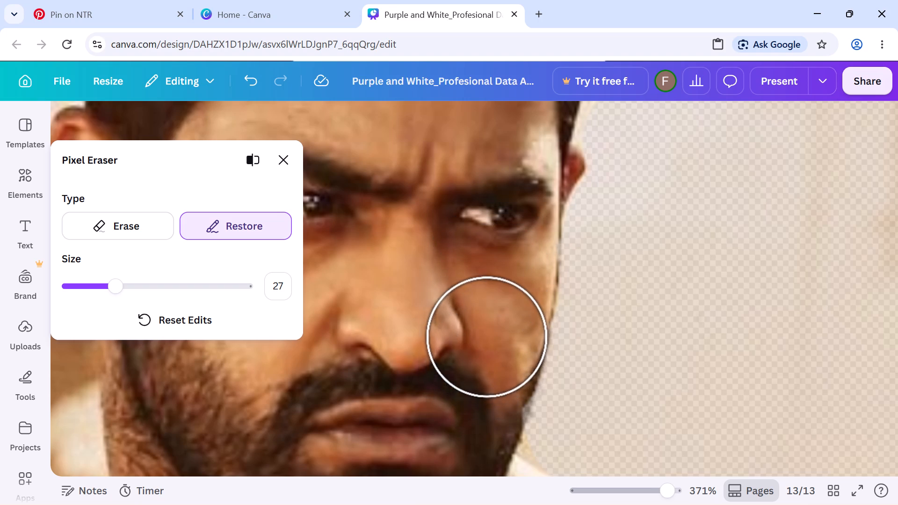
drag(488, 334, 496, 249)
Switch back to erasing and clear the leftover background along the hair's edge on the photo's right side, from temple to upper corner.
click(109, 229)
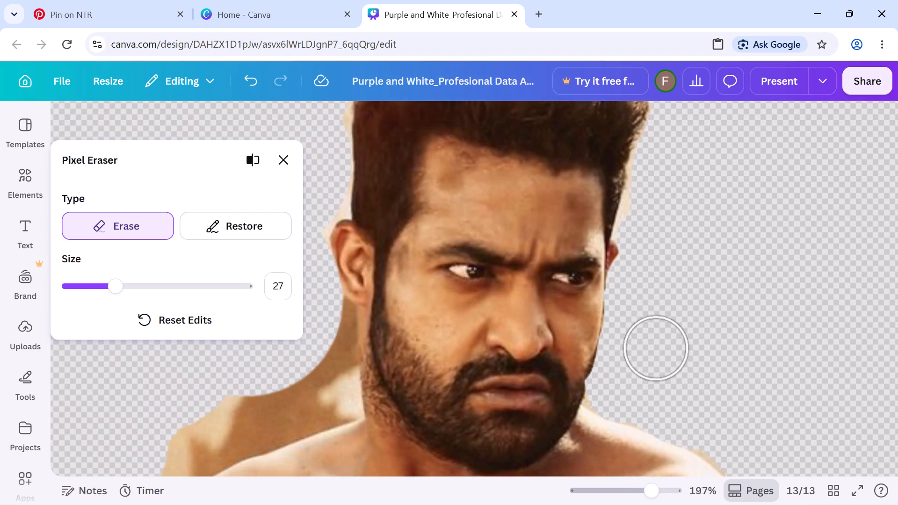
scroll(656, 348, up, 5)
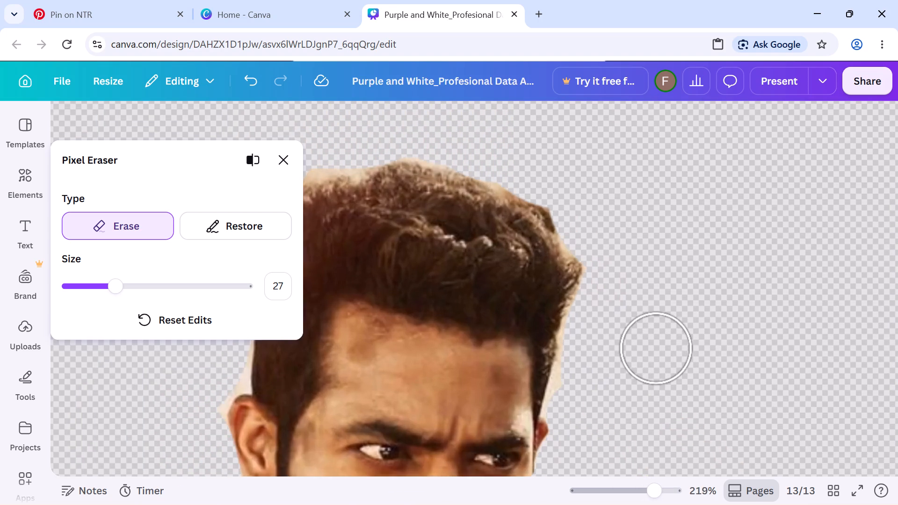
drag(624, 340, 553, 306)
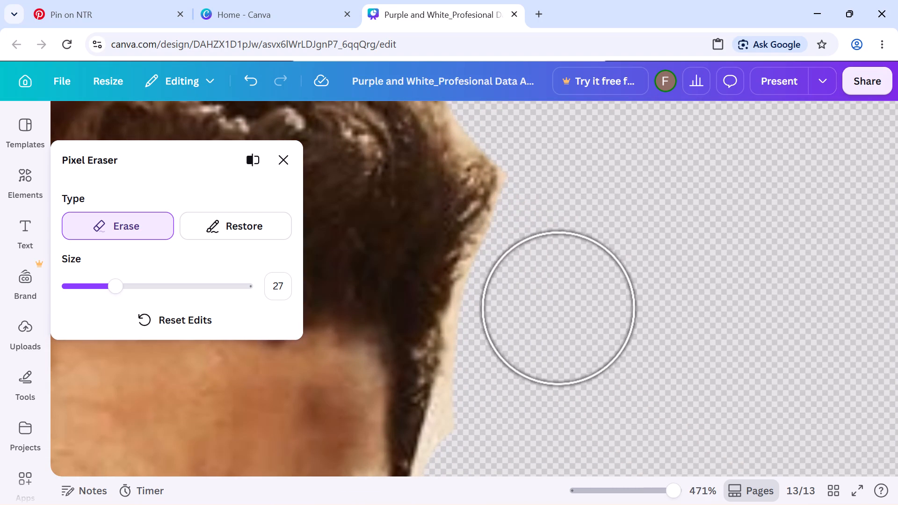
drag(553, 306, 528, 315)
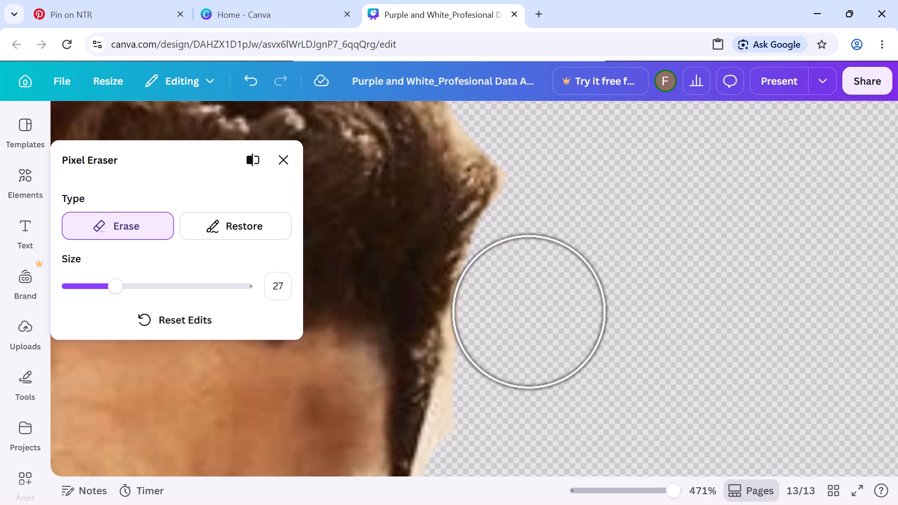
drag(528, 315, 495, 464)
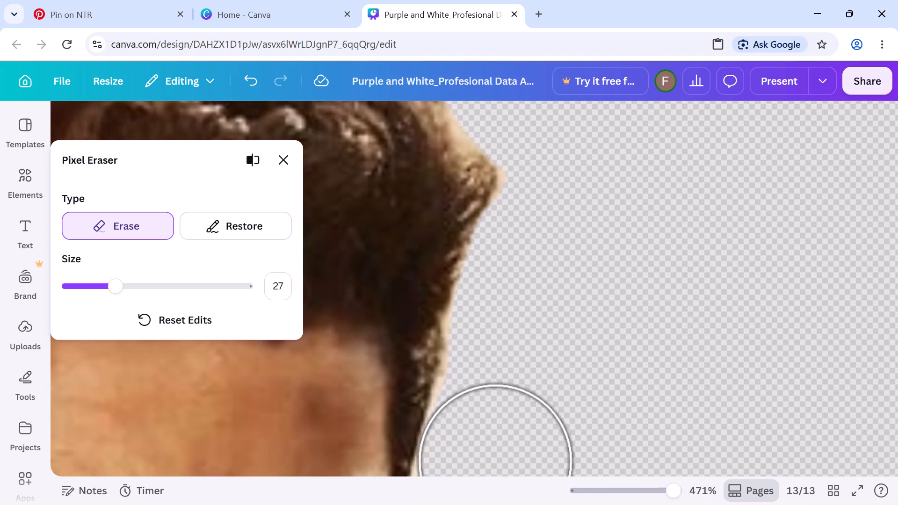
drag(495, 464, 513, 346)
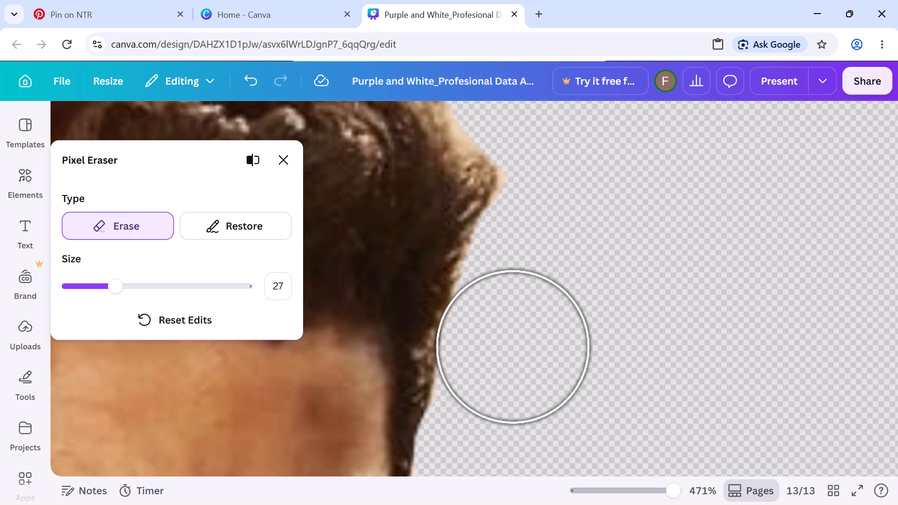
drag(513, 346, 569, 185)
Erase the leftover background fringe along the upper right curve of the hair, from the corner tuft towards the crown.
scroll(569, 185, up, 2)
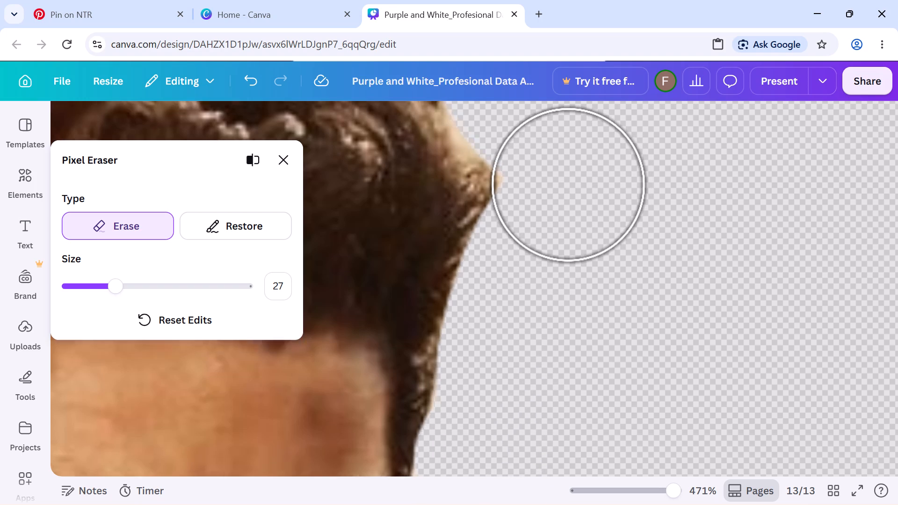
scroll(569, 185, up, 4)
scroll(569, 185, down, 2)
drag(551, 285, 536, 303)
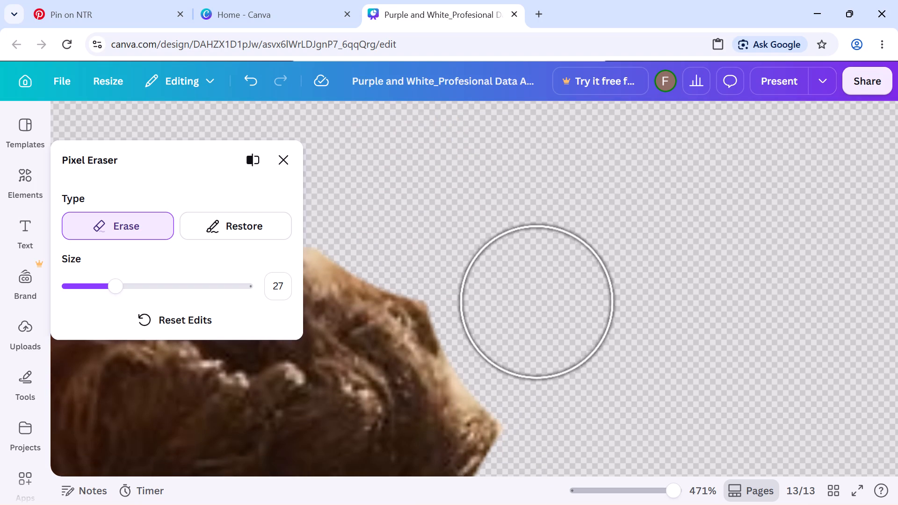
drag(536, 303, 535, 355)
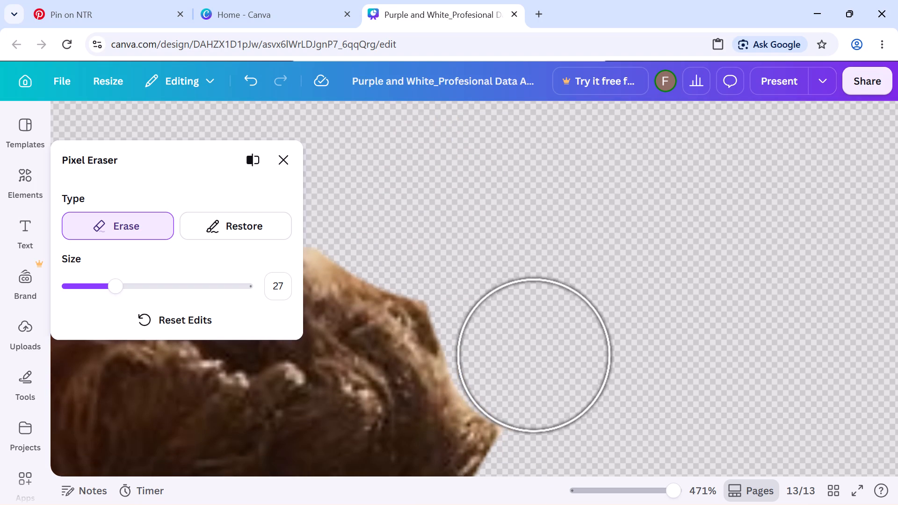
drag(535, 355, 516, 360)
drag(516, 360, 543, 321)
scroll(543, 321, right, 1)
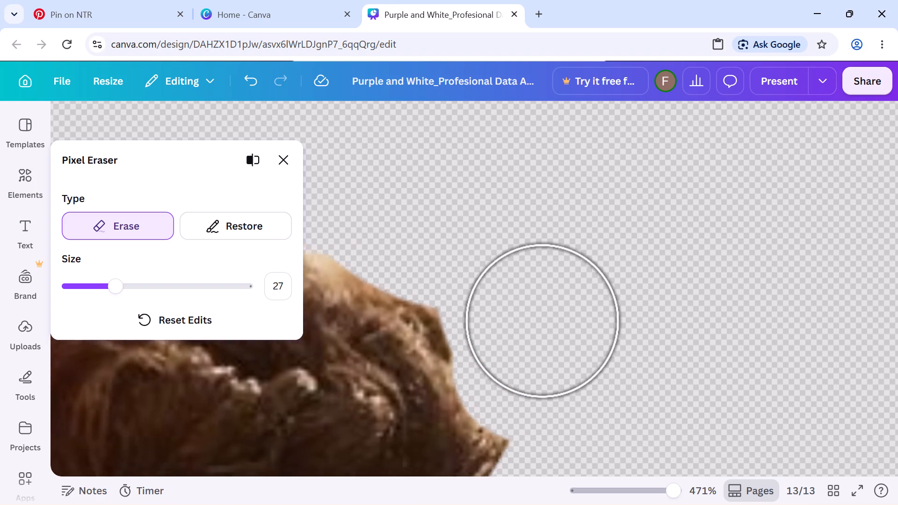
scroll(543, 321, right, 1)
scroll(543, 321, up, 1)
drag(486, 347, 415, 322)
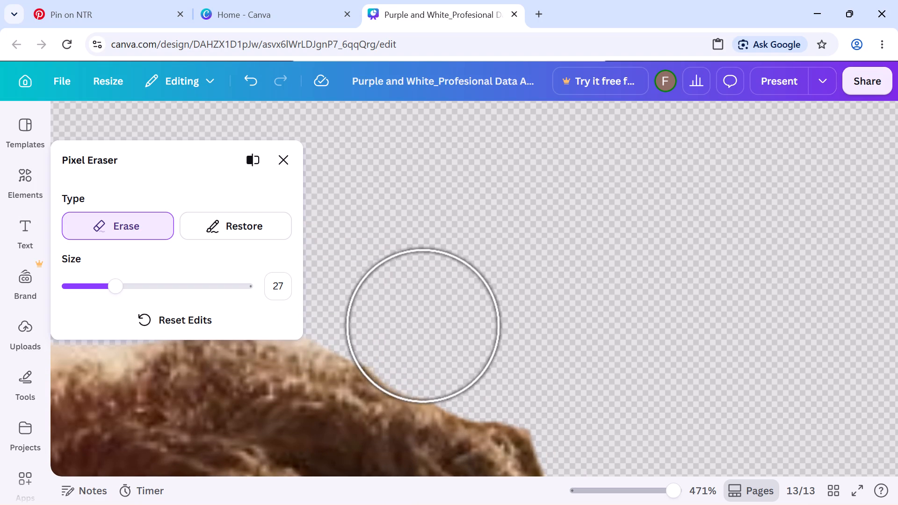
drag(415, 322, 298, 276)
Erase the leftover background along the top of the hair, from the crown to the photo's upper left hair edge.
scroll(298, 276, right, 6)
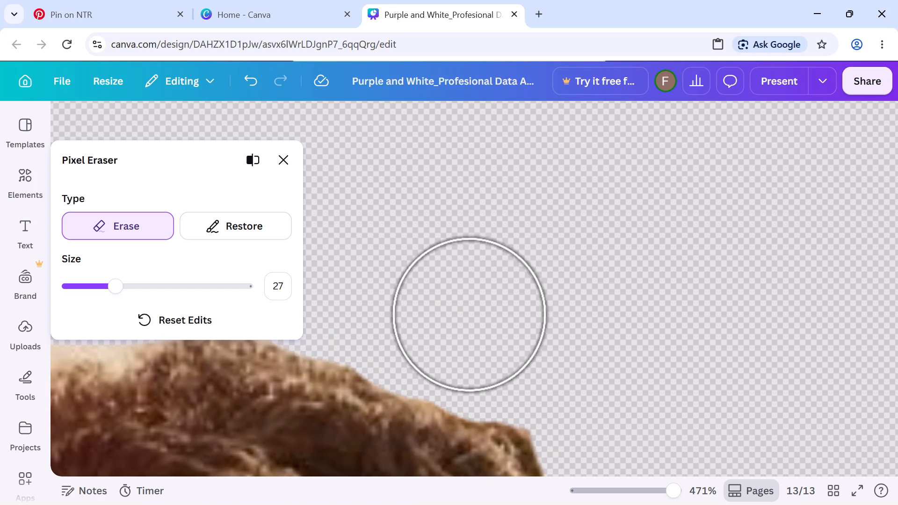
scroll(514, 330, right, 4)
scroll(514, 330, left, 3)
drag(496, 310, 543, 312)
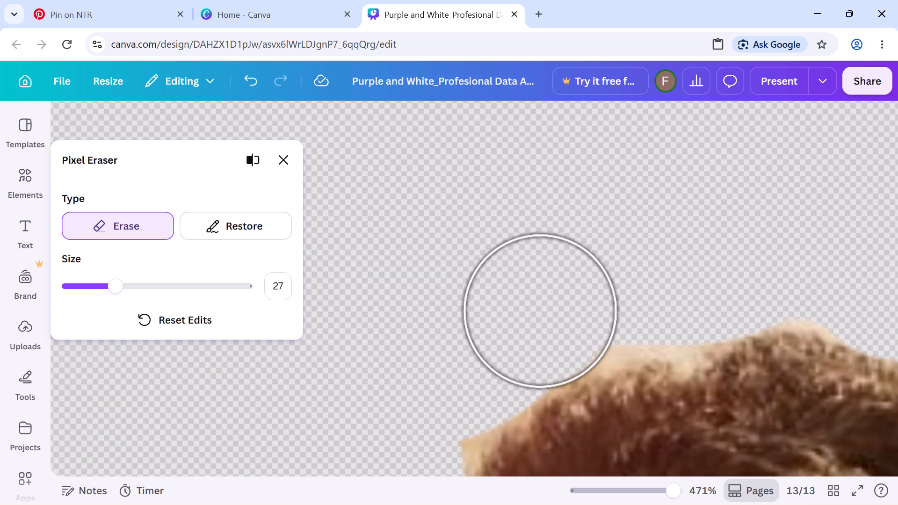
drag(543, 312, 829, 282)
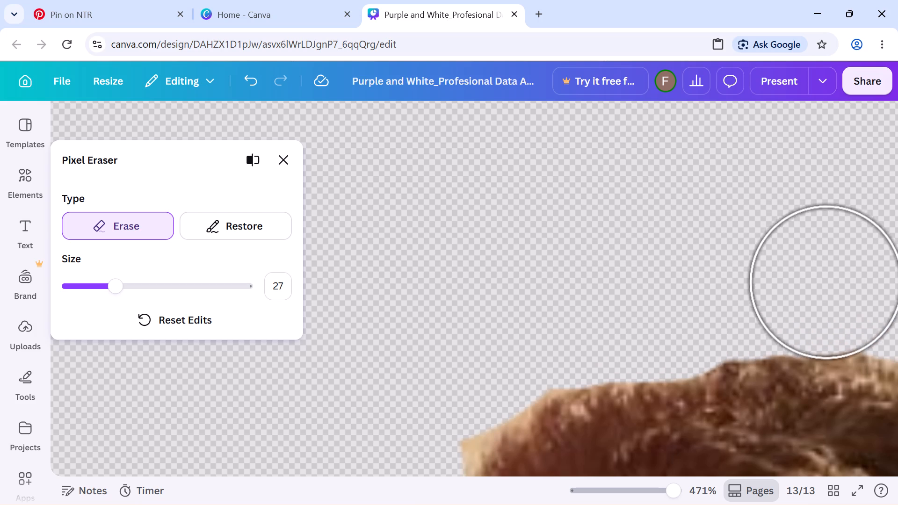
drag(829, 282, 475, 368)
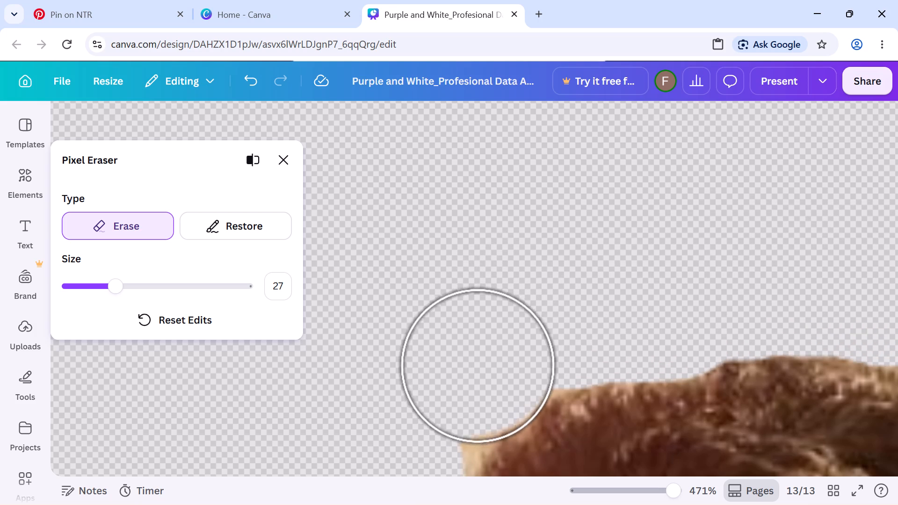
drag(475, 368, 579, 323)
Trim the background around the hair's pointed upper corner on the photo's right side.
scroll(579, 323, left, 3)
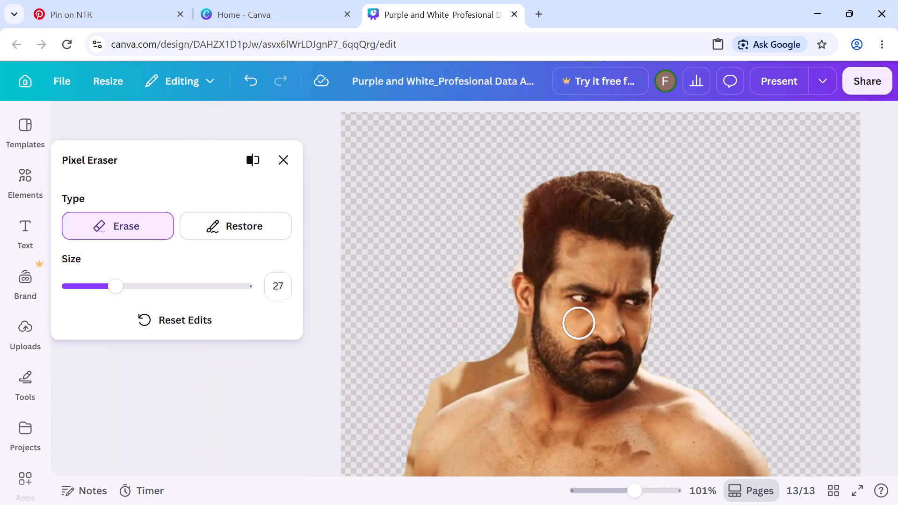
scroll(579, 323, left, 1)
scroll(579, 323, up, 1)
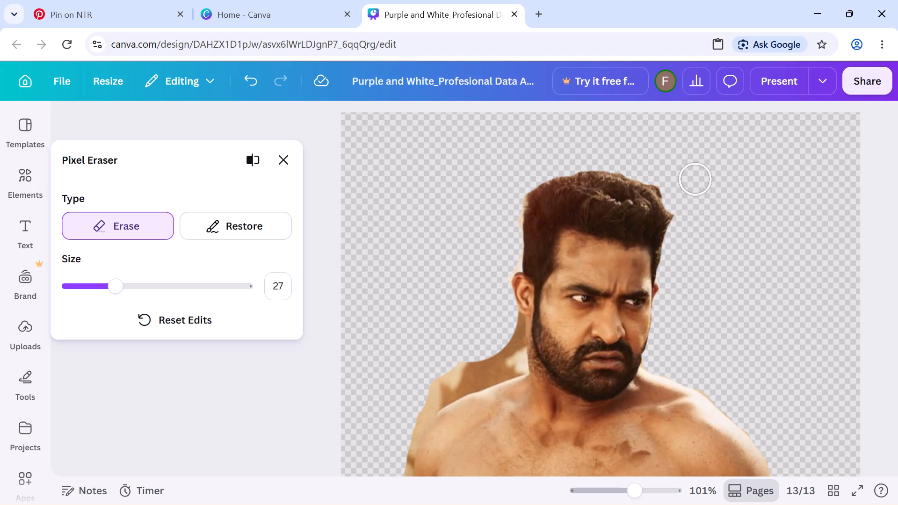
drag(695, 181, 681, 199)
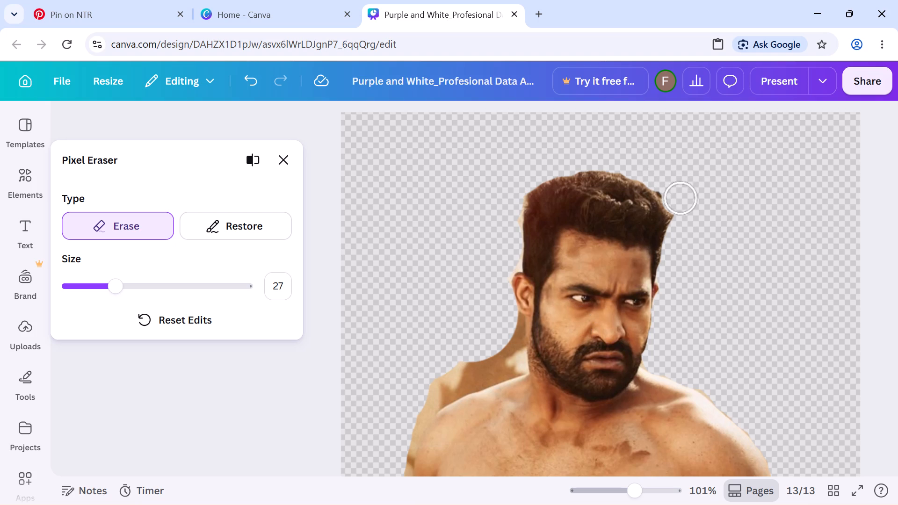
drag(681, 199, 694, 237)
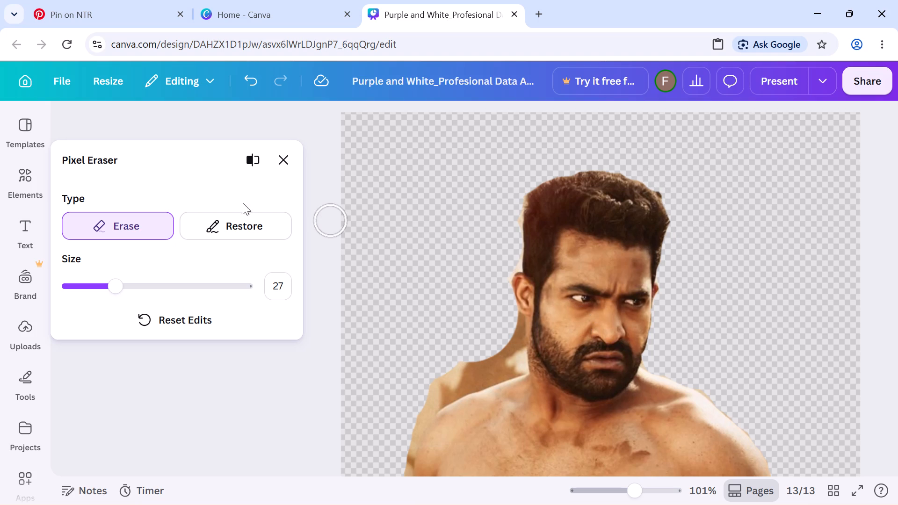
Restore the over-erased hair at the upper corner on the photo's right side and across the top.
click(201, 235)
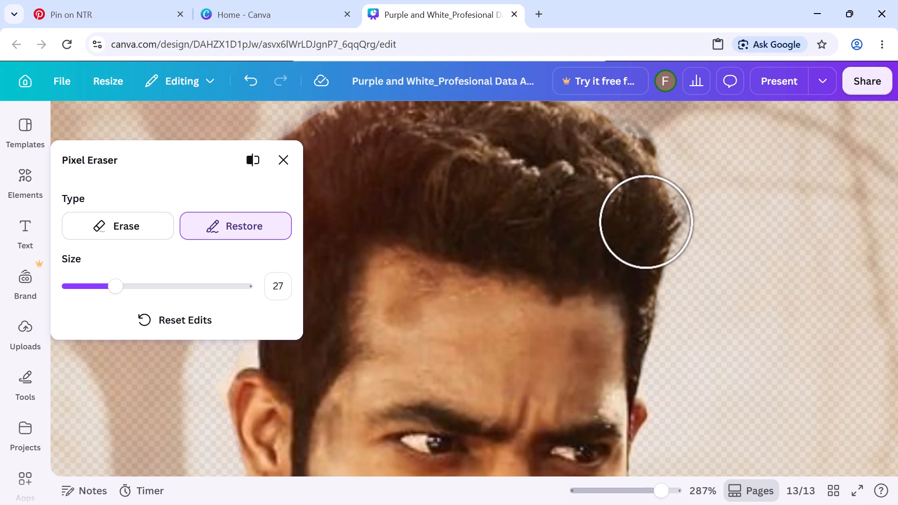
click(641, 223)
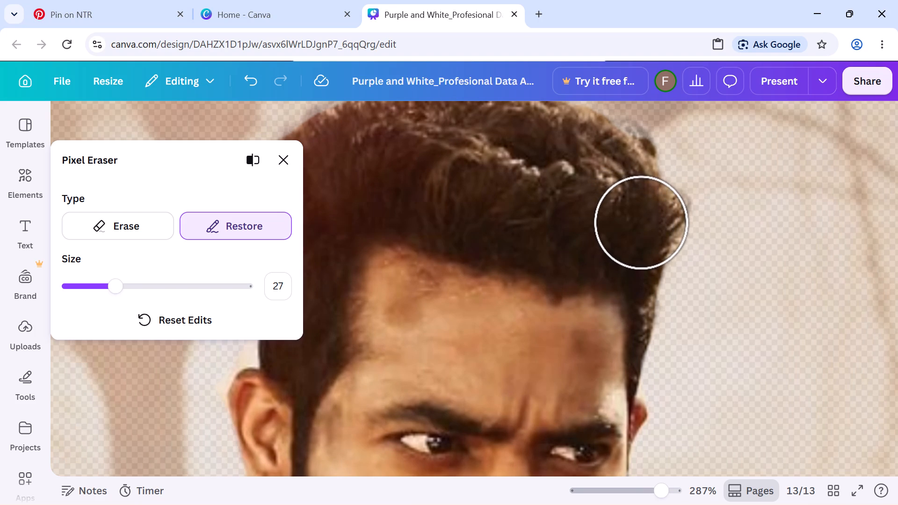
drag(641, 223, 548, 151)
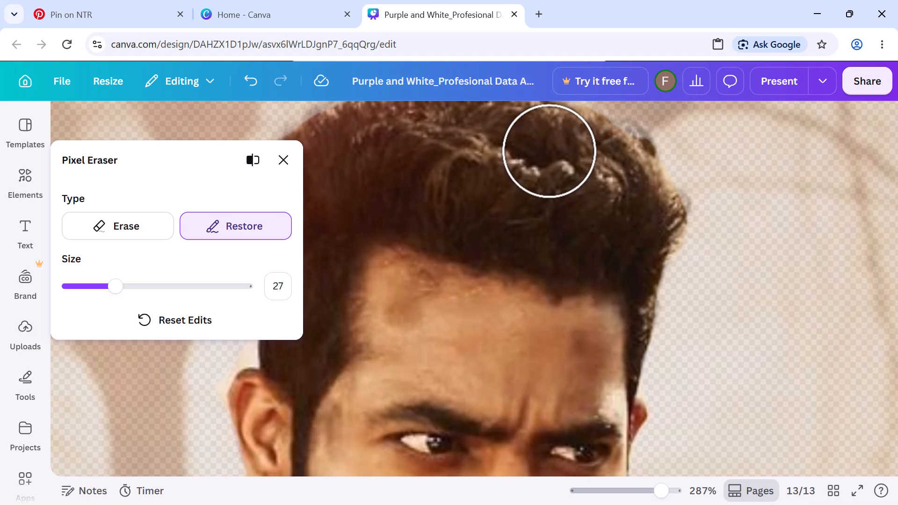
drag(548, 151, 539, 151)
scroll(539, 151, up, 2)
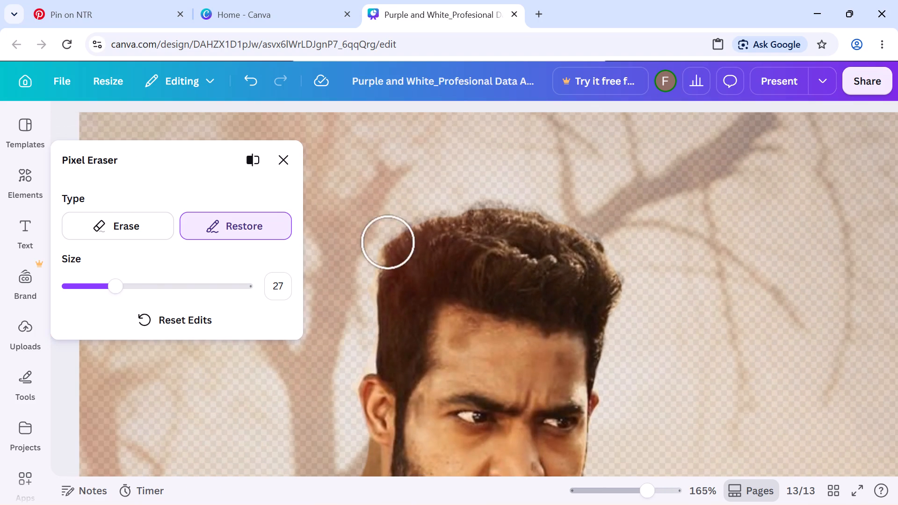
Switch back to erasing and clear the background along the hair on the photo's left side, down to the top of the ear.
click(153, 231)
scroll(304, 195, down, 2)
scroll(304, 195, up, 1)
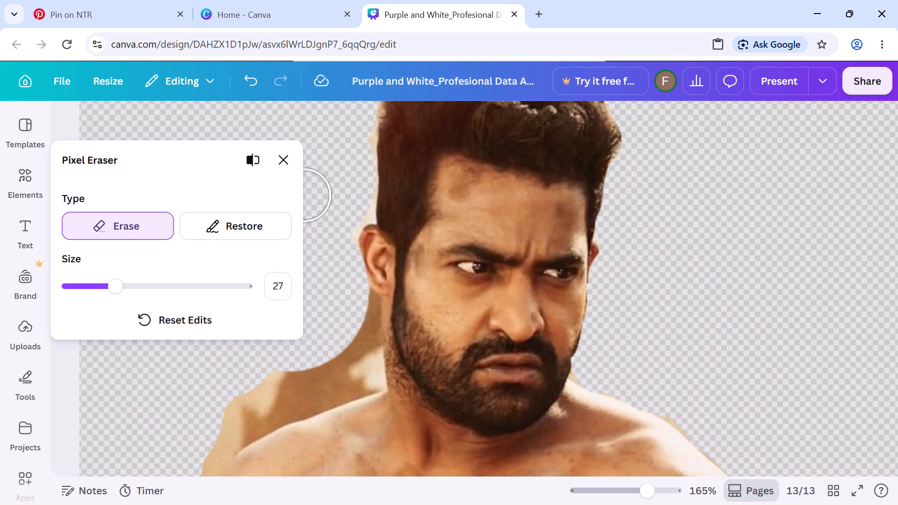
scroll(304, 195, up, 1)
scroll(304, 195, down, 1)
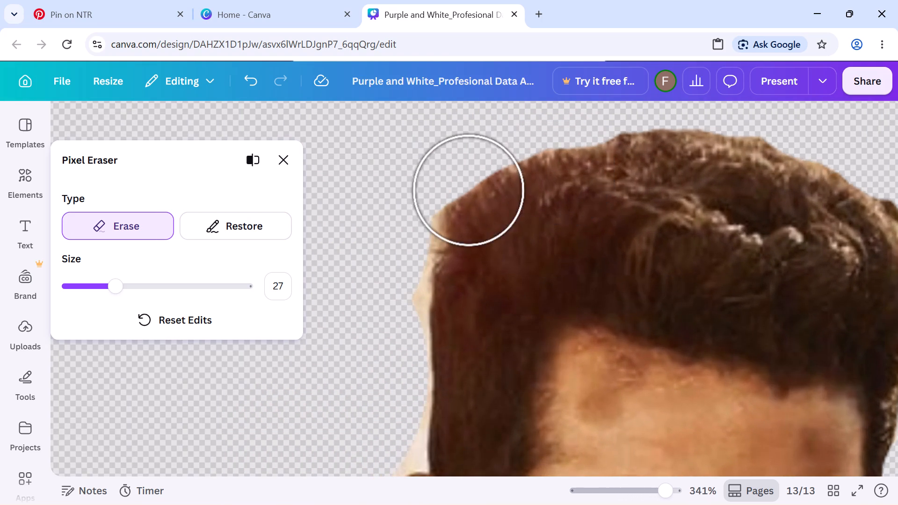
click(388, 216)
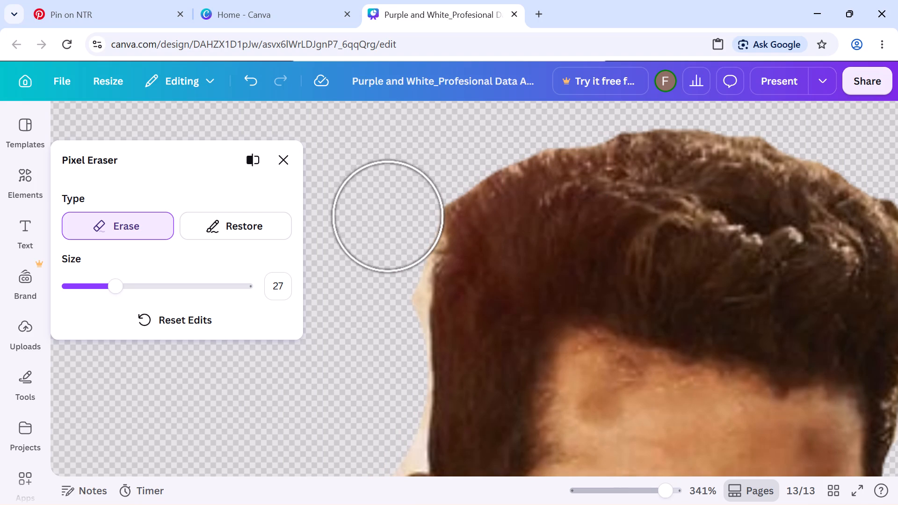
drag(388, 216, 376, 275)
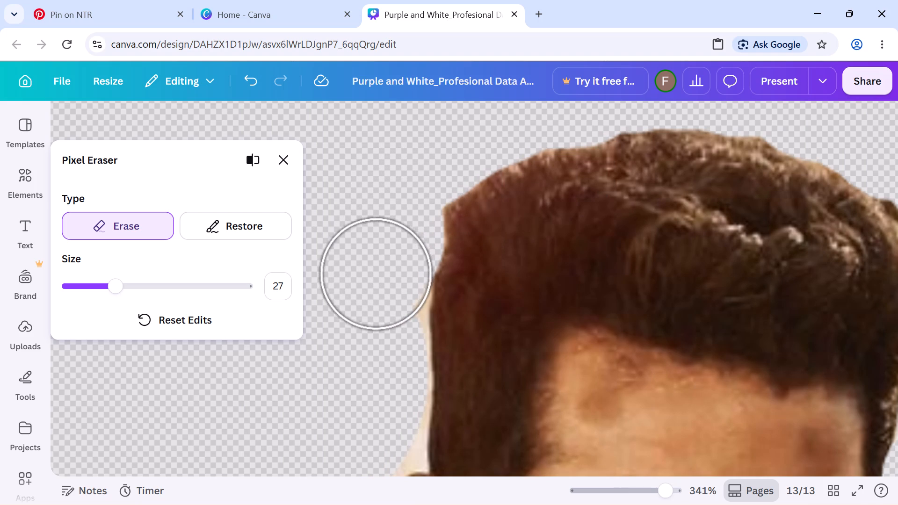
drag(376, 275, 380, 398)
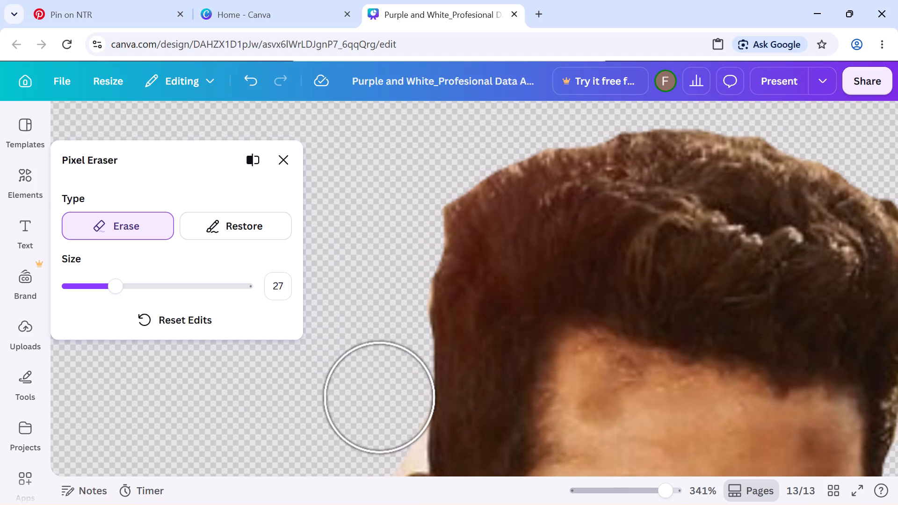
drag(380, 398, 372, 433)
scroll(372, 433, down, 3)
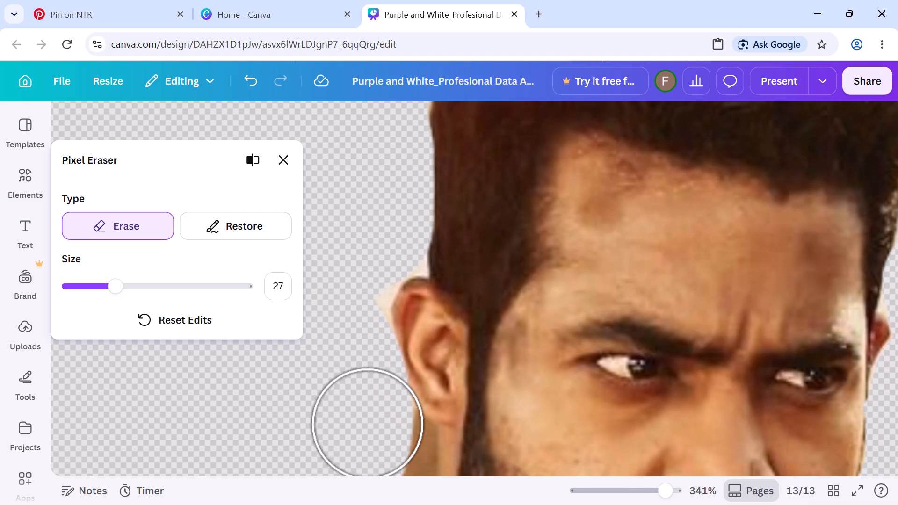
click(339, 295)
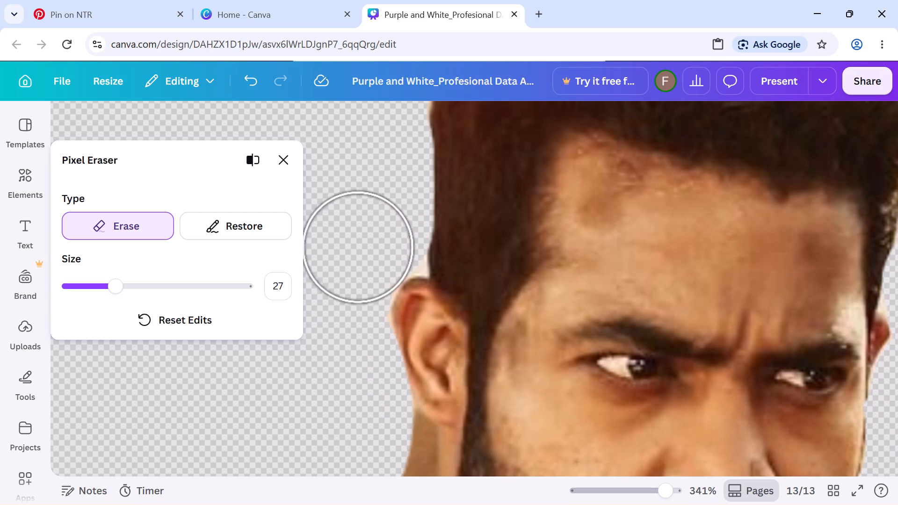
click(371, 237)
Erase the background beside the ear and neck on the photo's left side, down to where the neck meets the shoulder.
scroll(371, 237, down, 1)
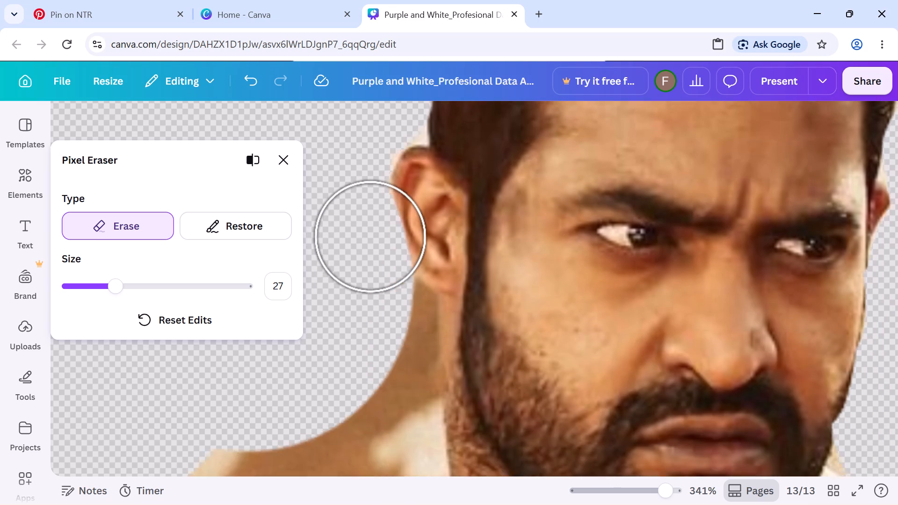
scroll(371, 237, down, 1)
click(385, 220)
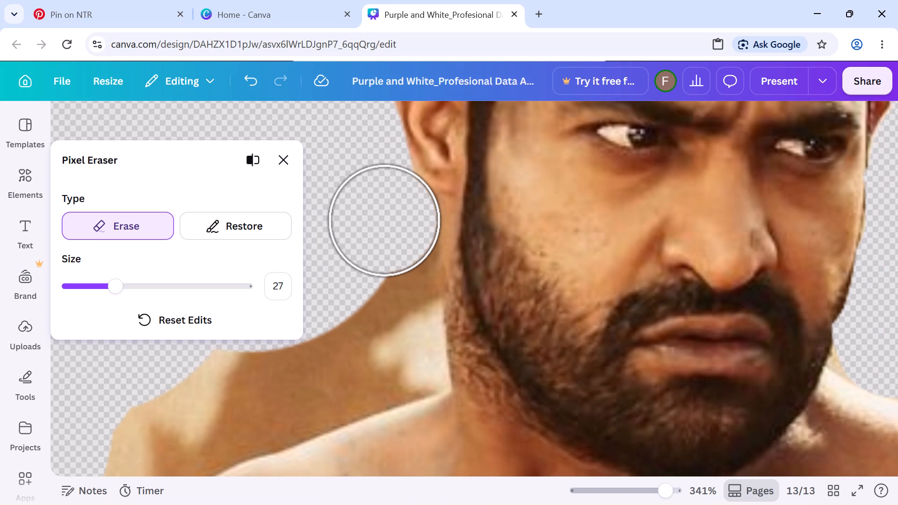
click(384, 268)
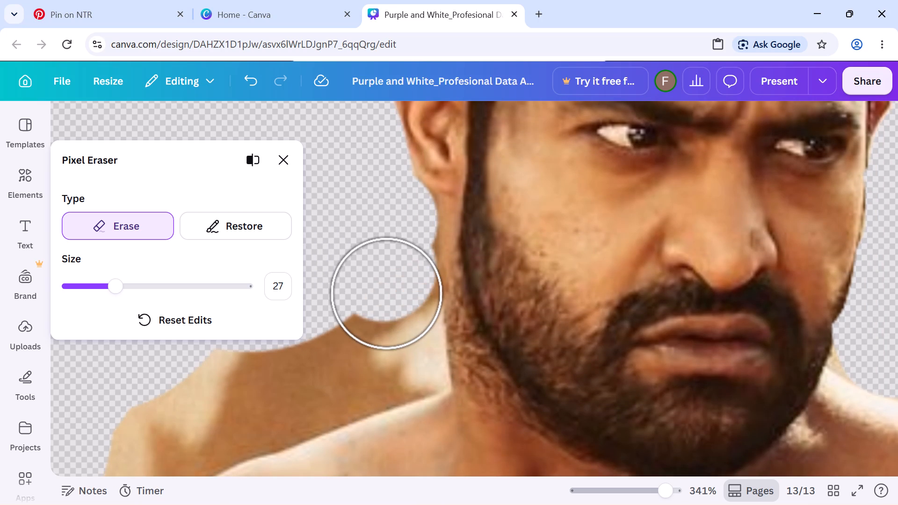
drag(385, 278, 385, 228)
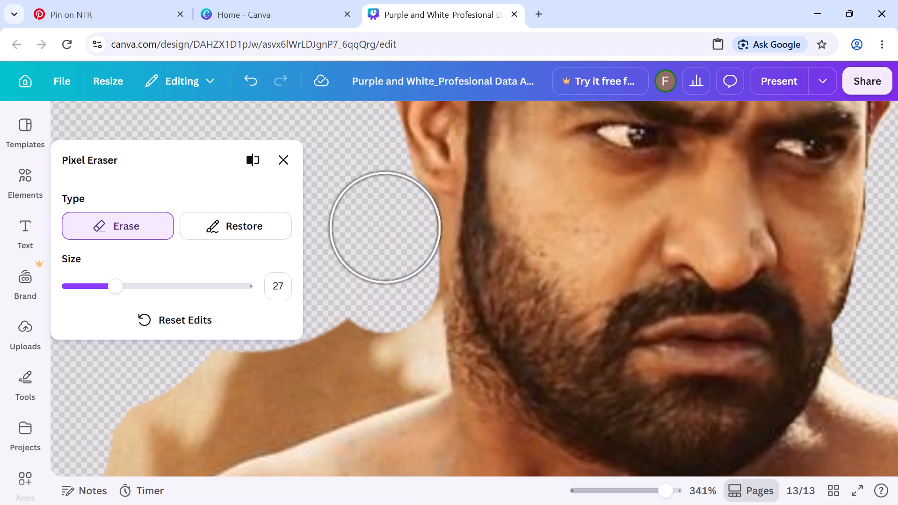
drag(385, 228, 393, 346)
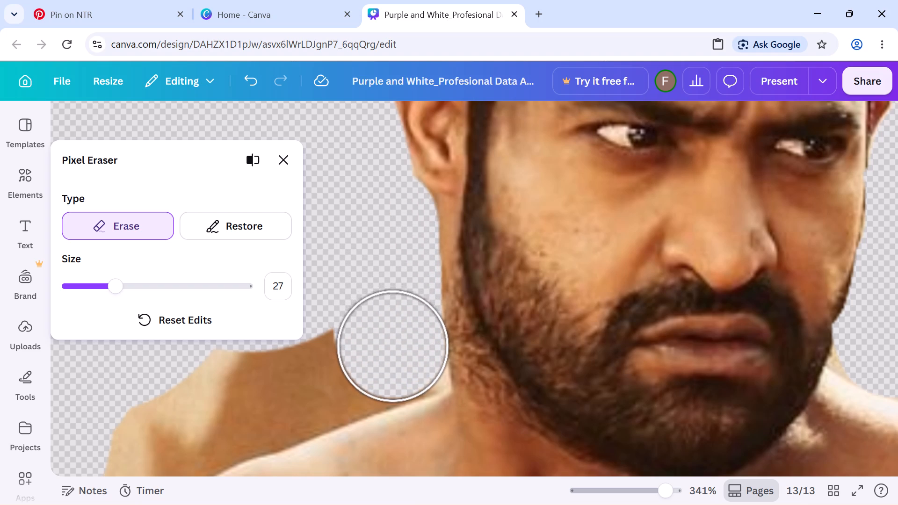
Erase the background above the shoulder on the photo's left side, following its top edge from the neck outward.
drag(393, 346, 145, 409)
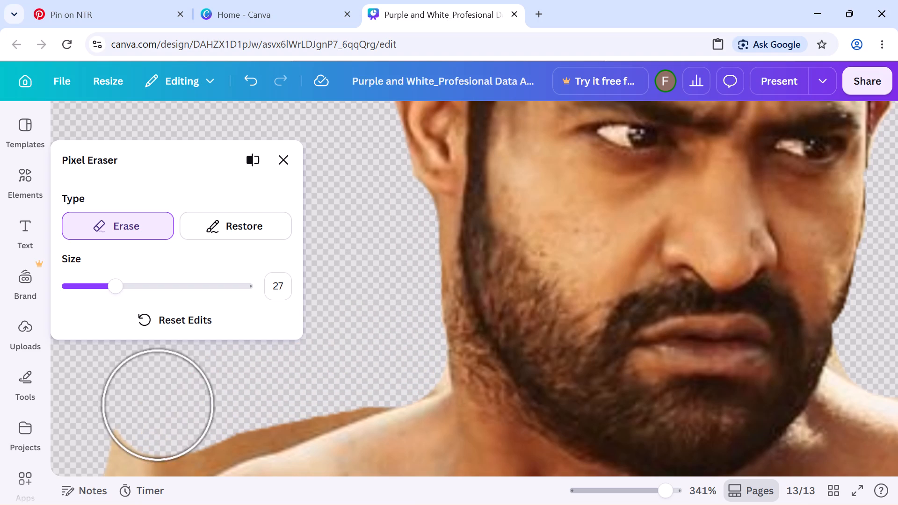
drag(145, 409, 122, 411)
drag(122, 411, 211, 411)
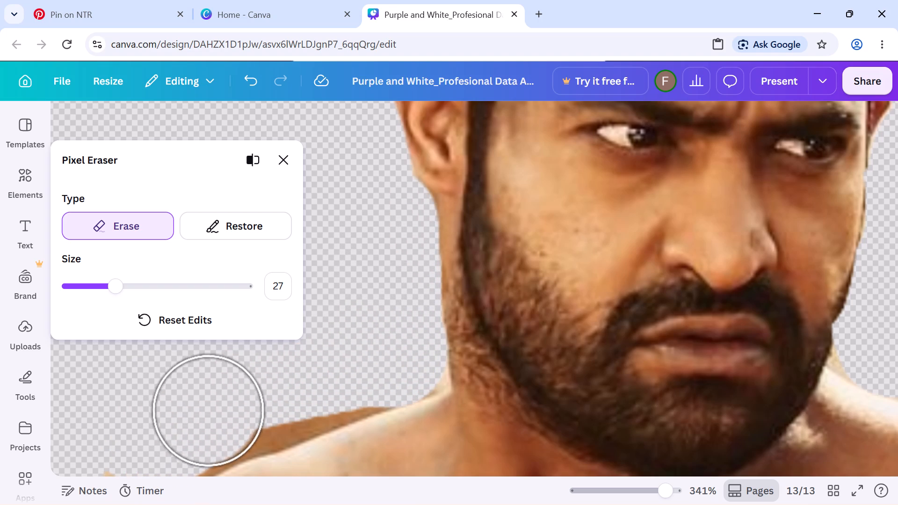
drag(211, 411, 333, 377)
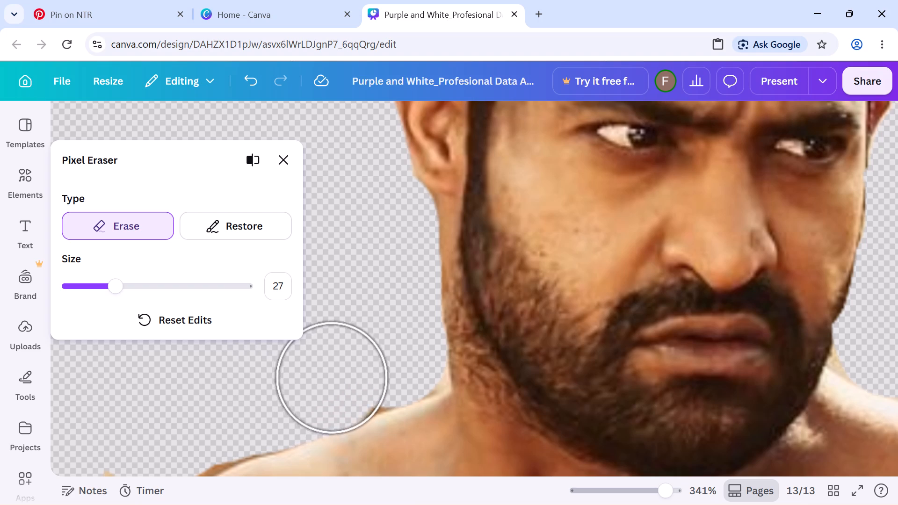
drag(333, 377, 398, 354)
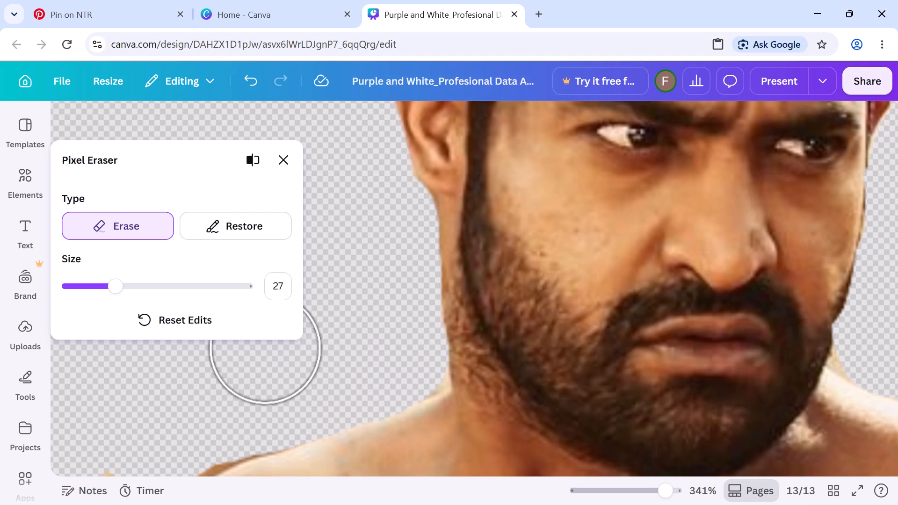
scroll(262, 347, down, 2)
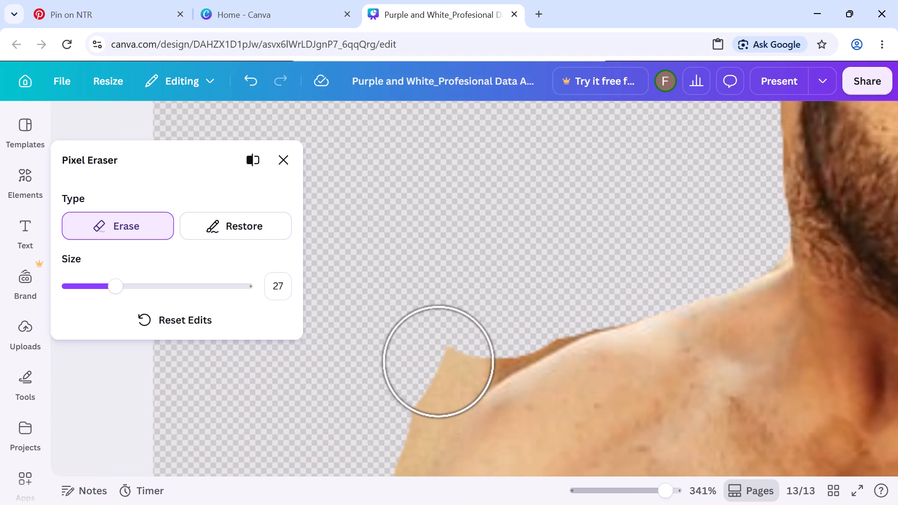
drag(435, 361, 463, 351)
drag(463, 351, 461, 343)
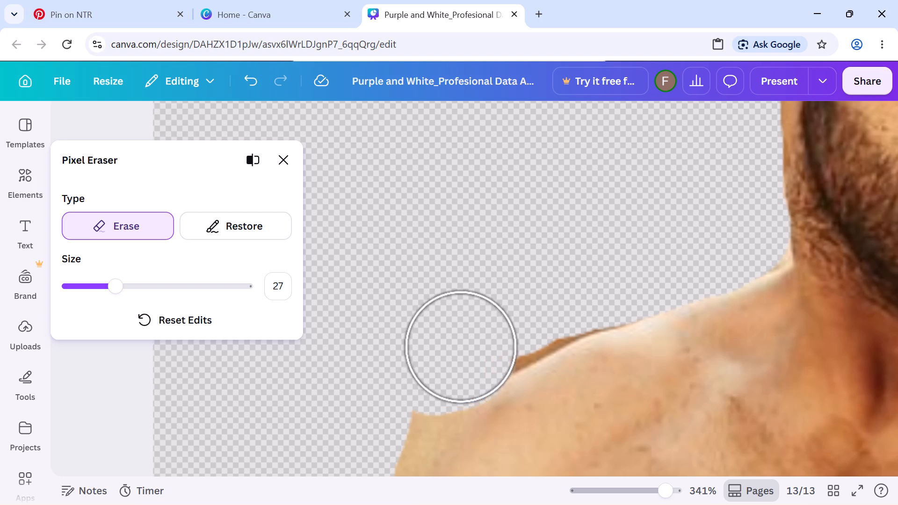
drag(461, 343, 612, 274)
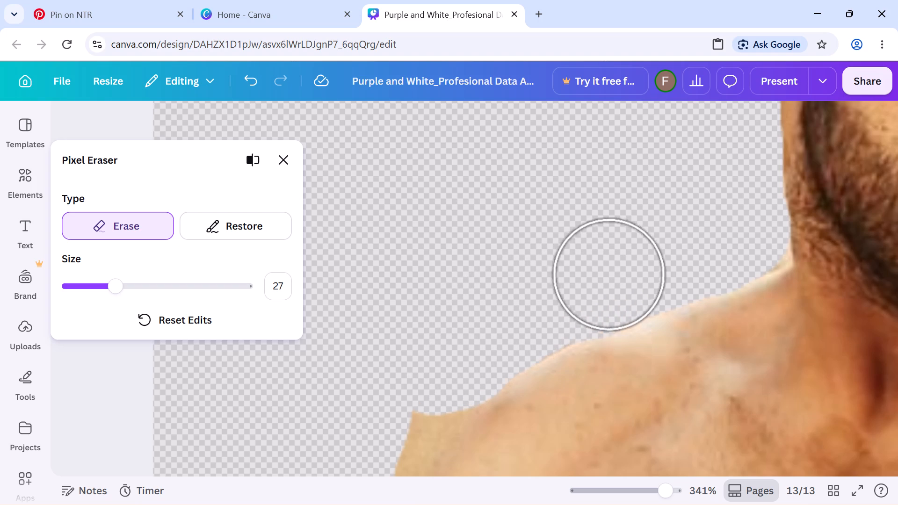
drag(612, 274, 616, 273)
Trim the leftover background around the outer curve of the same shoulder and down the start of the upper arm.
scroll(616, 273, right, 2)
scroll(616, 273, down, 1)
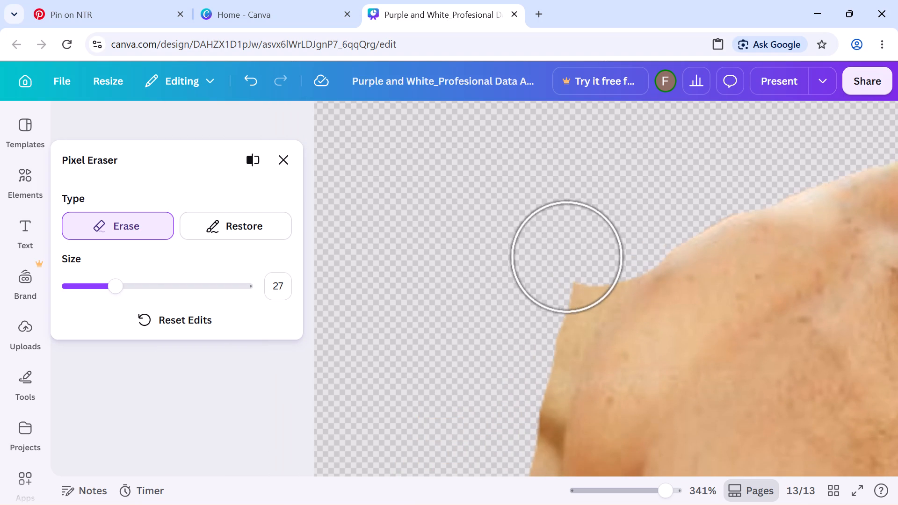
drag(591, 259, 563, 264)
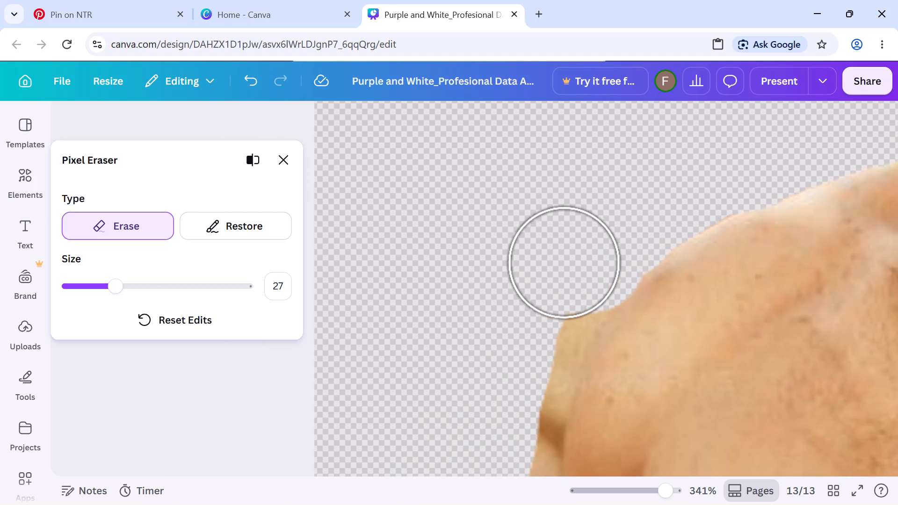
drag(563, 264, 563, 281)
triple_click(563, 281)
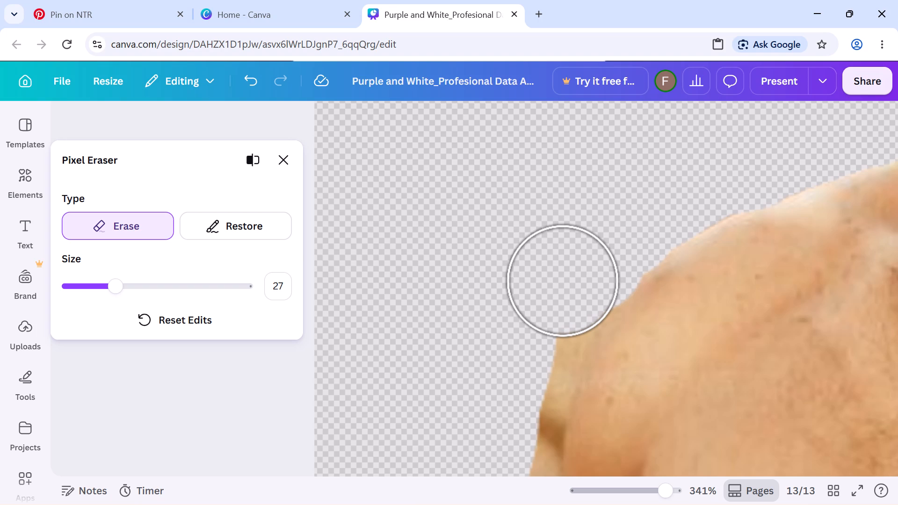
drag(565, 281, 543, 322)
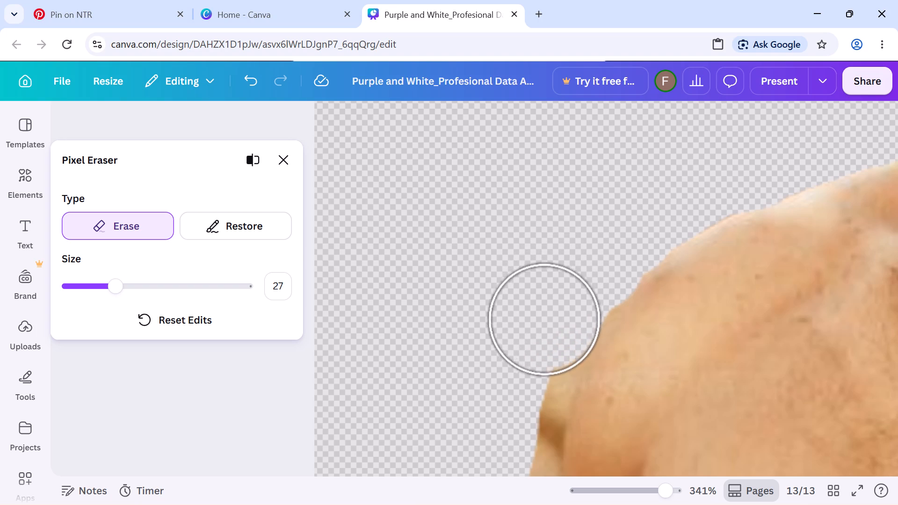
drag(543, 322, 501, 504)
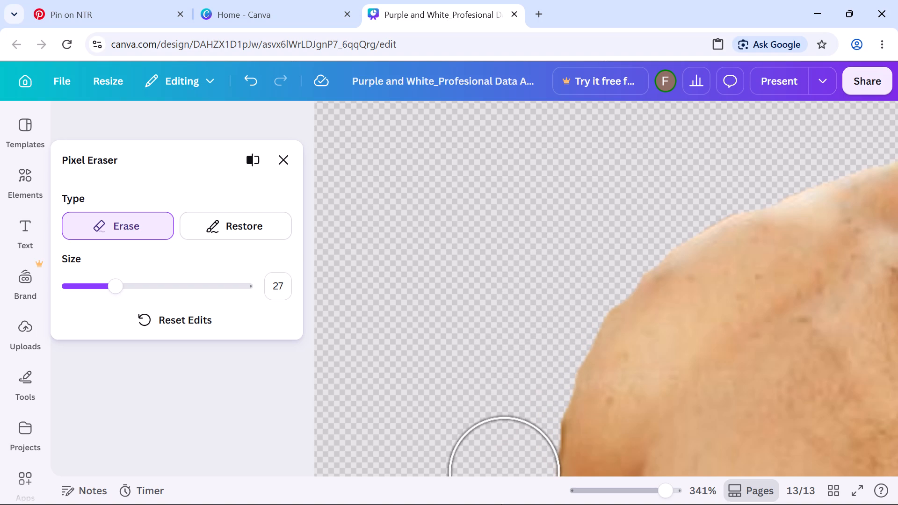
Erase the remaining background strip along the arm on the photo's left side, down to the photo's bottom edge.
scroll(501, 504, down, 2)
scroll(504, 427, down, 2)
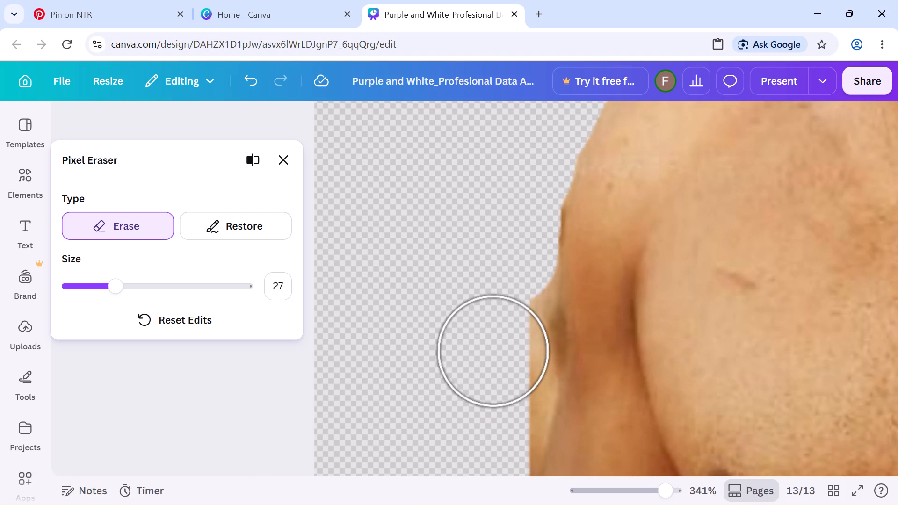
click(503, 324)
drag(503, 324, 511, 303)
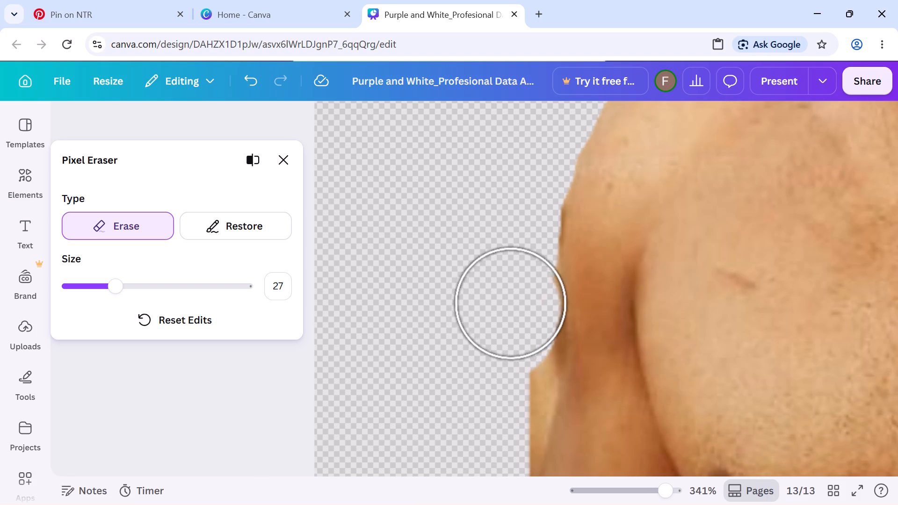
drag(511, 303, 506, 229)
scroll(506, 229, down, 3)
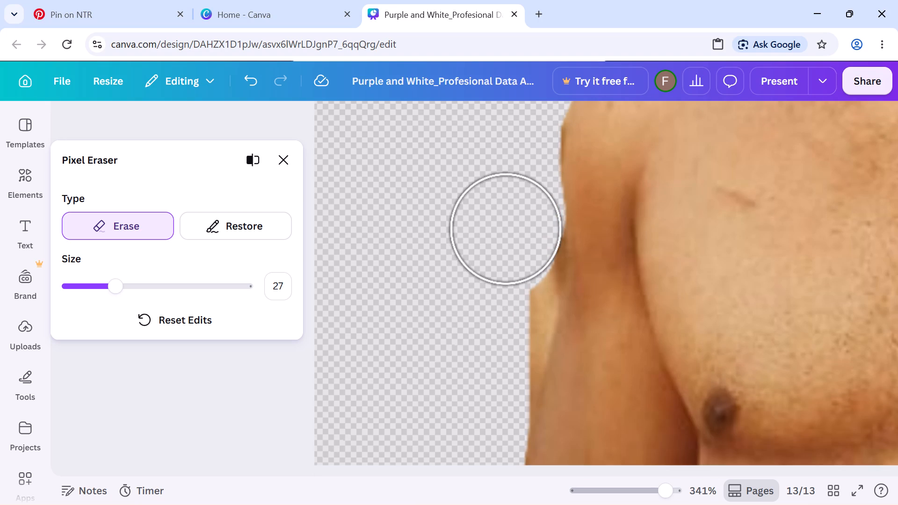
click(512, 266)
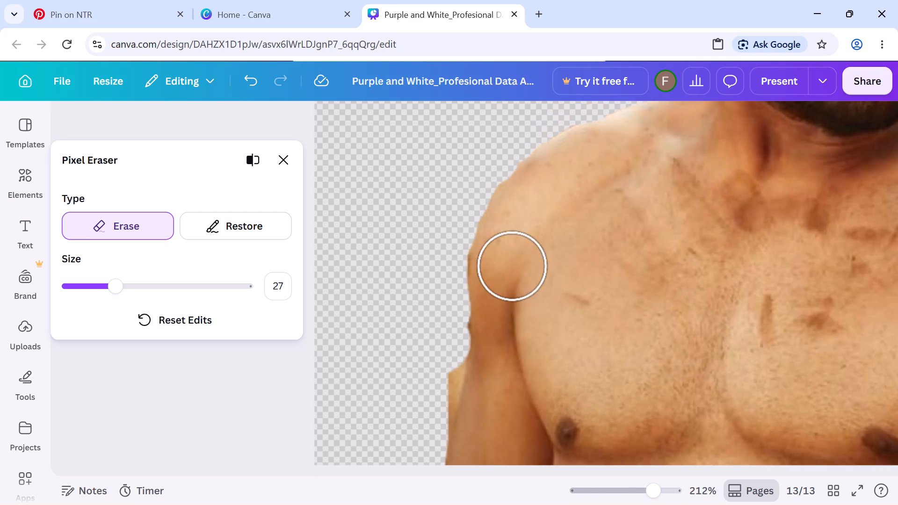
scroll(512, 266, down, 4)
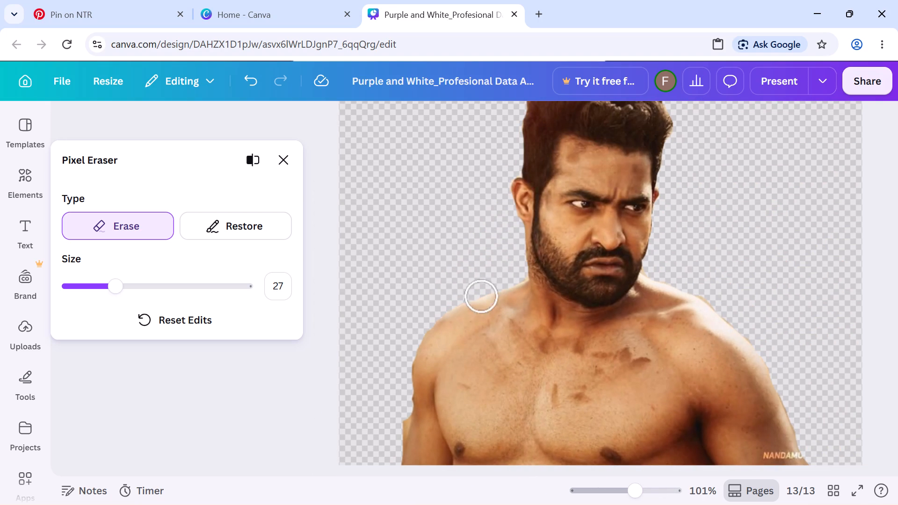
click(397, 422)
drag(397, 422, 397, 351)
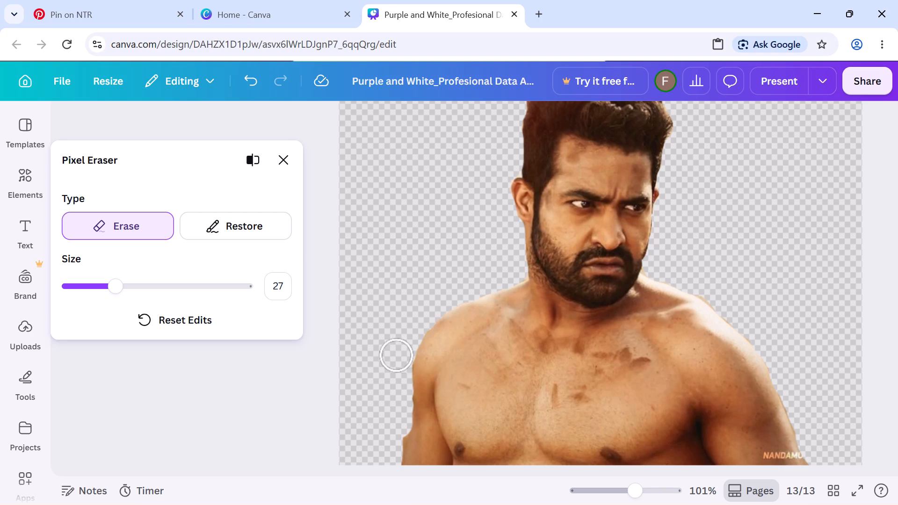
drag(397, 351, 450, 278)
scroll(367, 446, down, 3)
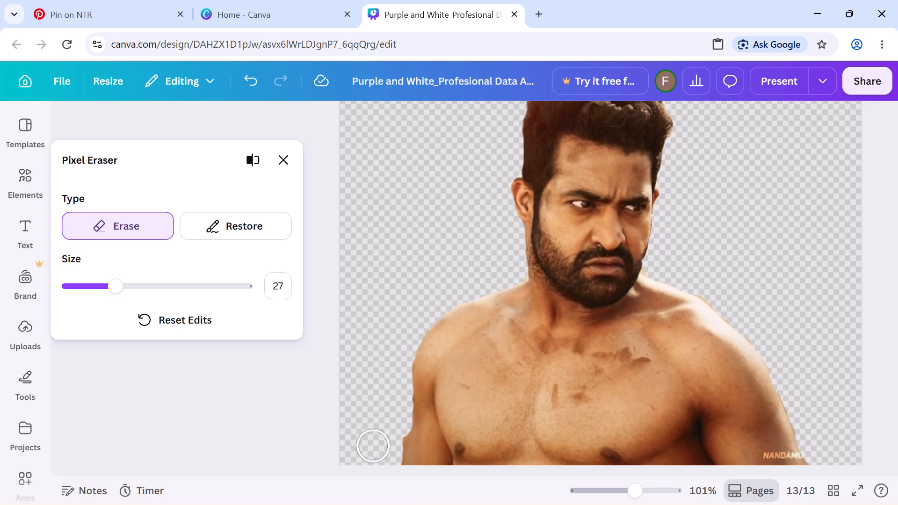
click(389, 436)
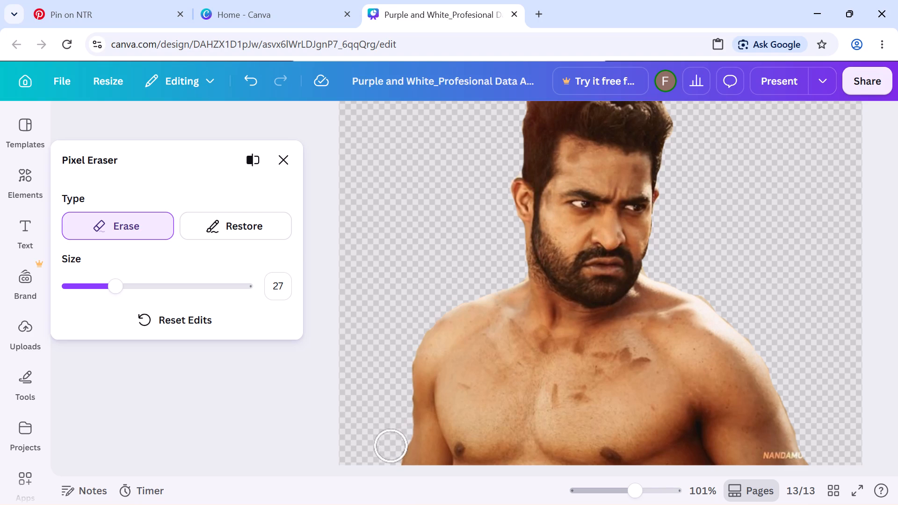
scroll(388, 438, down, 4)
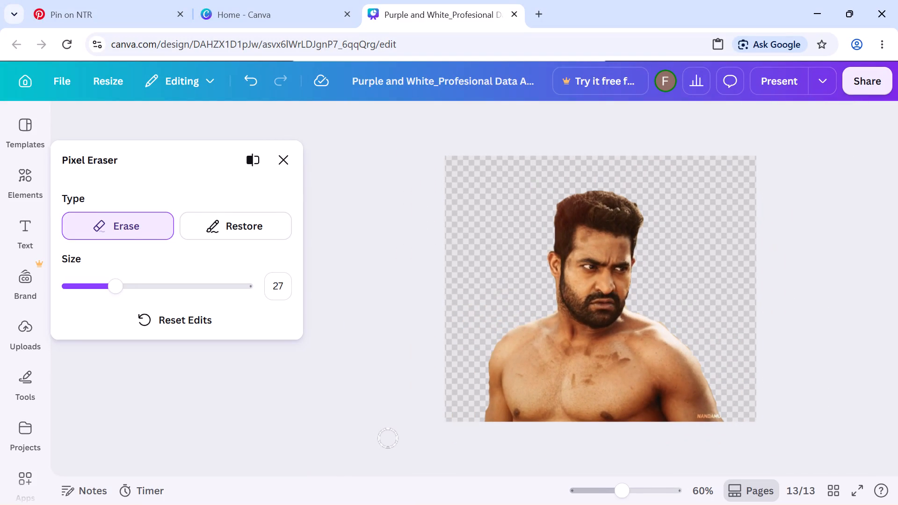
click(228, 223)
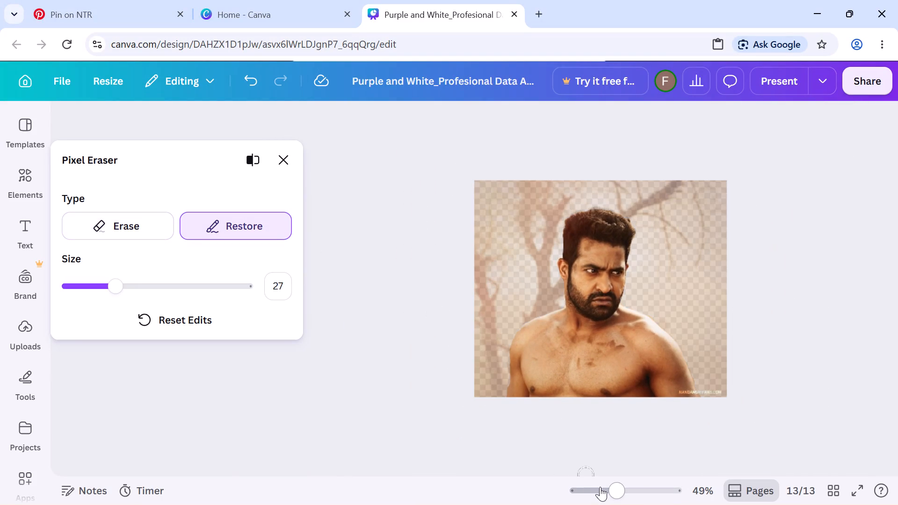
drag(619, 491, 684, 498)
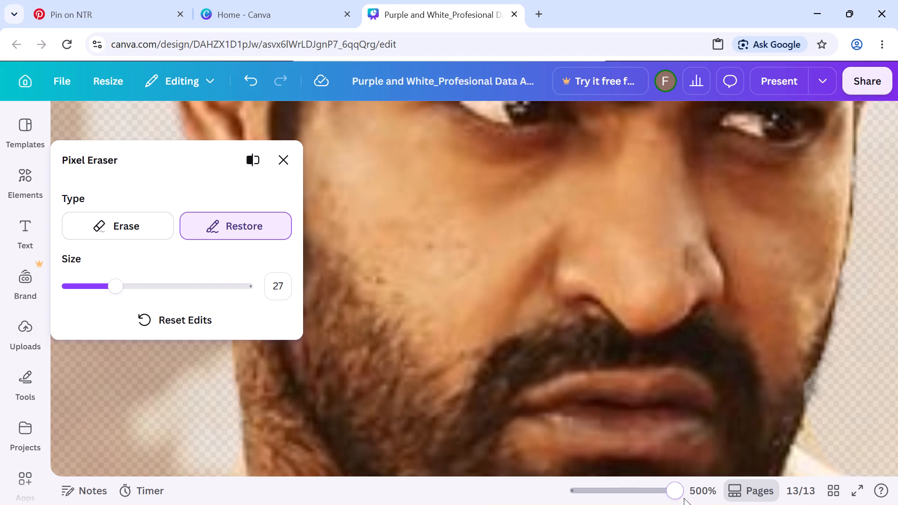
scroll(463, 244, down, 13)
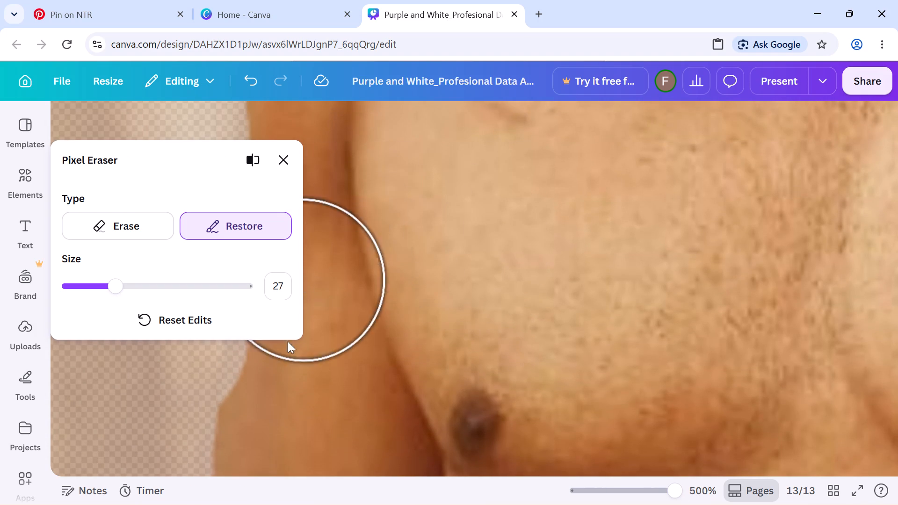
Close the Pixel Eraser and move the cut-out photo up so it extends slightly above the top edge of page 13.
click(282, 161)
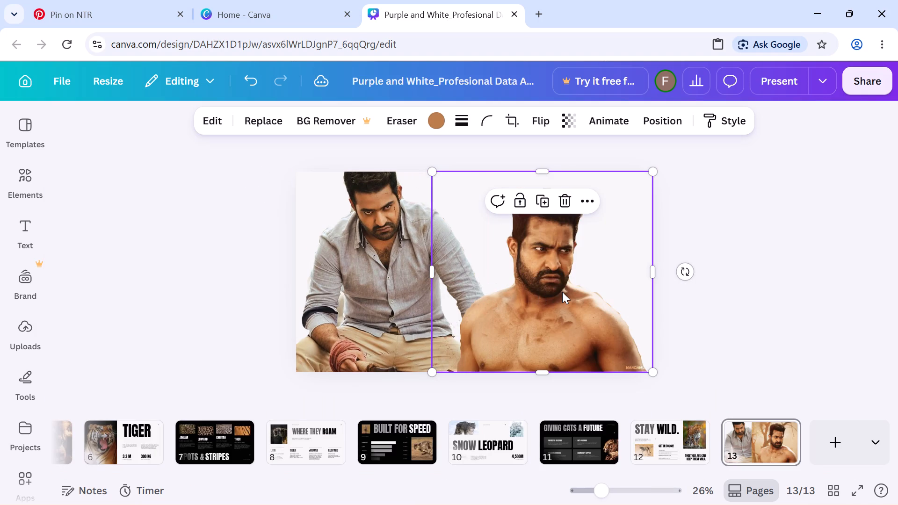
click(562, 292)
drag(549, 276, 537, 257)
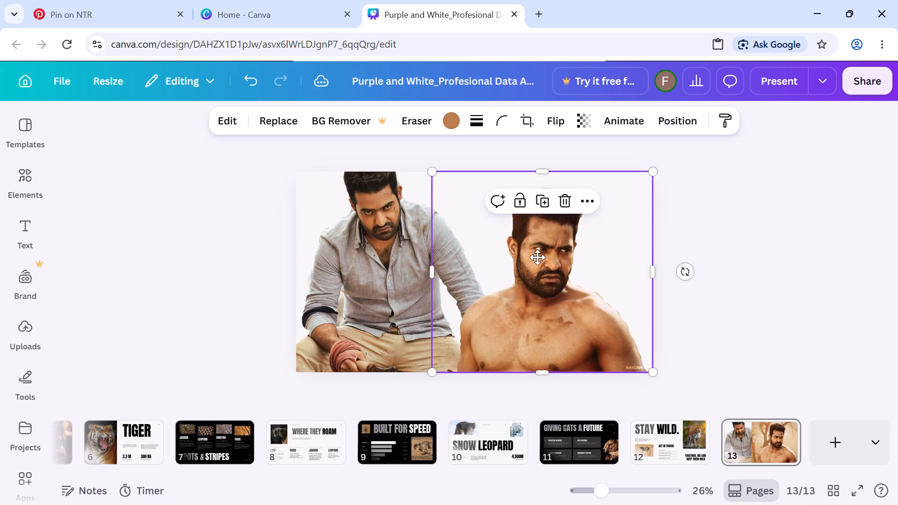
drag(537, 257, 545, 263)
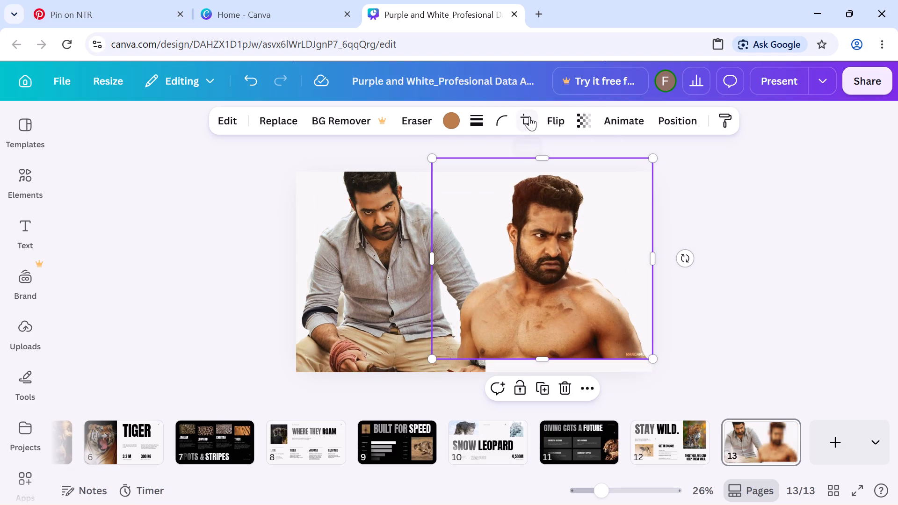
Lower the cut-out photo's transparency value so that it looks faded beside the first photo.
click(577, 123)
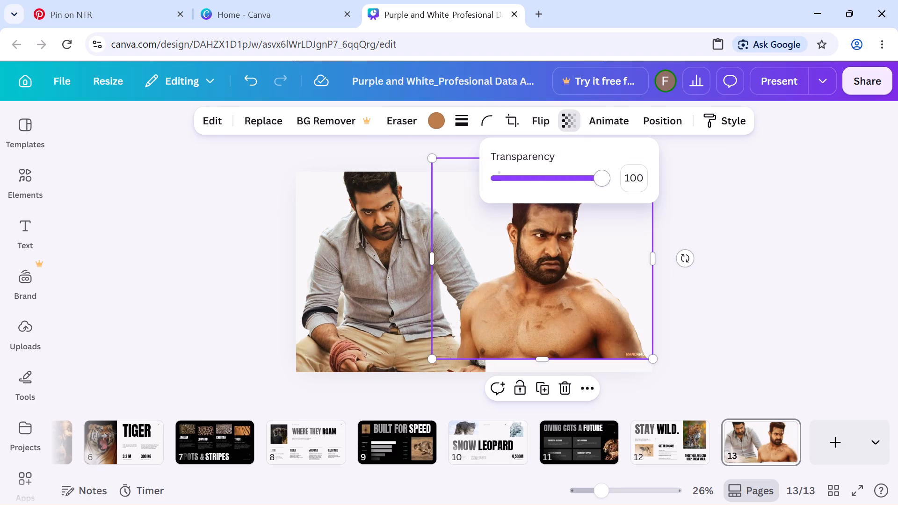
drag(603, 178, 522, 212)
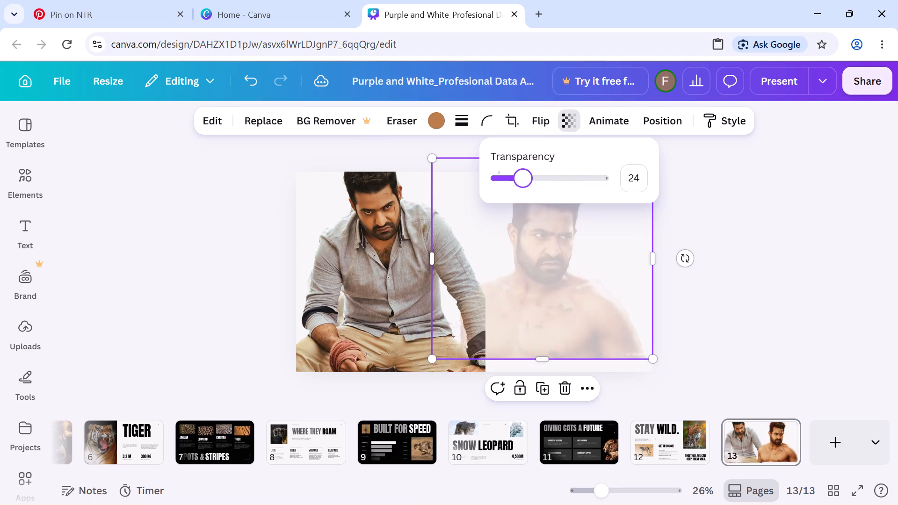
drag(522, 212, 538, 216)
click(740, 285)
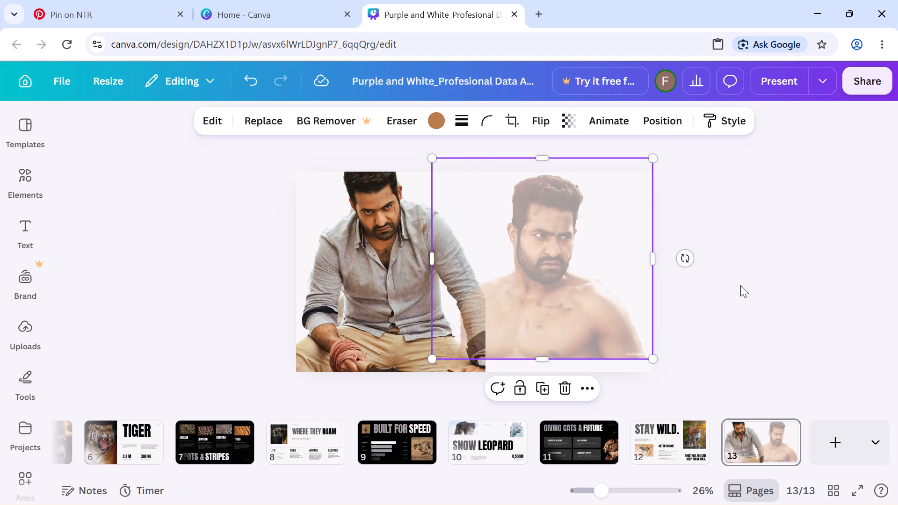
Move the faded photo over the first photo on page 13 and enlarge it so it reaches the page's bottom edge.
drag(580, 283, 492, 281)
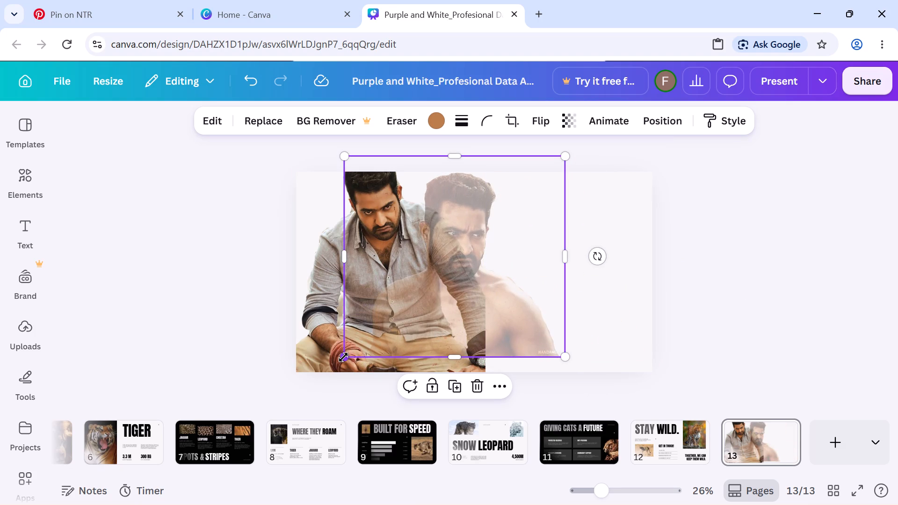
drag(343, 356, 328, 365)
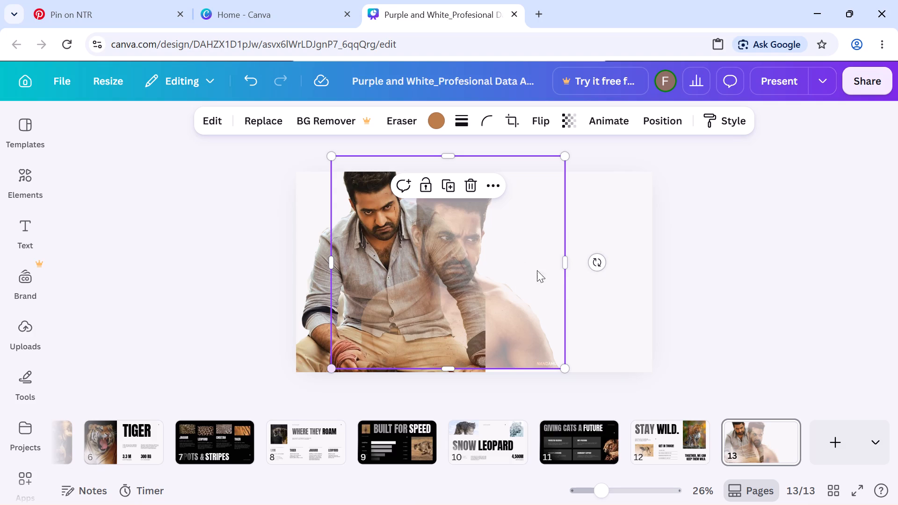
drag(565, 368, 572, 374)
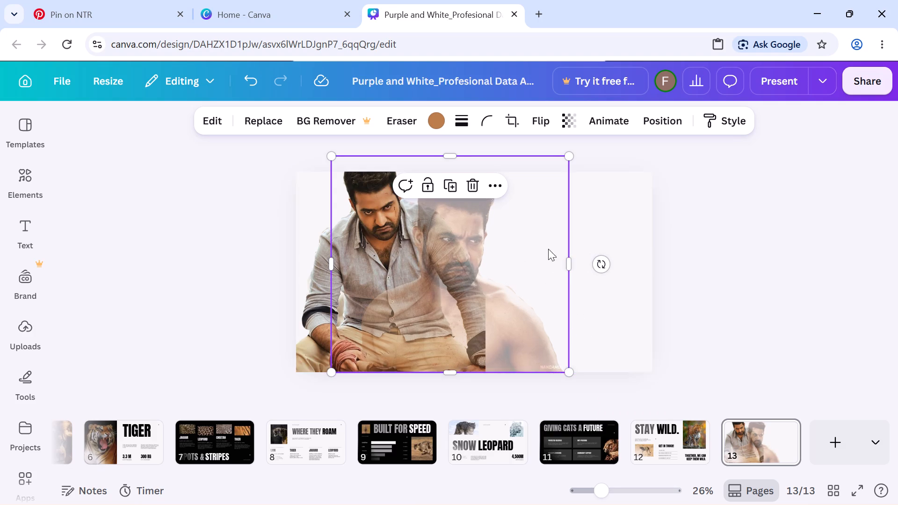
click(607, 229)
drag(373, 211, 396, 214)
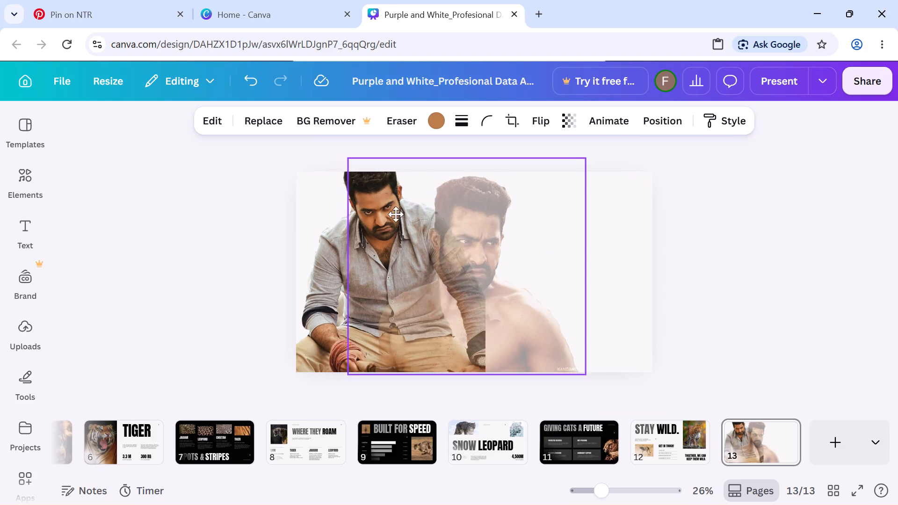
drag(396, 214, 382, 209)
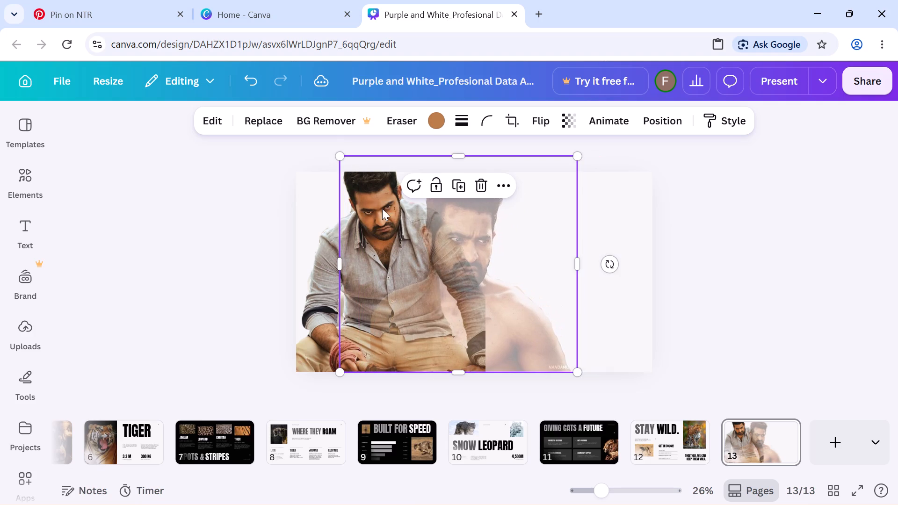
Shift the first photo towards the page centre behind the faded photo and widen it from its right side.
click(333, 210)
drag(333, 210, 392, 216)
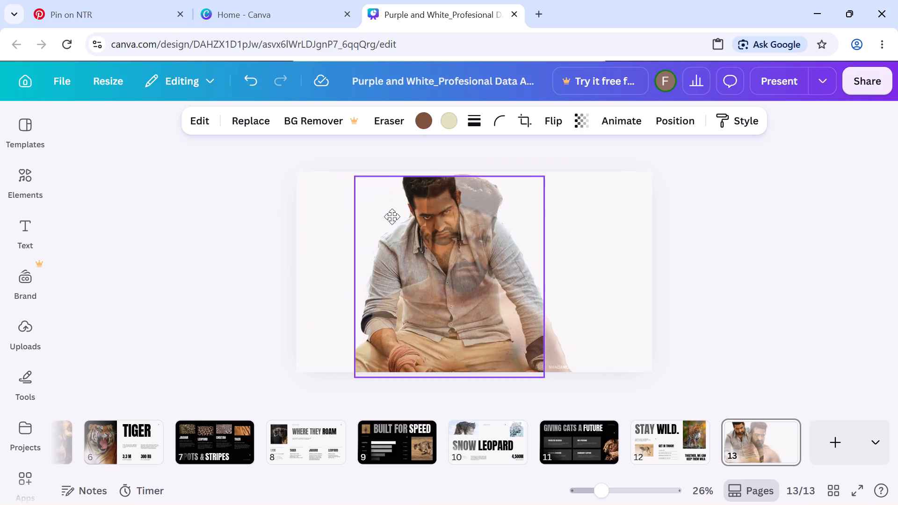
drag(392, 216, 380, 218)
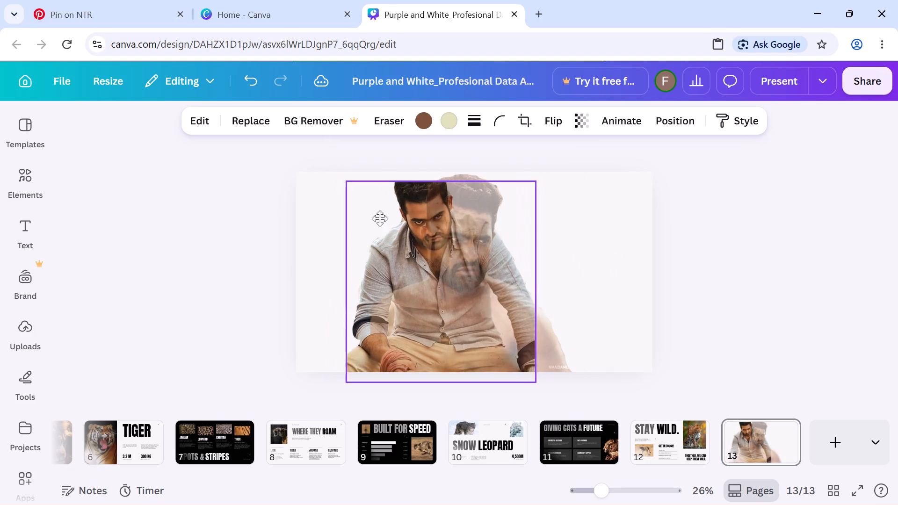
drag(380, 218, 373, 213)
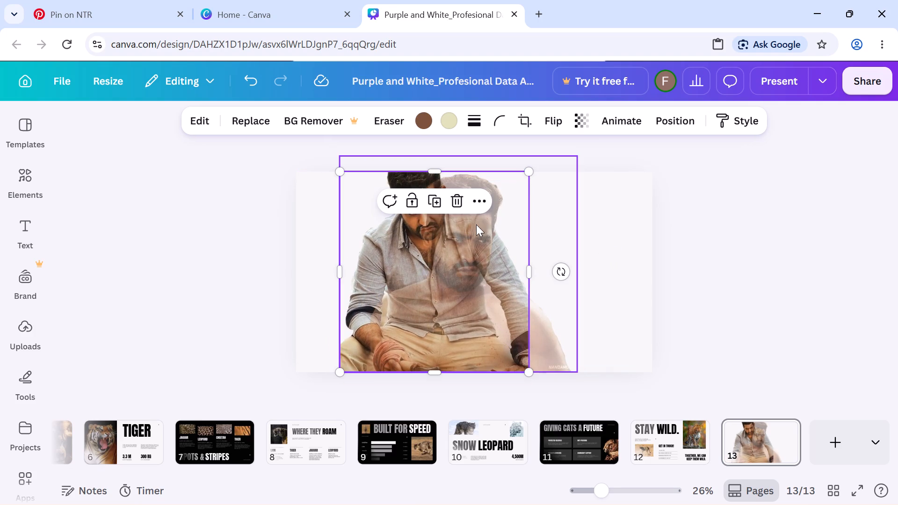
drag(476, 224, 464, 227)
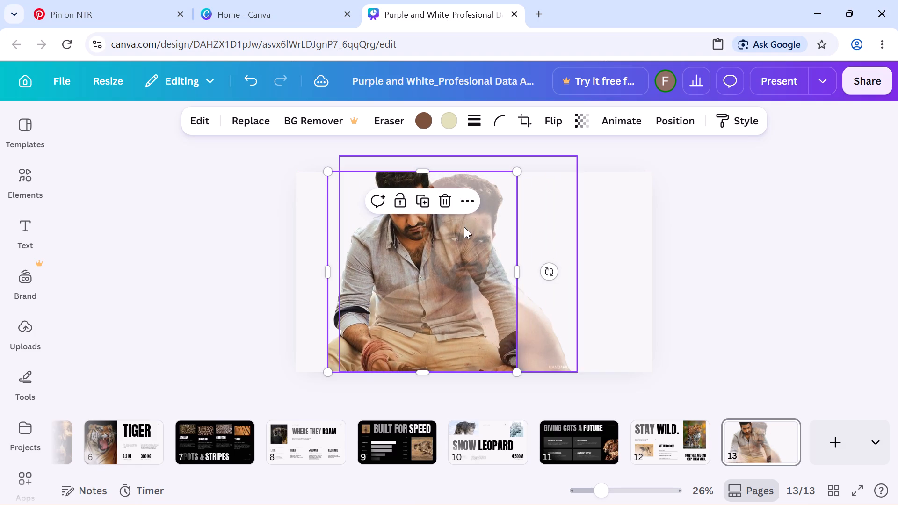
drag(514, 222, 552, 211)
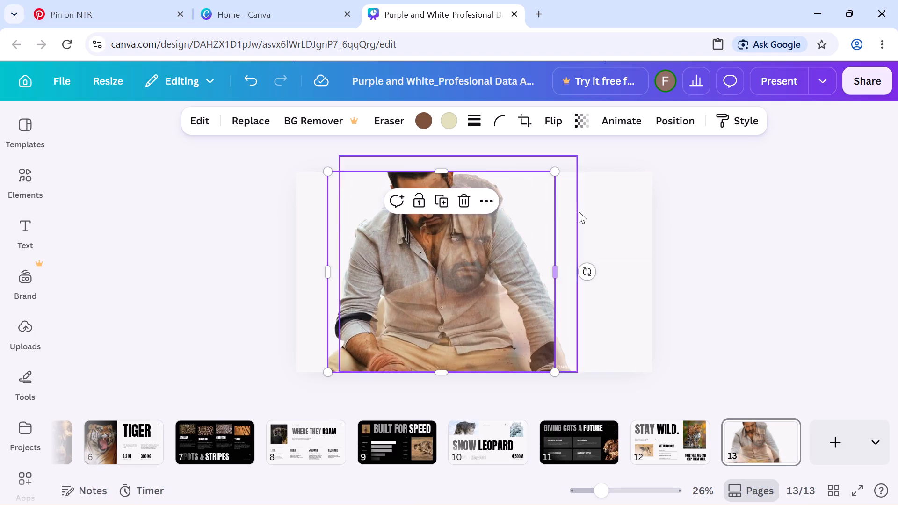
click(695, 229)
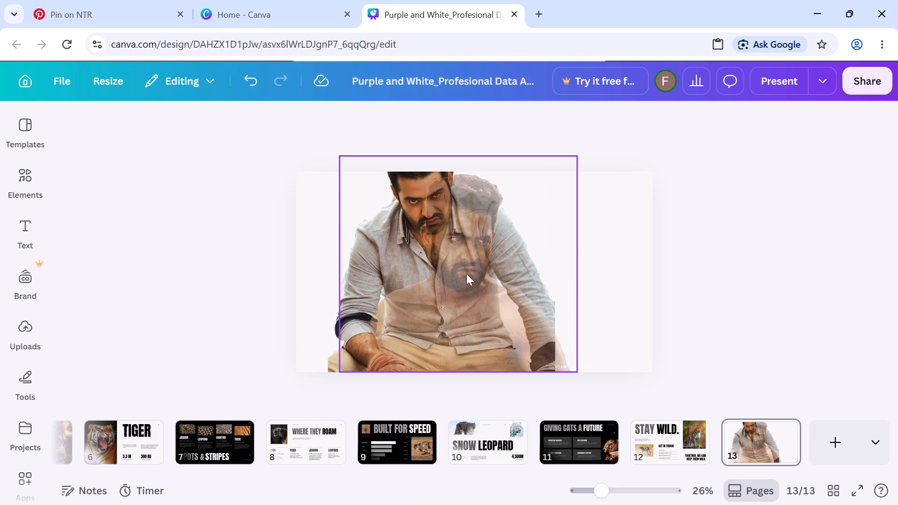
Move the faded photo across until it aligns with the page's right edge.
drag(421, 324, 490, 320)
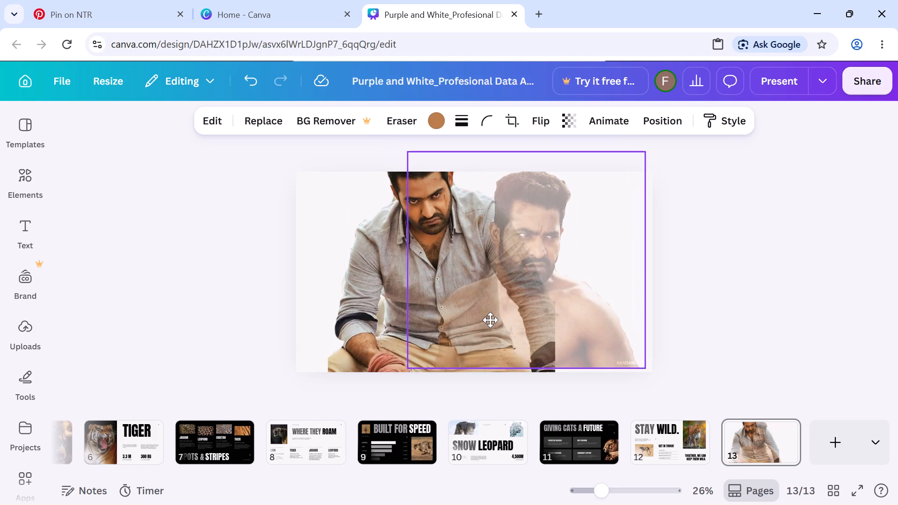
drag(490, 320, 495, 320)
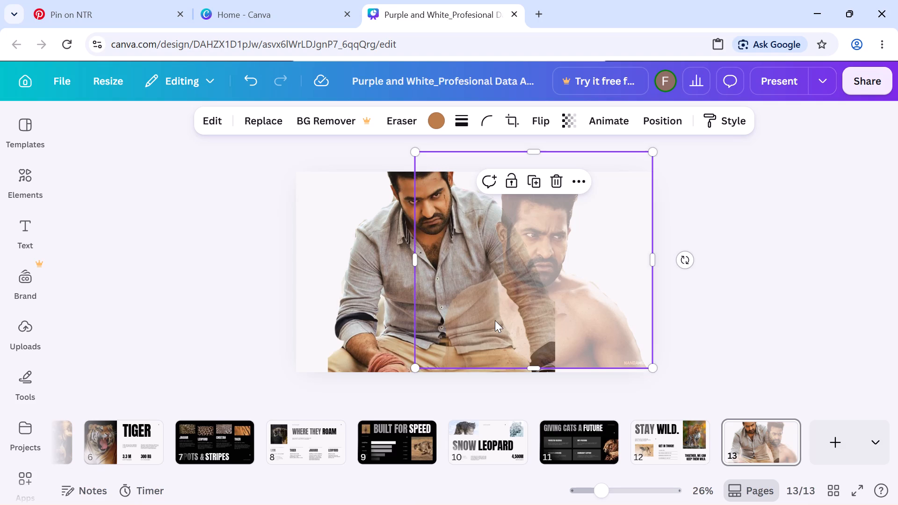
Shift the first photo towards the page's left side and resize it to span the page's full height with the whole head showing.
drag(378, 326, 370, 335)
drag(426, 183, 426, 169)
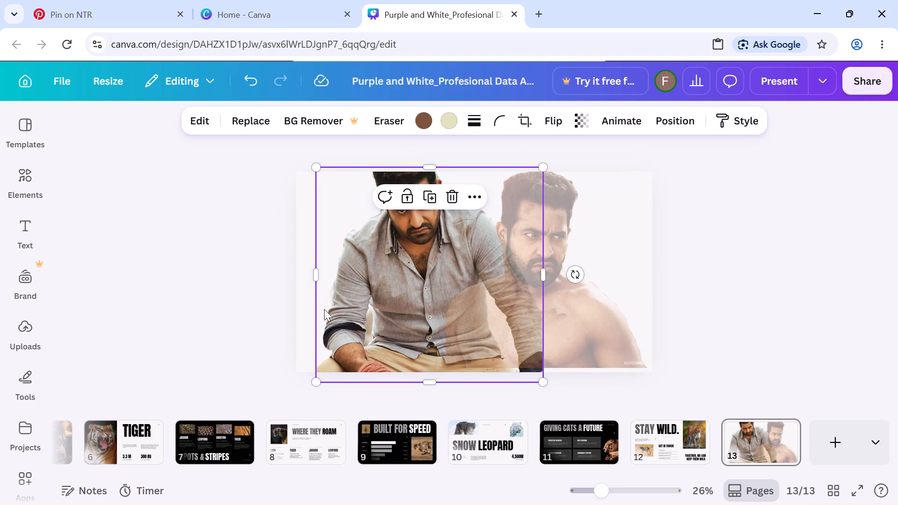
drag(346, 283, 346, 300)
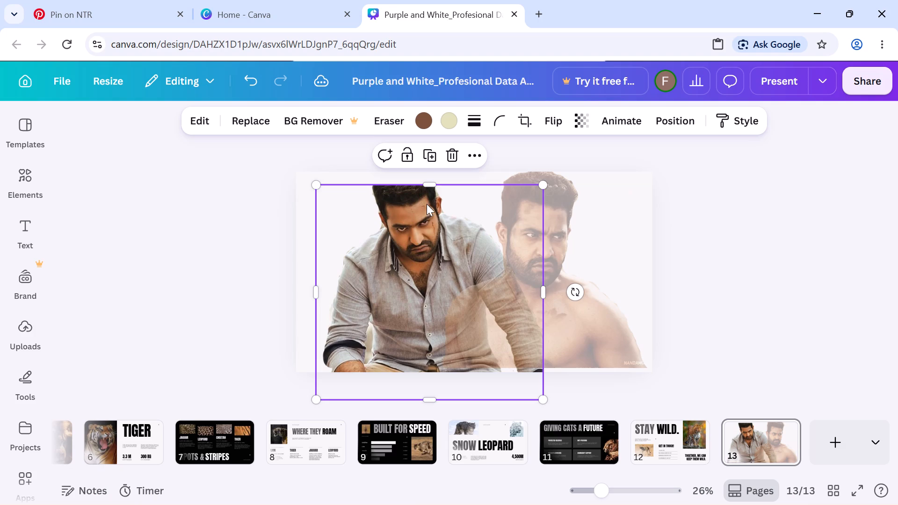
drag(432, 183, 430, 164)
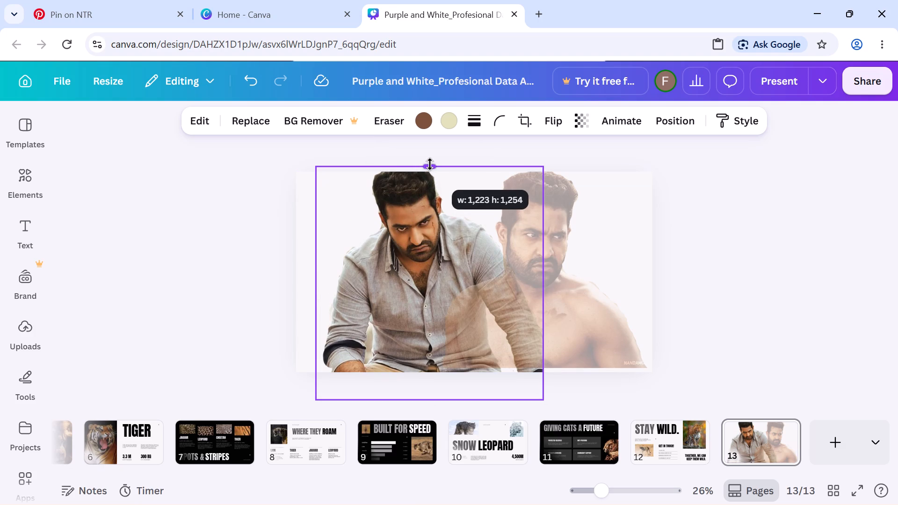
drag(430, 164, 430, 172)
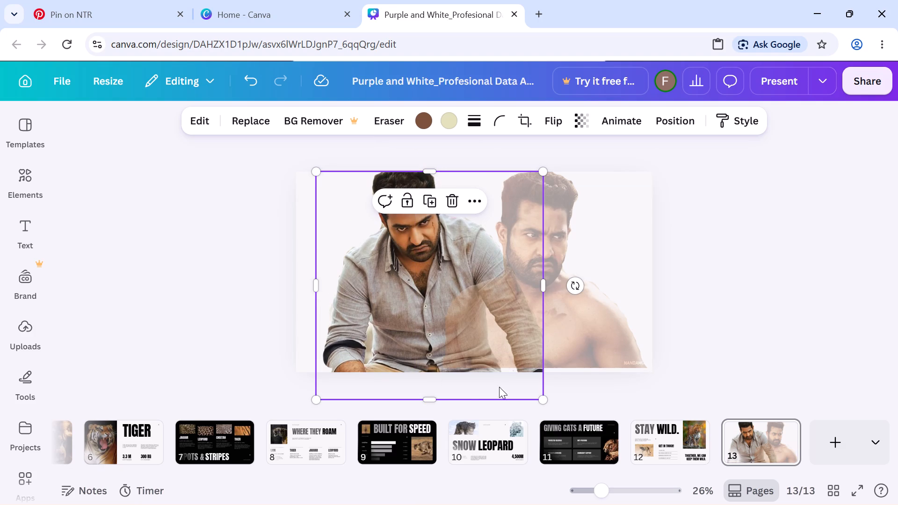
drag(546, 396, 537, 383)
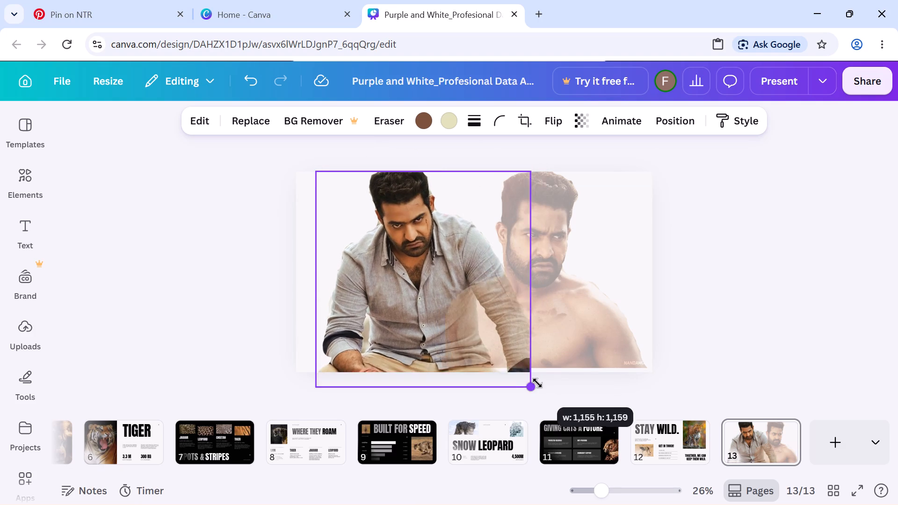
drag(537, 383, 510, 363)
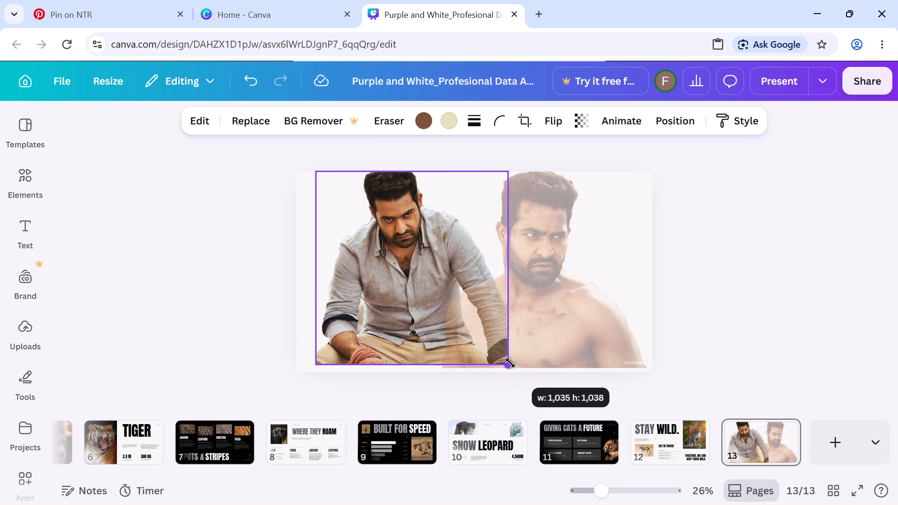
drag(510, 363, 517, 368)
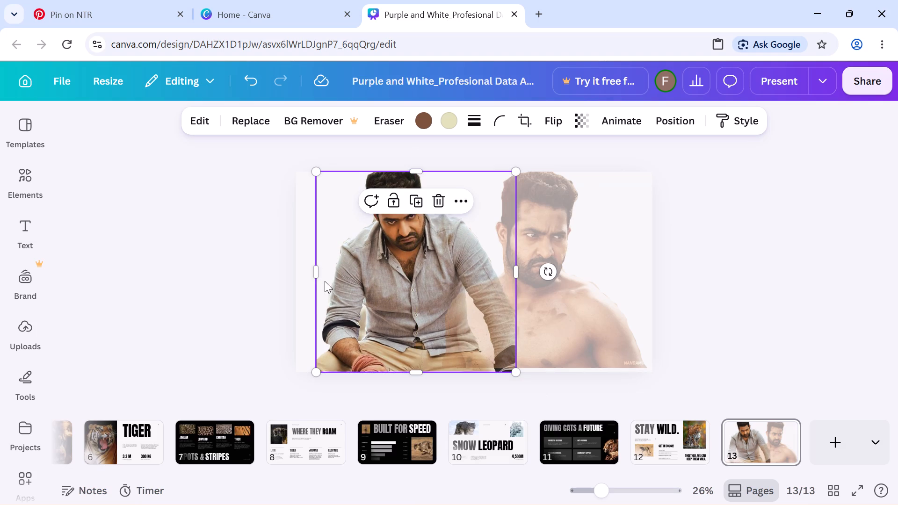
Move the faded photo back over the first photo so it is horizontally centred on the page.
drag(574, 300, 520, 301)
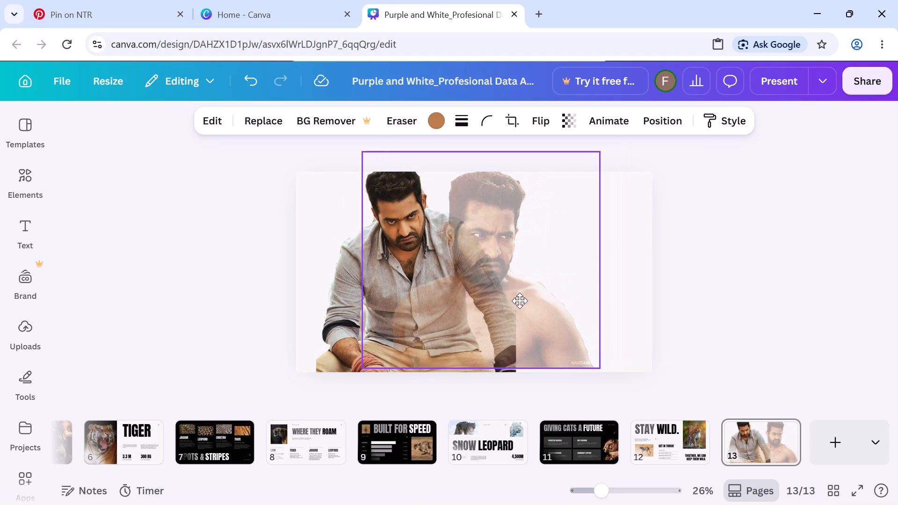
drag(520, 301, 516, 301)
click(748, 330)
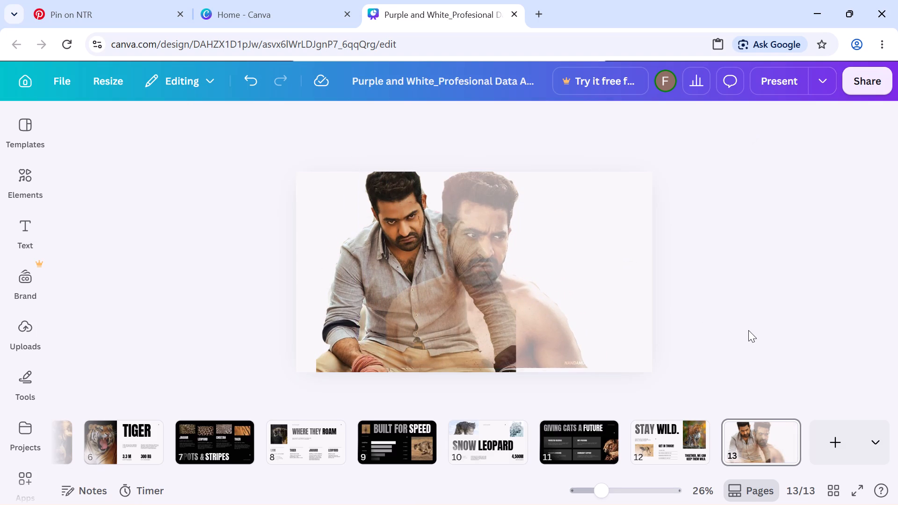
Set the faded photo's transparency value to 30.
click(543, 313)
click(567, 130)
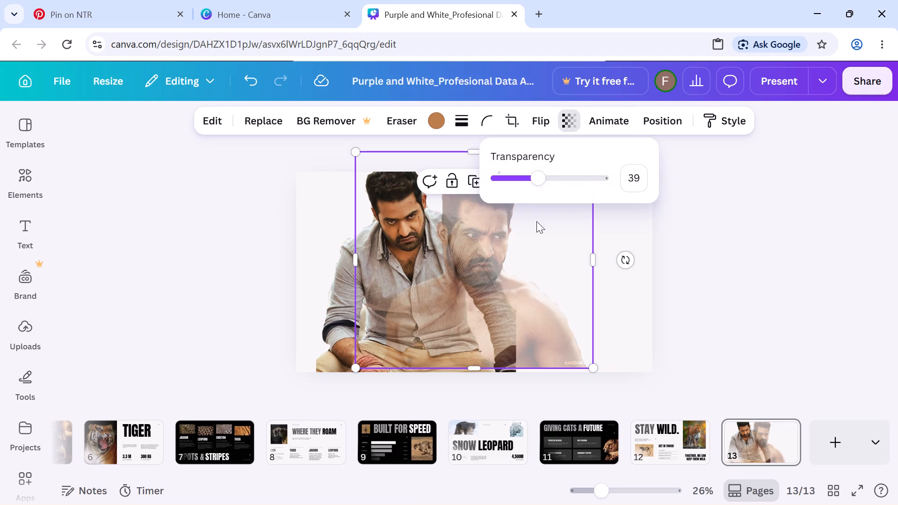
drag(536, 185, 530, 185)
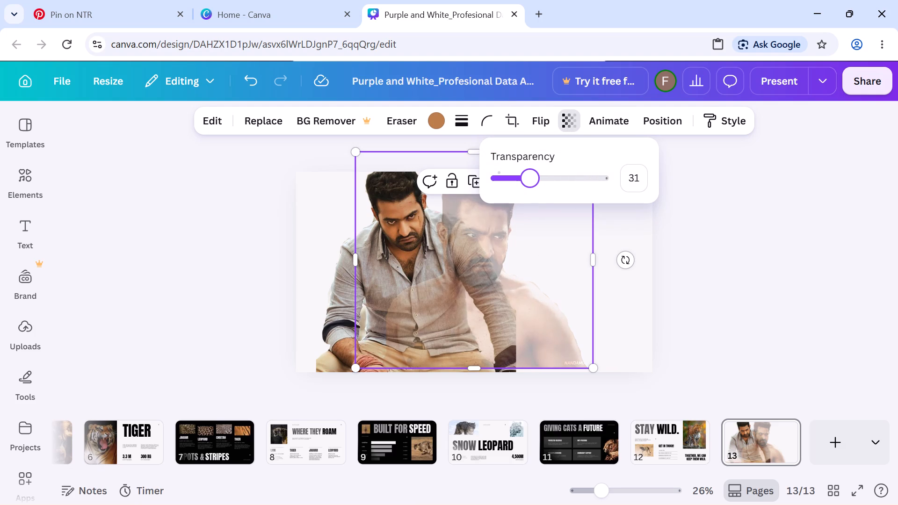
drag(530, 185, 530, 188)
drag(530, 188, 528, 188)
key(Right)
key(Left)
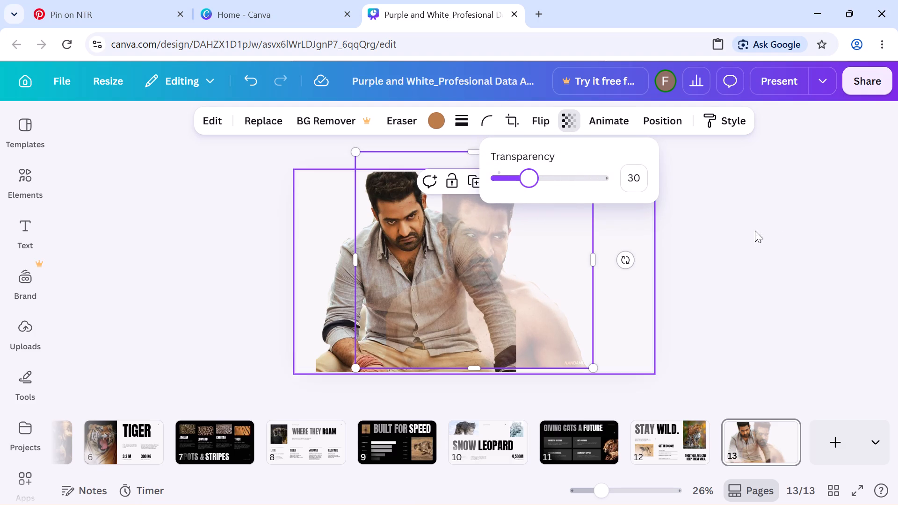
click(813, 243)
click(631, 269)
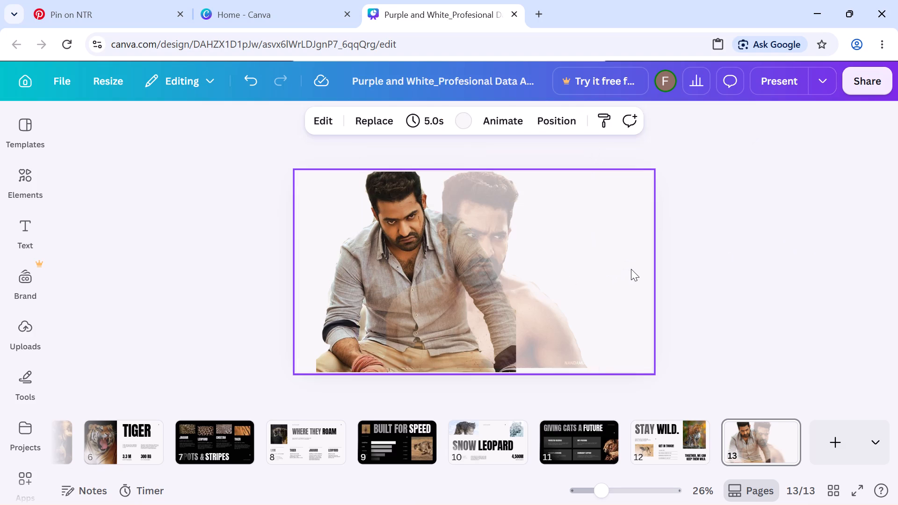
Extend the faded photo's lower edge so it meets the bottom of page 13.
click(532, 331)
drag(476, 371, 473, 376)
click(731, 312)
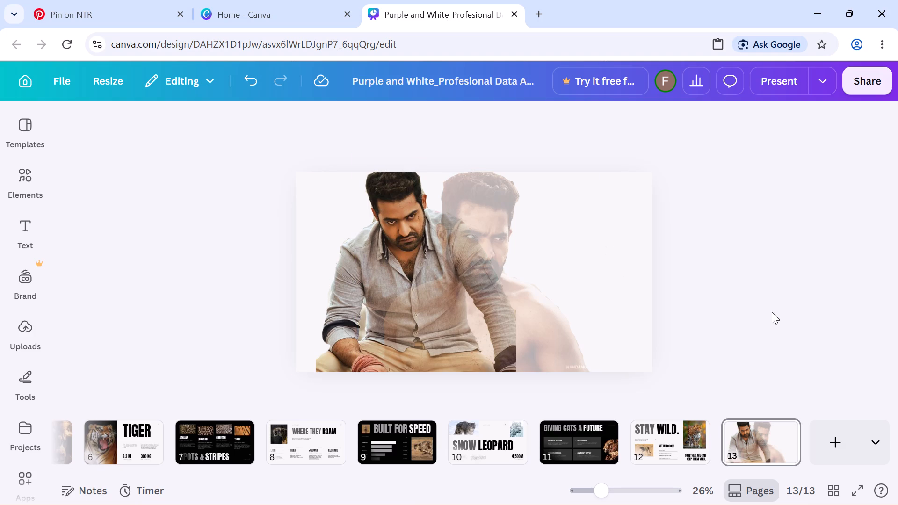
Add a blank page 14 after page 13.
click(840, 443)
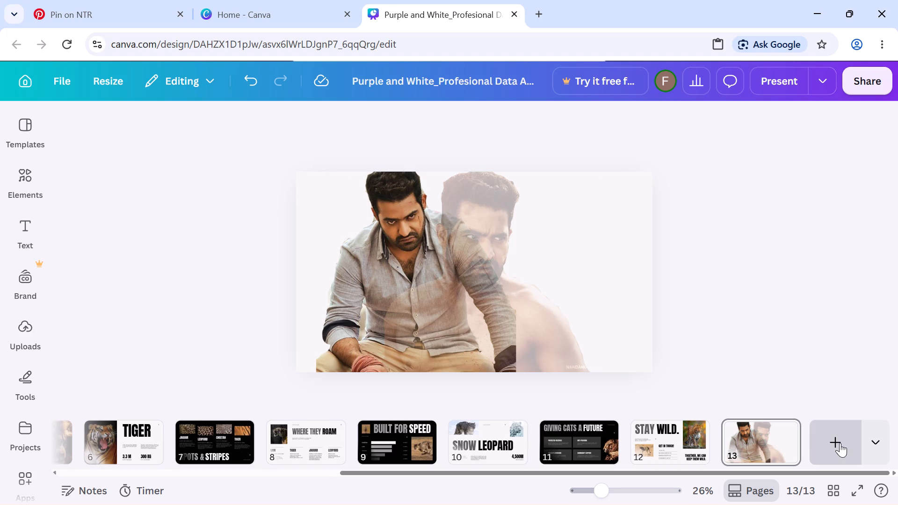
click(494, 247)
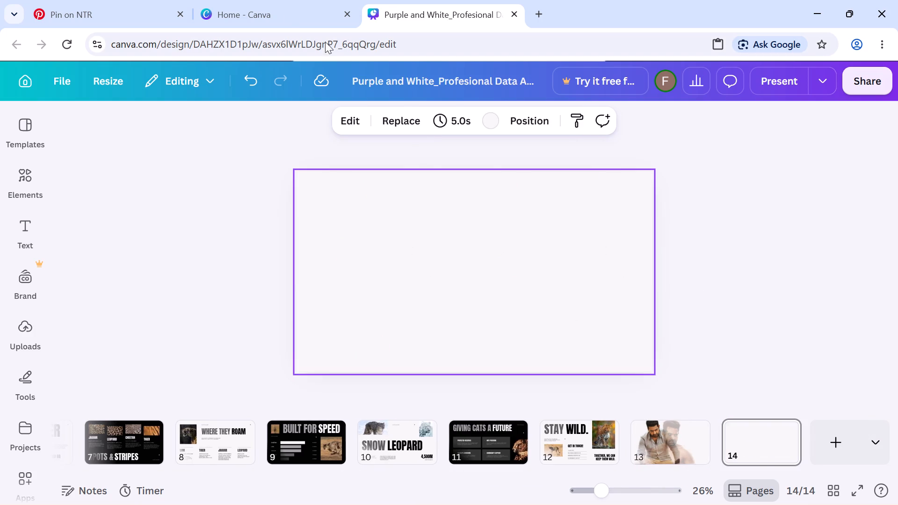
Switch to Pinterest and search for "balayya".
click(271, 0)
click(121, 1)
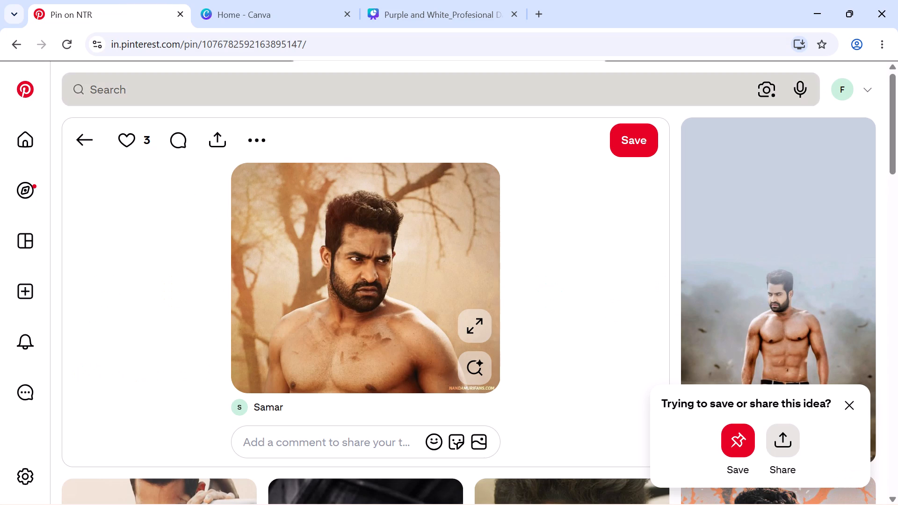
double_click(295, 99)
text(balayya)
key(Return)
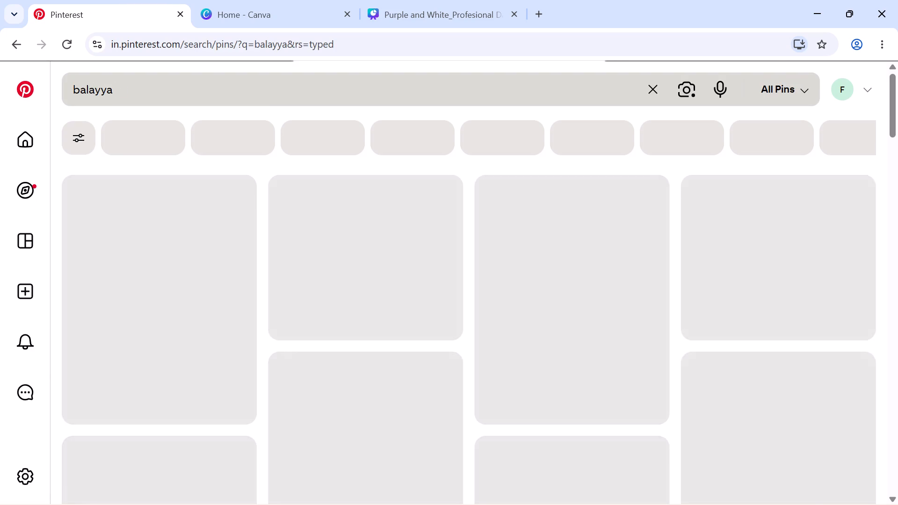
Look through the balayya search results for a suitable portrait photo.
scroll(274, 230, down, 1)
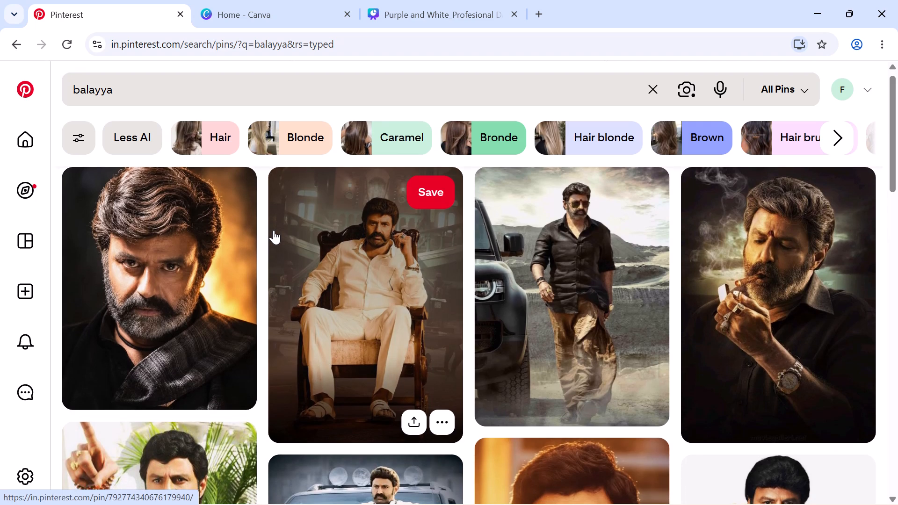
scroll(274, 230, down, 3)
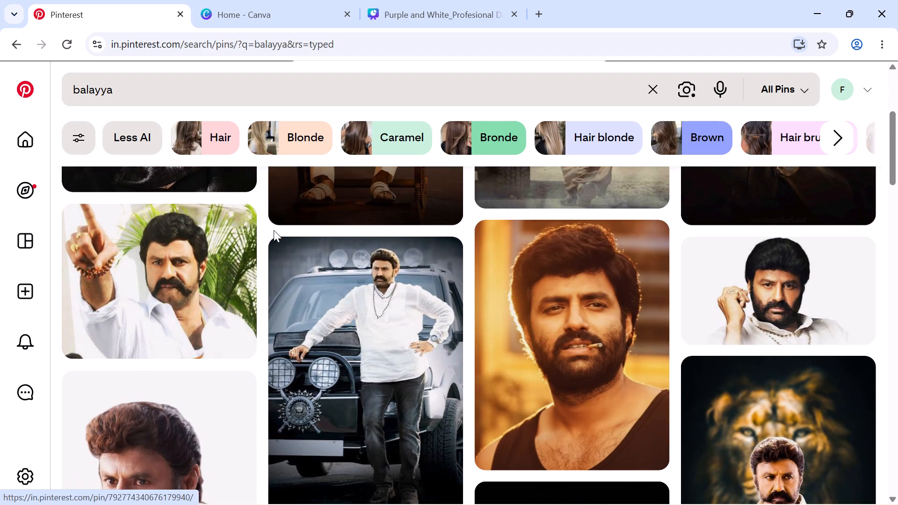
scroll(274, 230, down, 3)
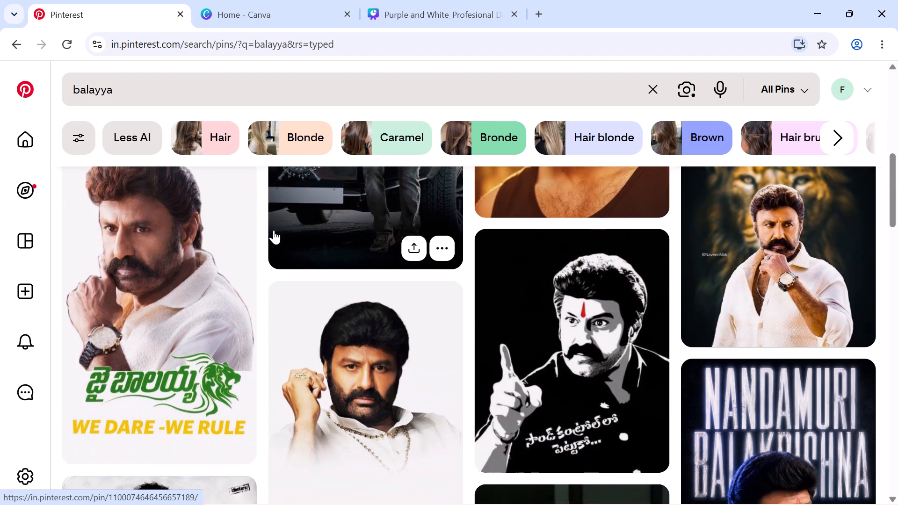
scroll(274, 230, down, 2)
scroll(274, 230, up, 1)
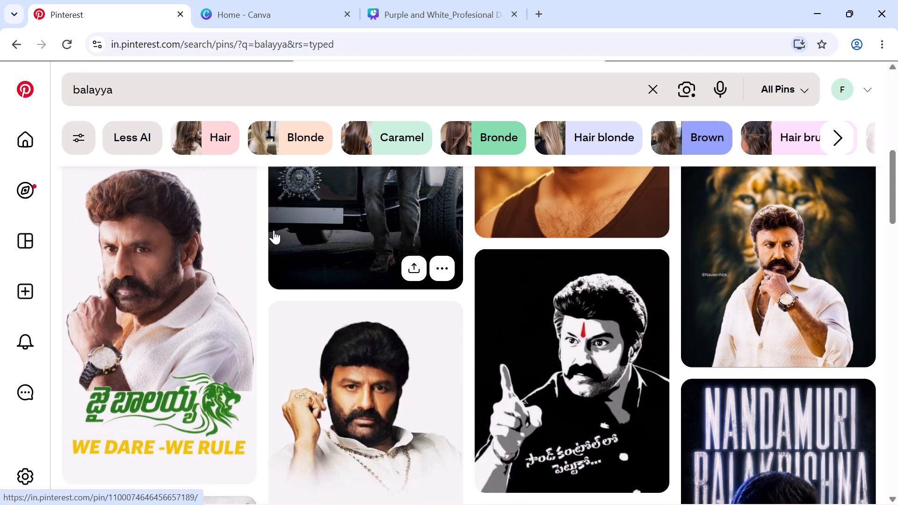
scroll(274, 230, up, 2)
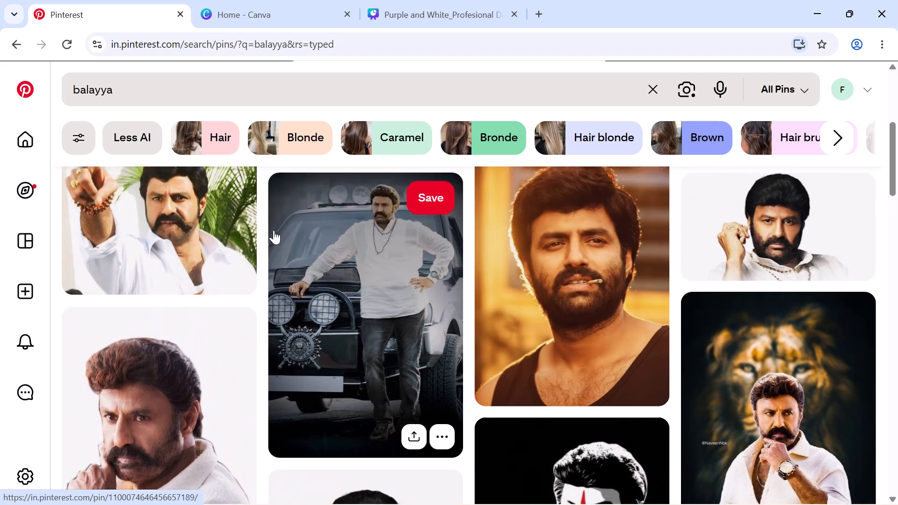
scroll(274, 230, up, 2)
scroll(274, 230, down, 2)
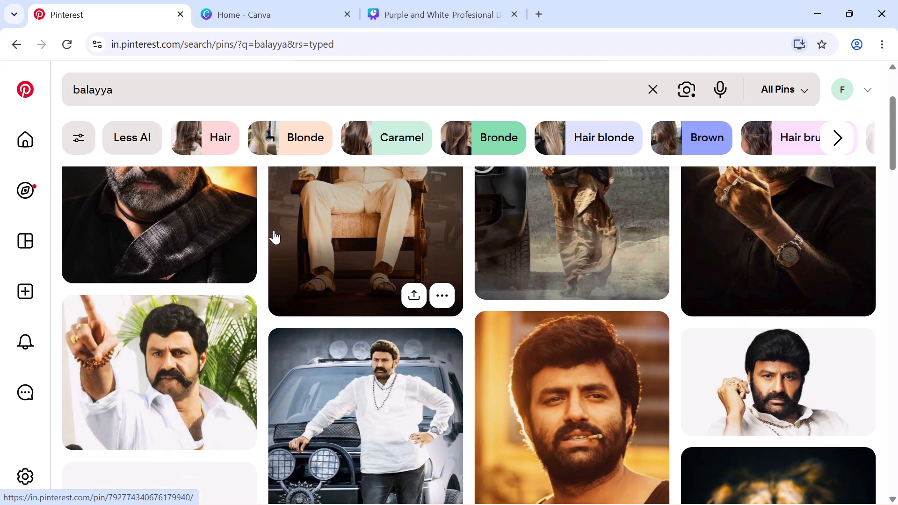
Open the pin of the white-shirted man with a raised hand on a white background and copy its image.
click(703, 357)
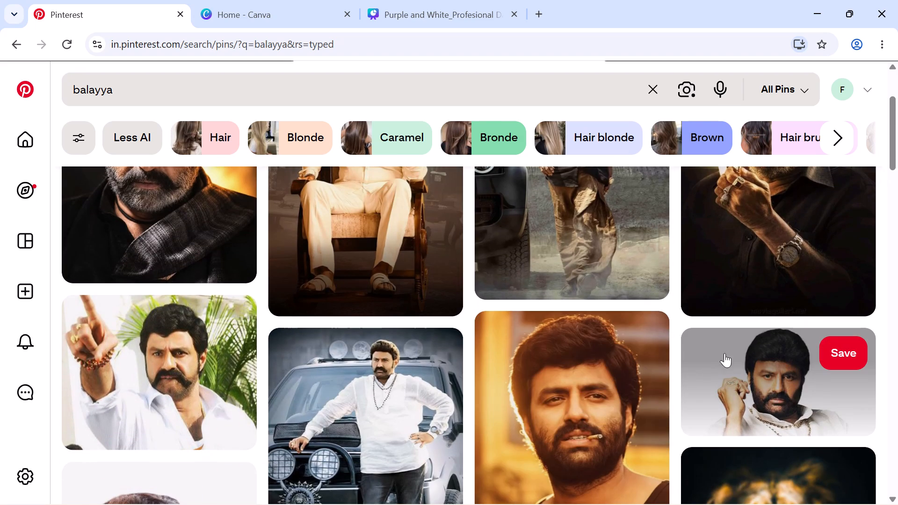
click(764, 370)
scroll(563, 329, down, 3)
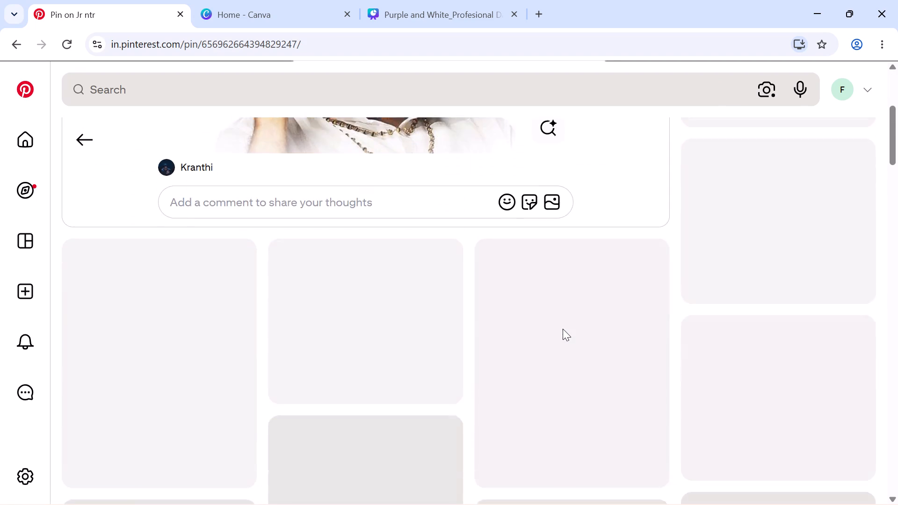
scroll(563, 329, up, 1)
scroll(563, 329, down, 1)
scroll(563, 329, up, 1)
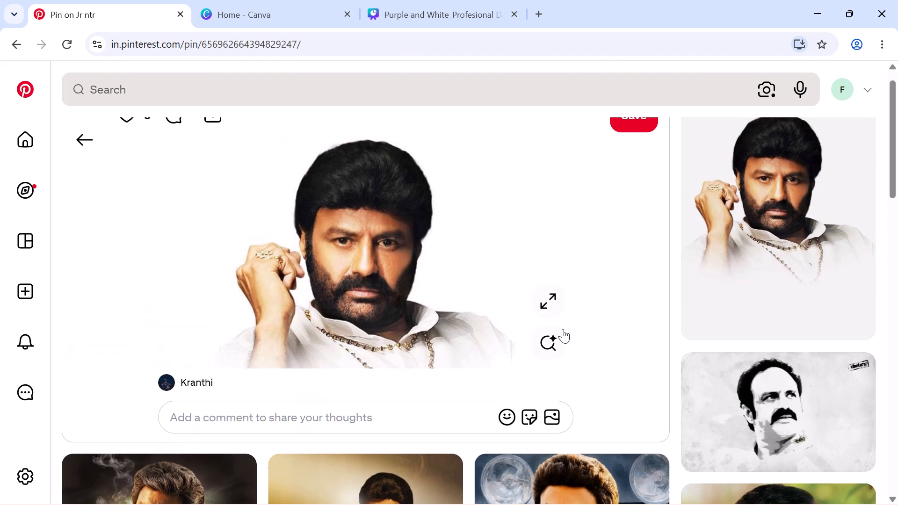
right_click(418, 275)
click(468, 335)
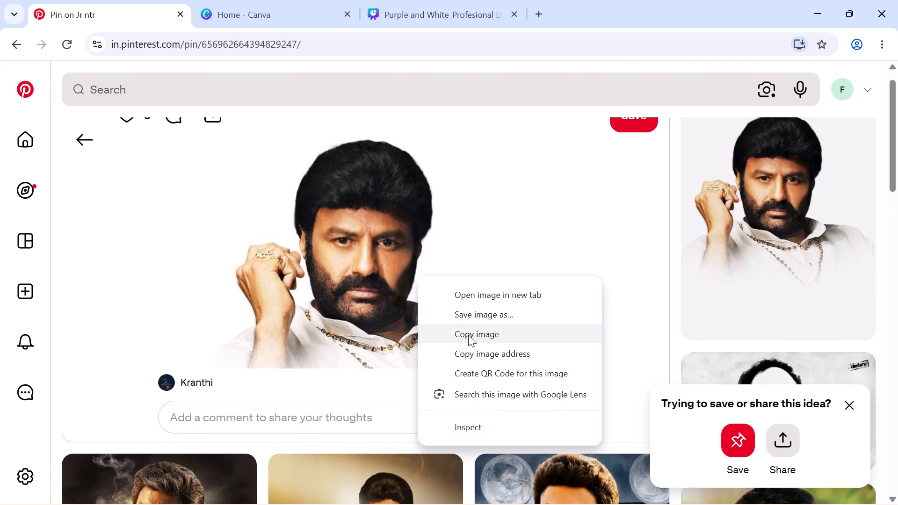
Switch back to the Canva presentation and paste the copied portrait onto blank page 14.
click(346, 0)
click(471, 4)
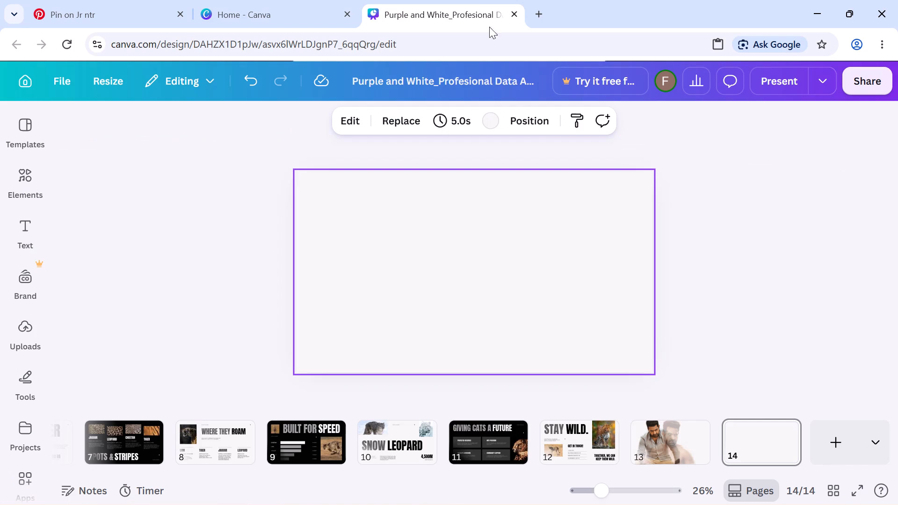
right_click(507, 243)
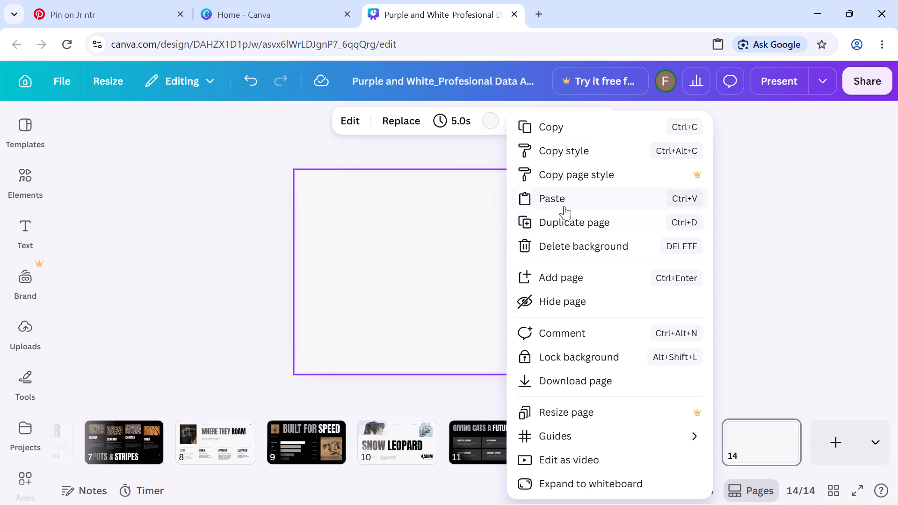
click(563, 204)
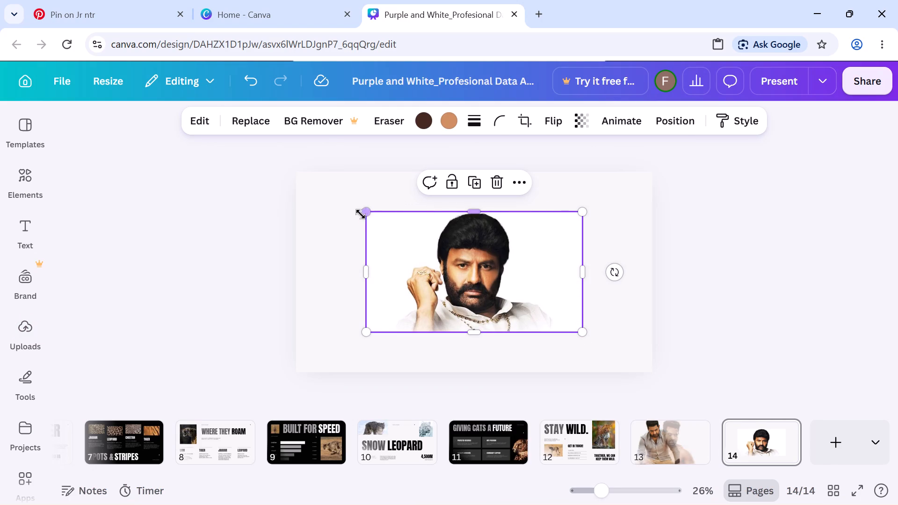
Enlarge the pasted portrait from its corners until it spans the full width of page 14 and nearly its full height.
drag(371, 214, 307, 177)
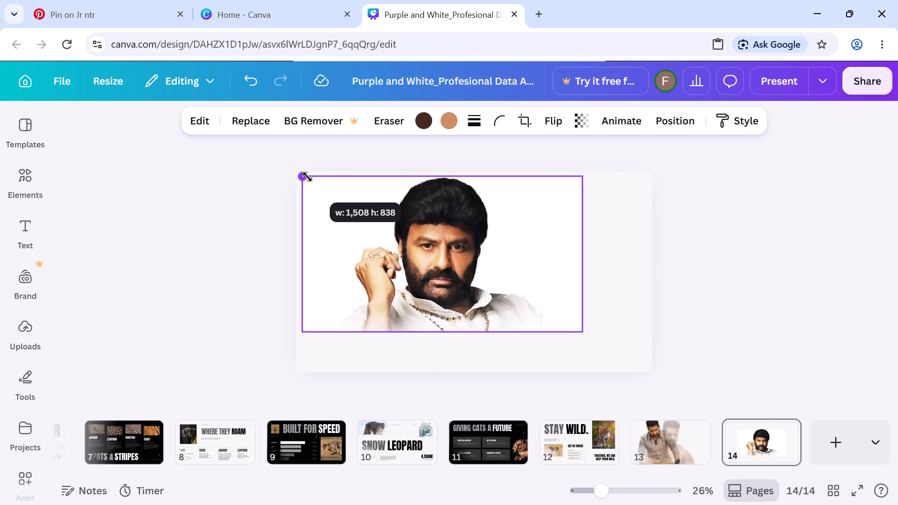
drag(307, 177, 301, 175)
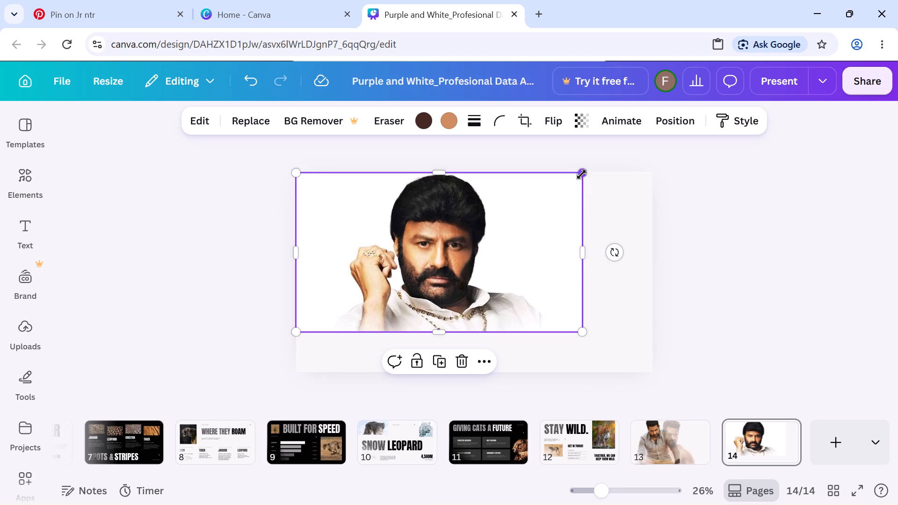
drag(581, 174, 593, 199)
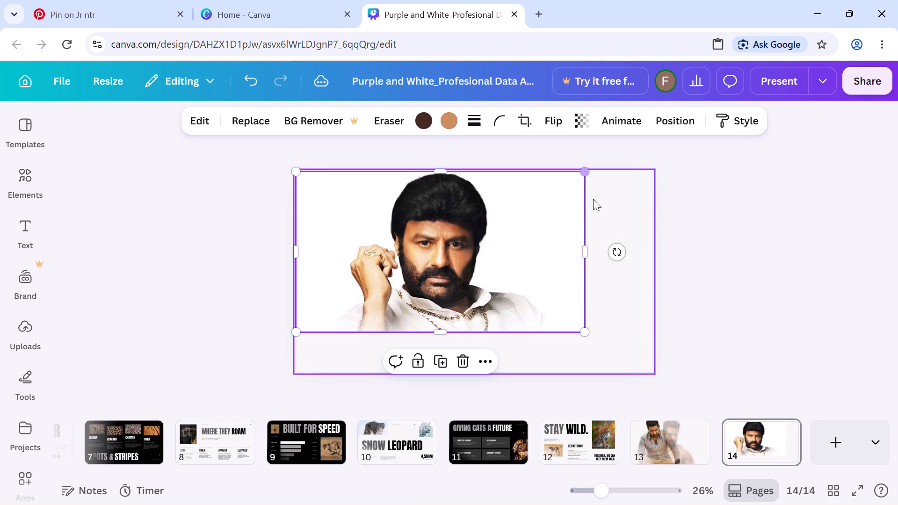
drag(586, 334, 604, 347)
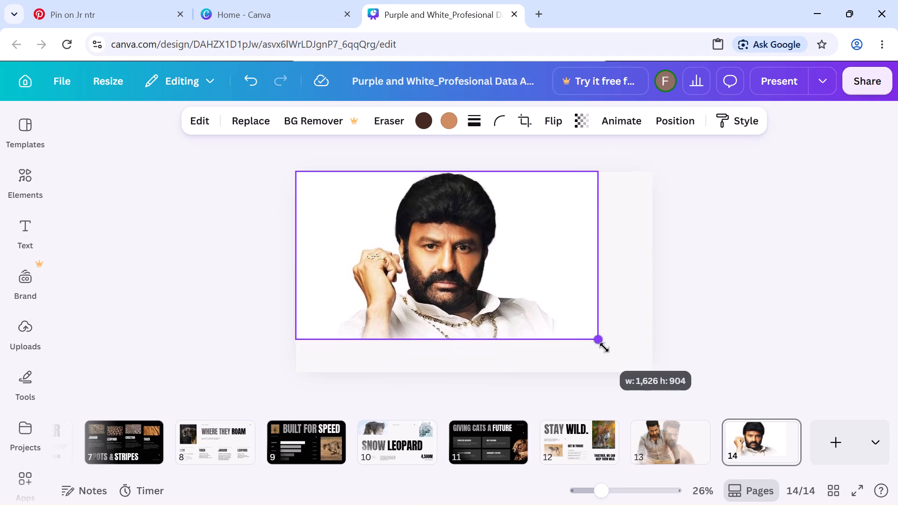
drag(604, 347, 656, 365)
click(670, 323)
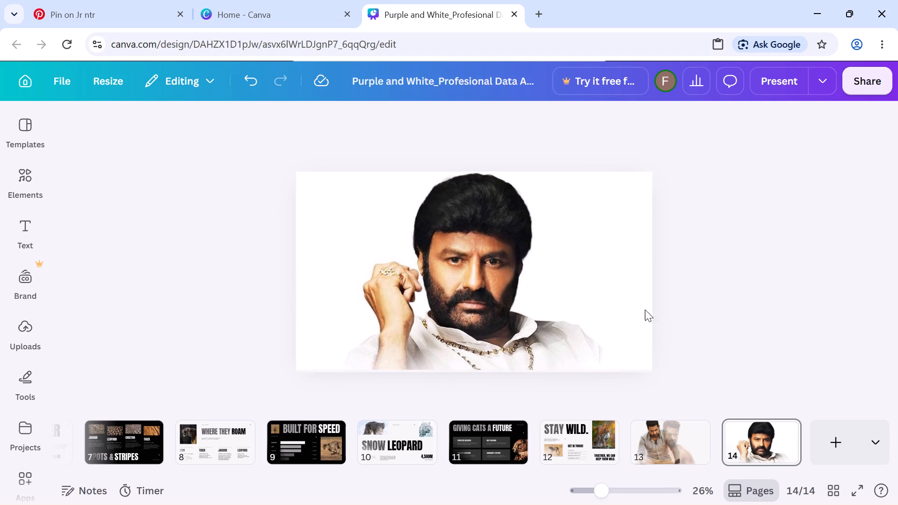
Erase the white background on the raised-hand side of the portrait using the Pixel Eraser at size 100.
click(463, 311)
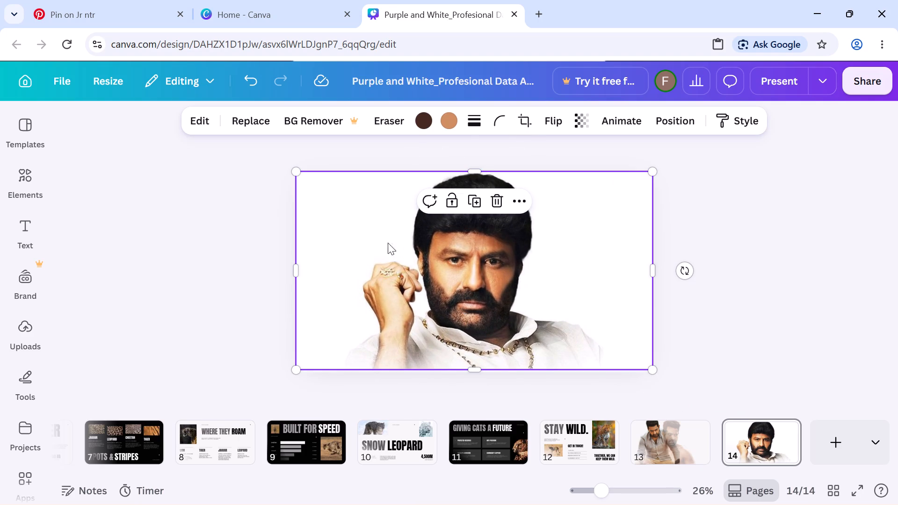
click(387, 119)
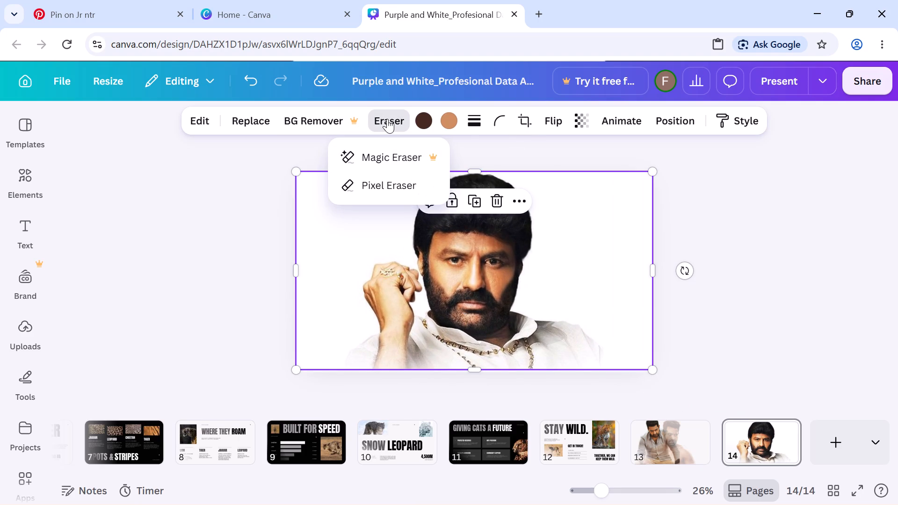
click(384, 180)
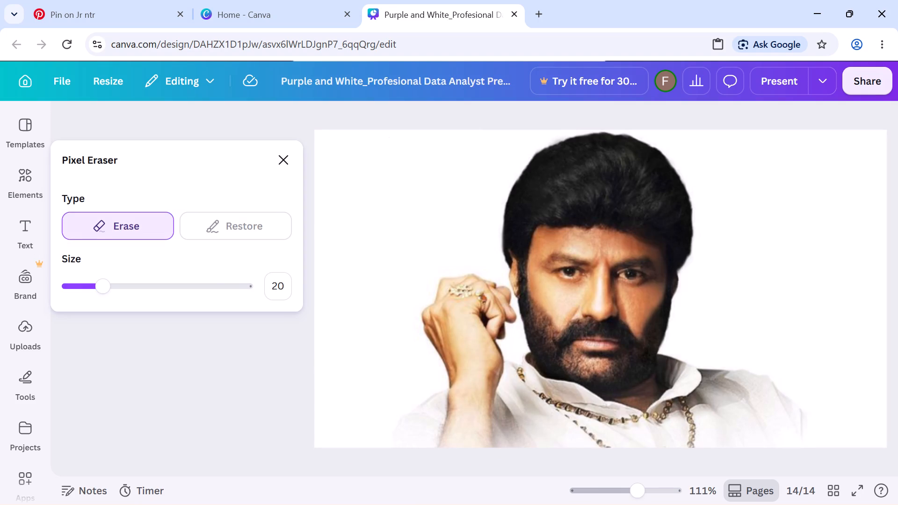
click(248, 287)
drag(321, 147, 425, 169)
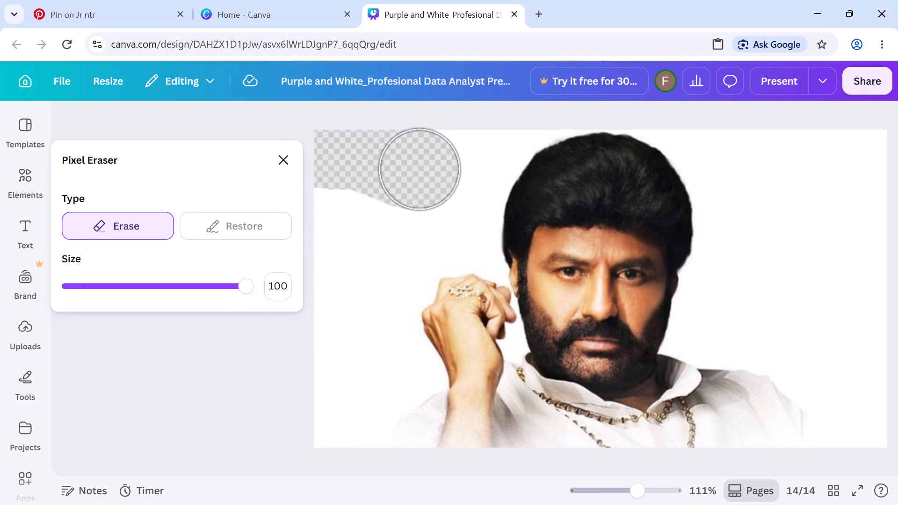
drag(425, 169, 389, 183)
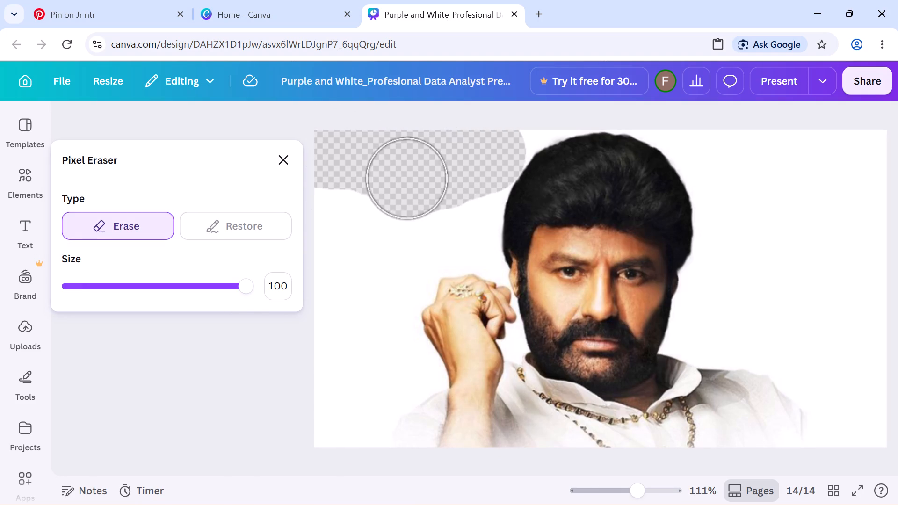
drag(389, 183, 347, 414)
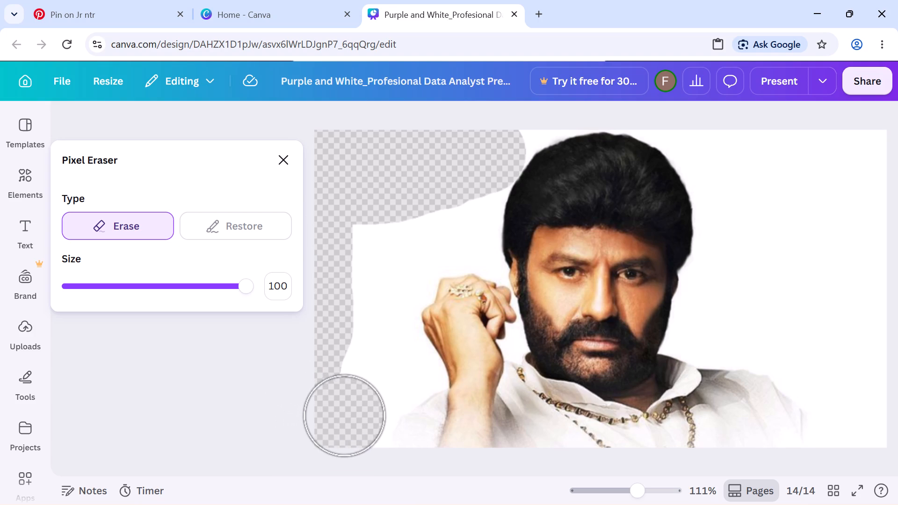
drag(347, 414, 400, 376)
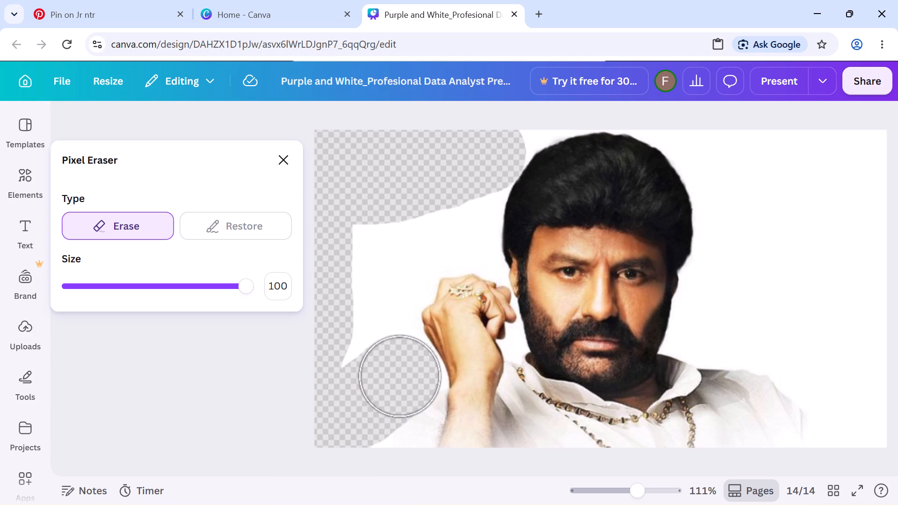
drag(400, 376, 383, 333)
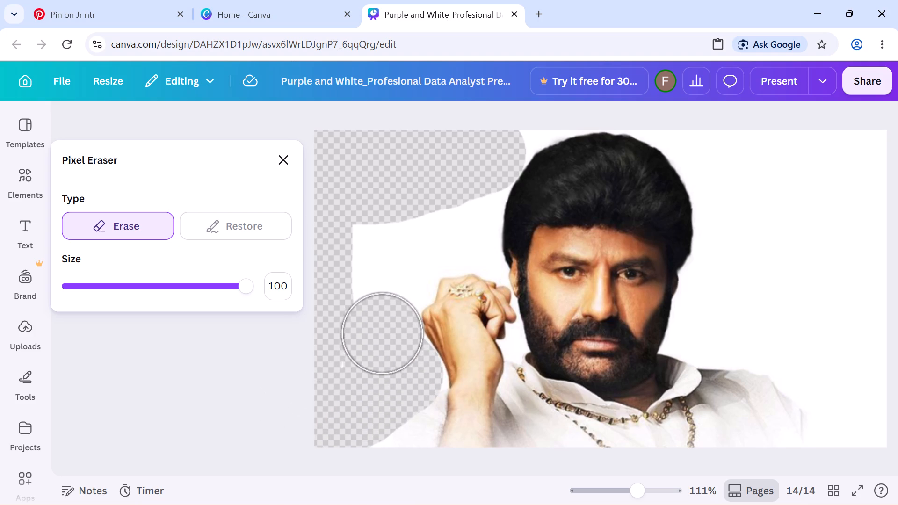
drag(383, 333, 393, 261)
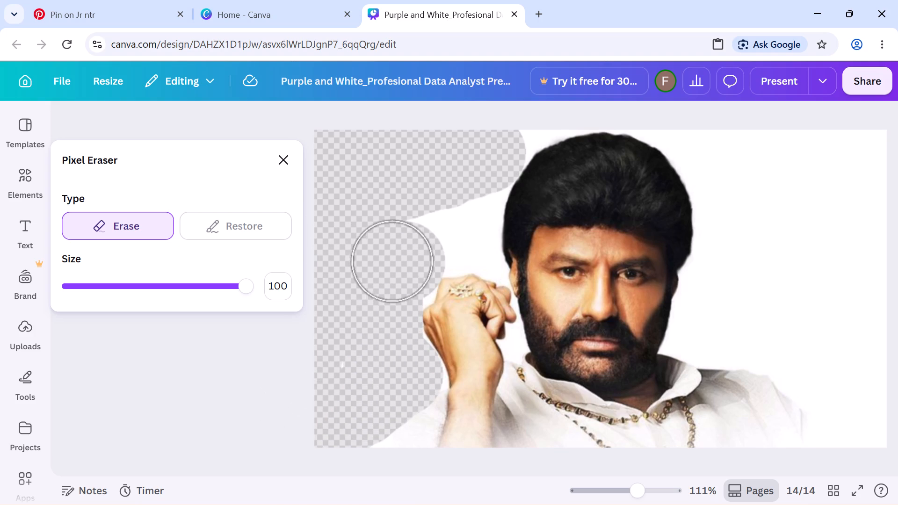
drag(393, 261, 462, 204)
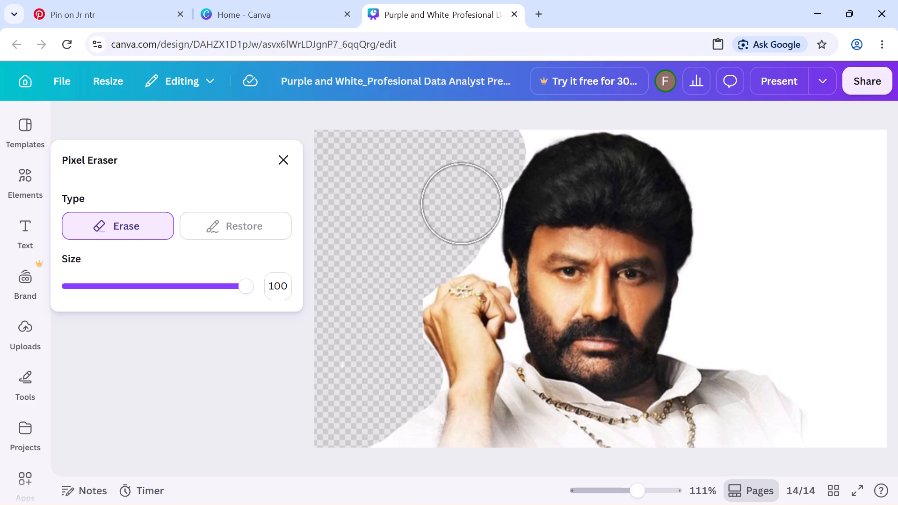
drag(462, 204, 470, 189)
Erase the white background around the upper hair outline on the portrait's raised-hand side with the Pixel Eraser at size 100.
scroll(470, 189, up, 2)
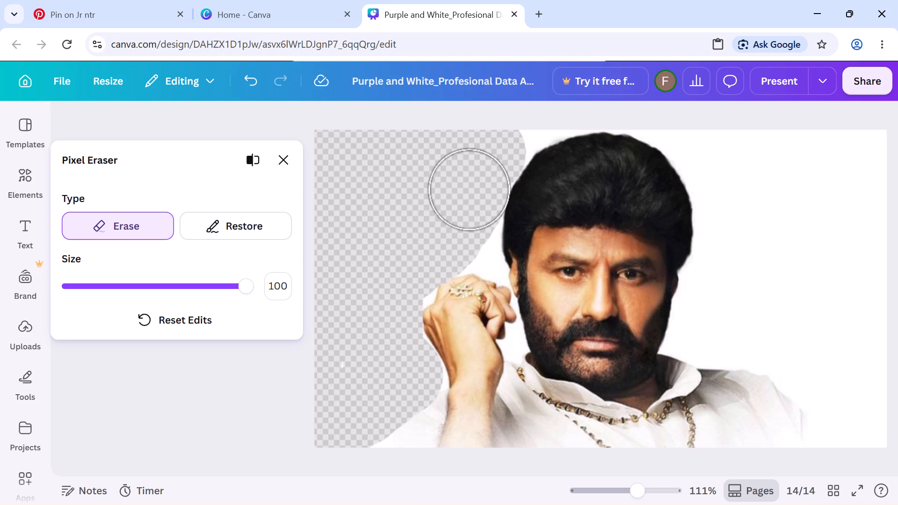
scroll(470, 189, up, 2)
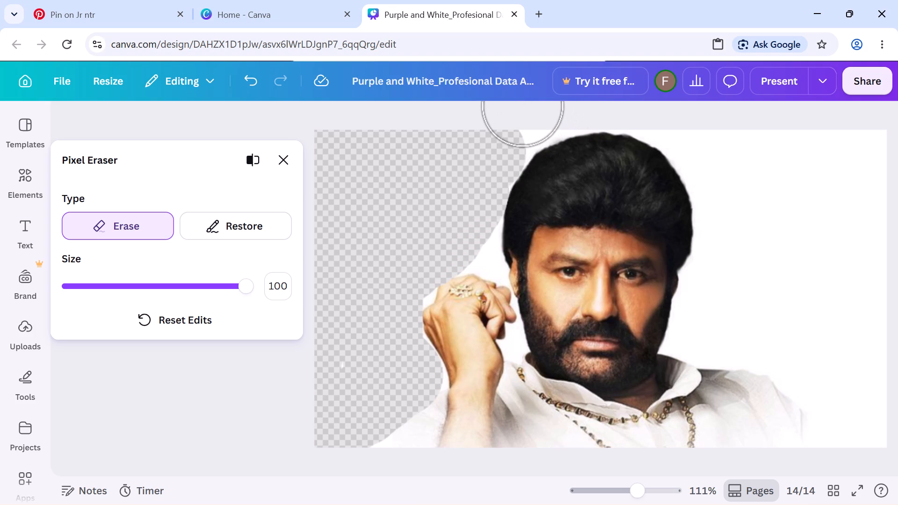
click(532, 108)
drag(532, 108, 518, 112)
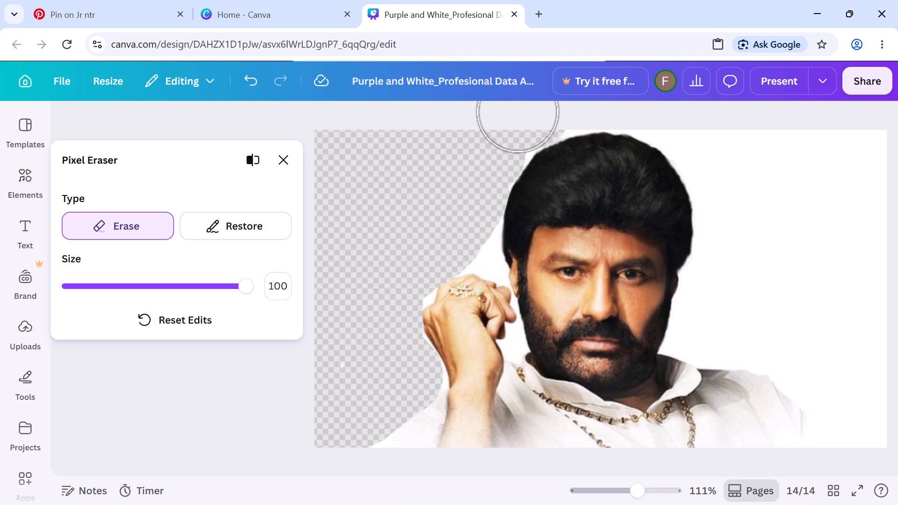
drag(518, 112, 516, 117)
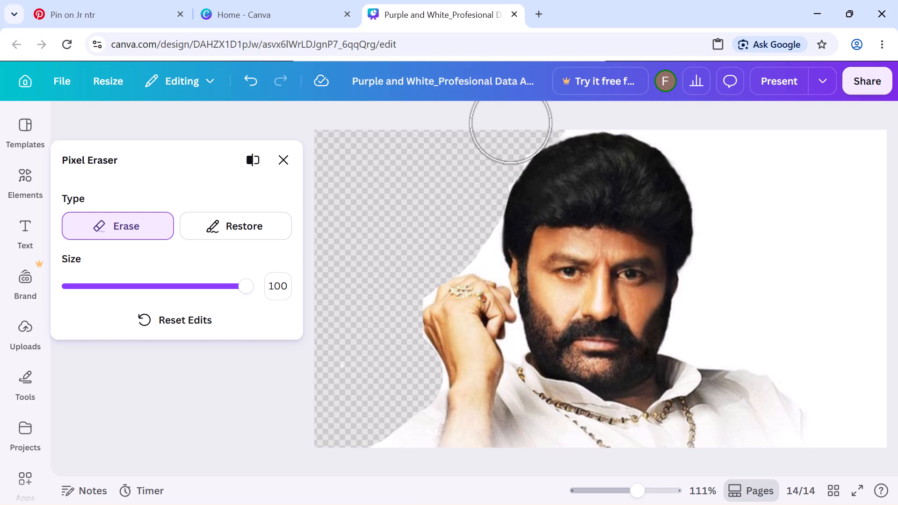
click(500, 135)
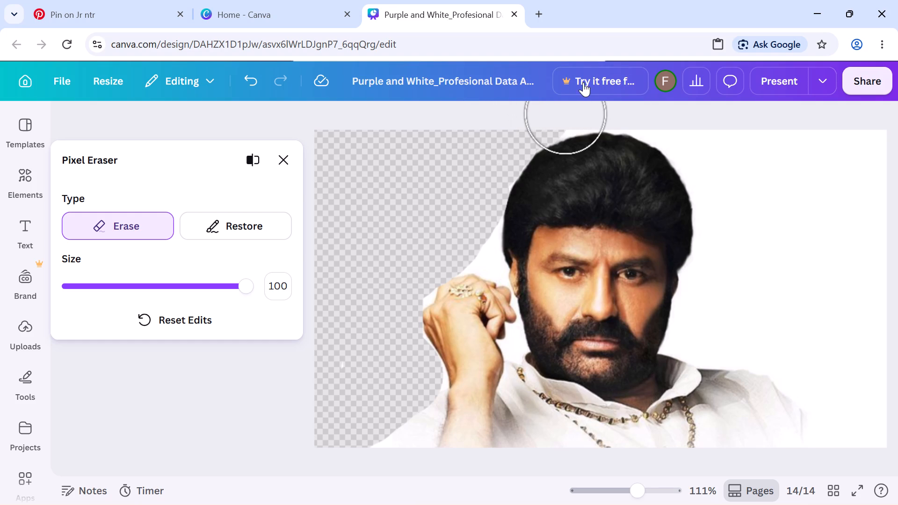
drag(543, 114, 523, 107)
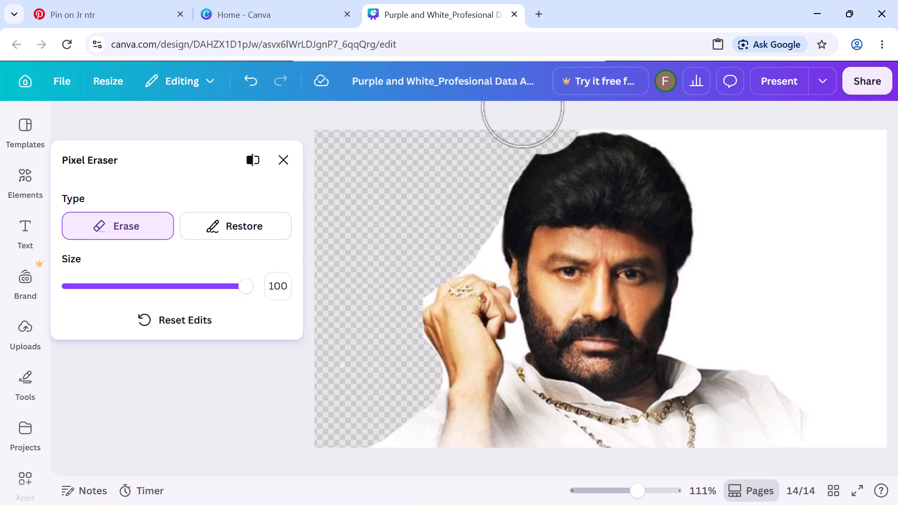
Restore the hair clipped from the upper head outline on the raised-hand side at brush size 100.
click(218, 217)
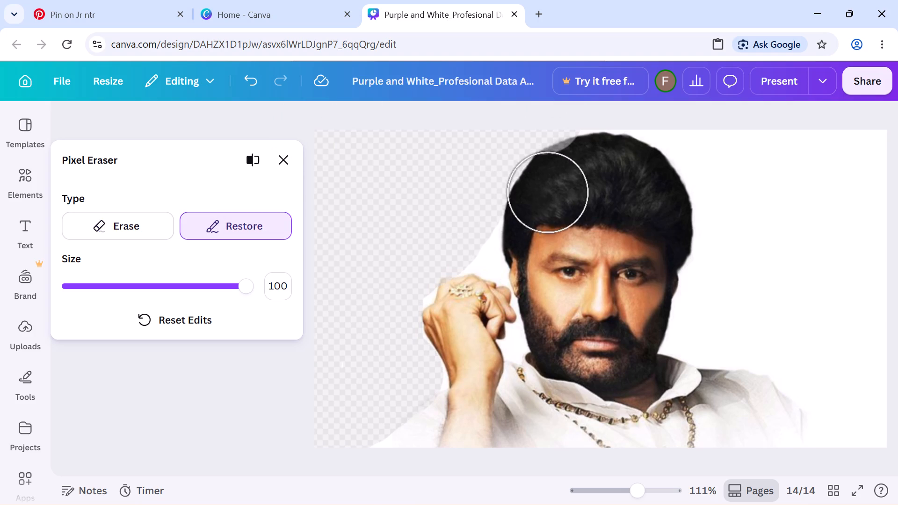
click(568, 181)
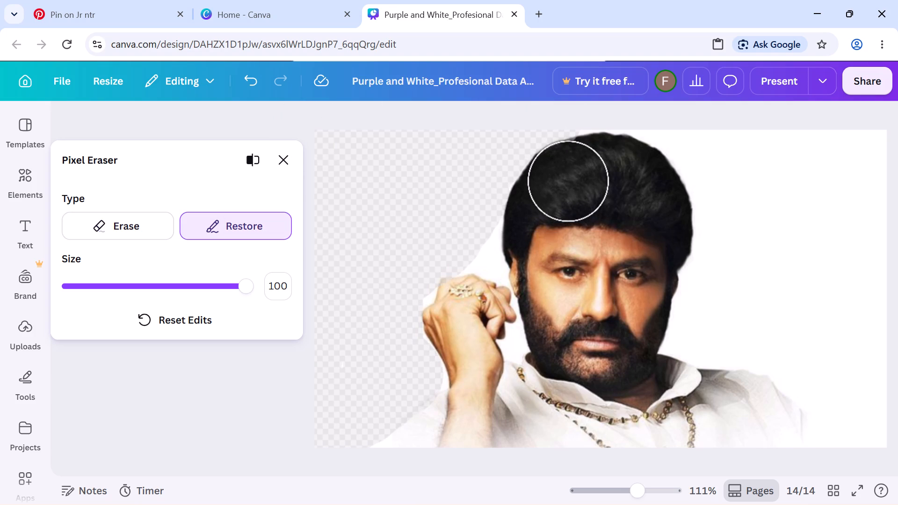
drag(568, 181, 579, 175)
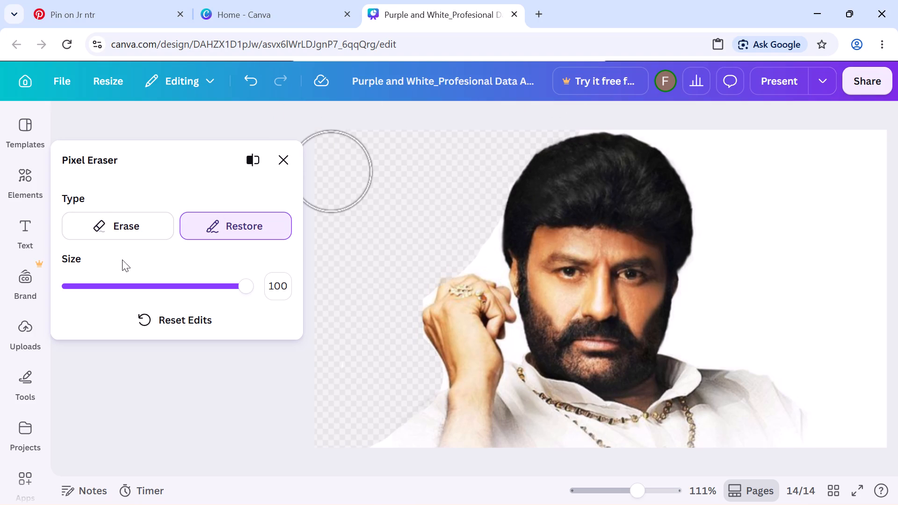
Erase the thin white fringe along the top of the hair at close zoom with the eraser at size 1.
click(111, 215)
scroll(615, 218, up, 7)
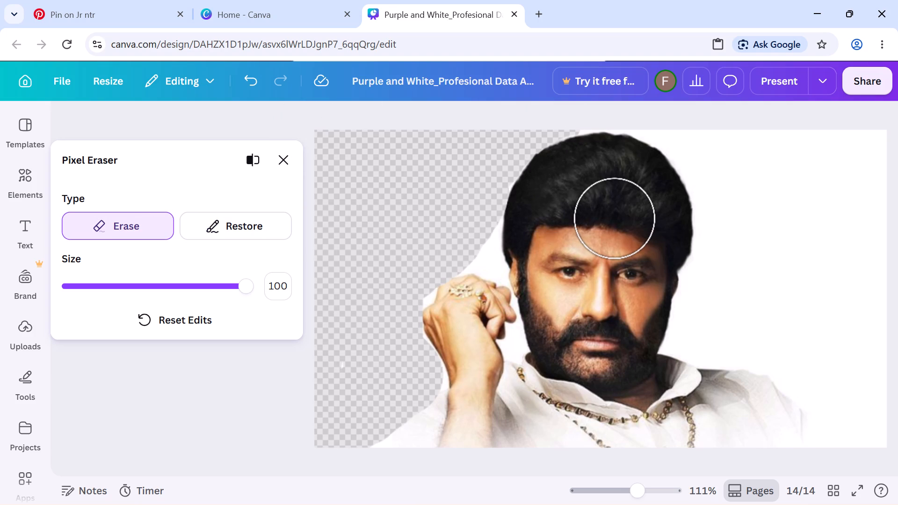
scroll(615, 218, right, 1)
scroll(615, 218, left, 1)
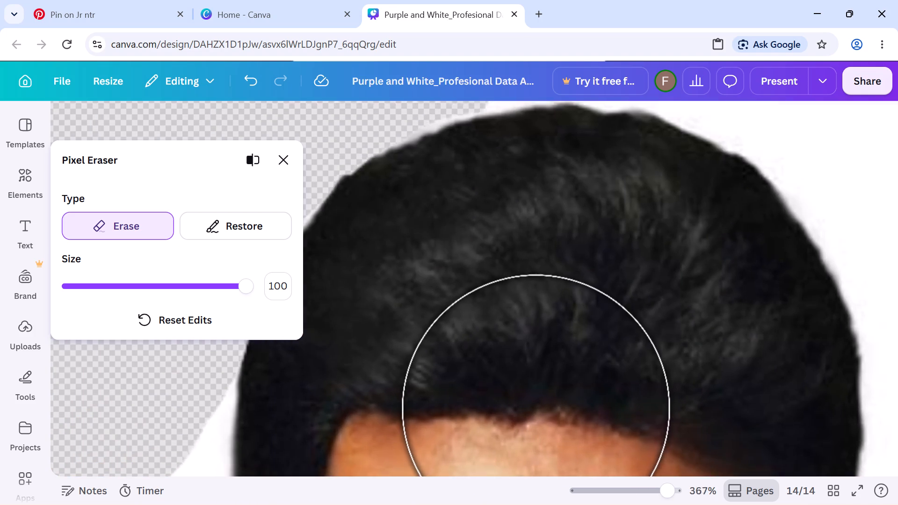
scroll(536, 408, up, 11)
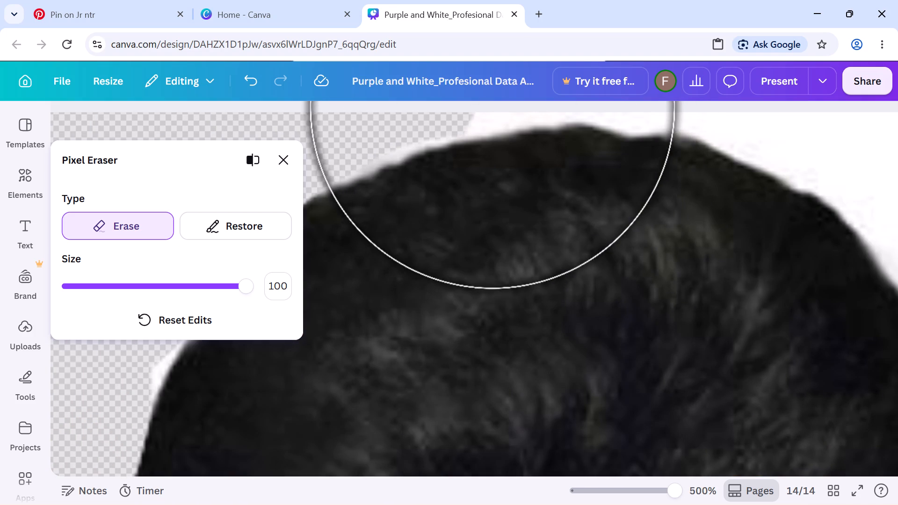
drag(249, 279, 0, 310)
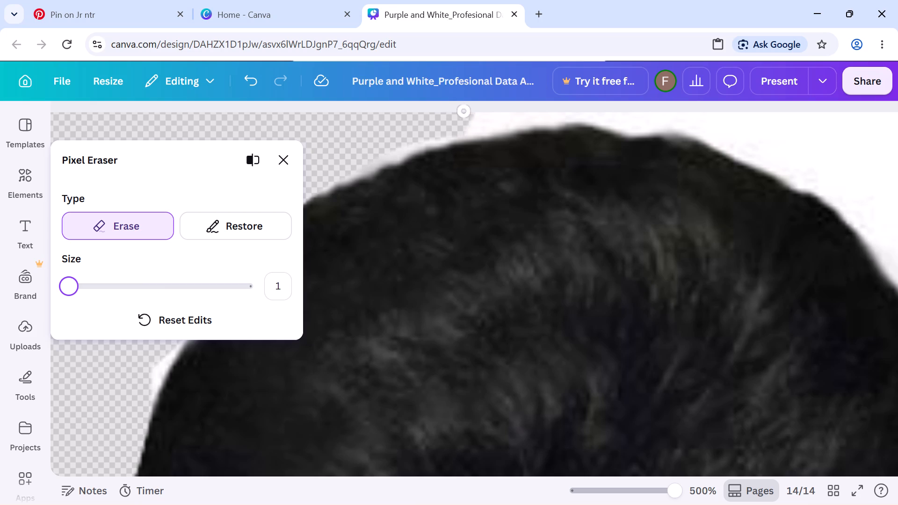
drag(474, 118, 508, 129)
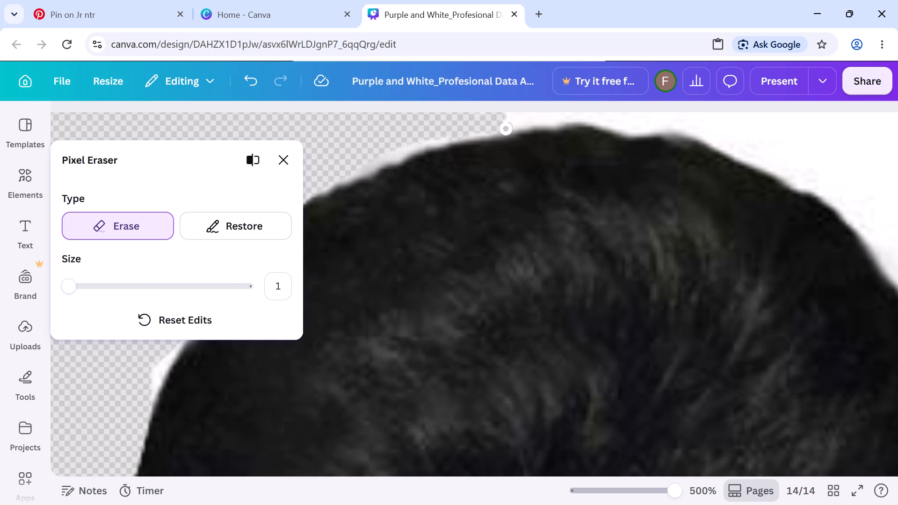
drag(508, 129, 648, 113)
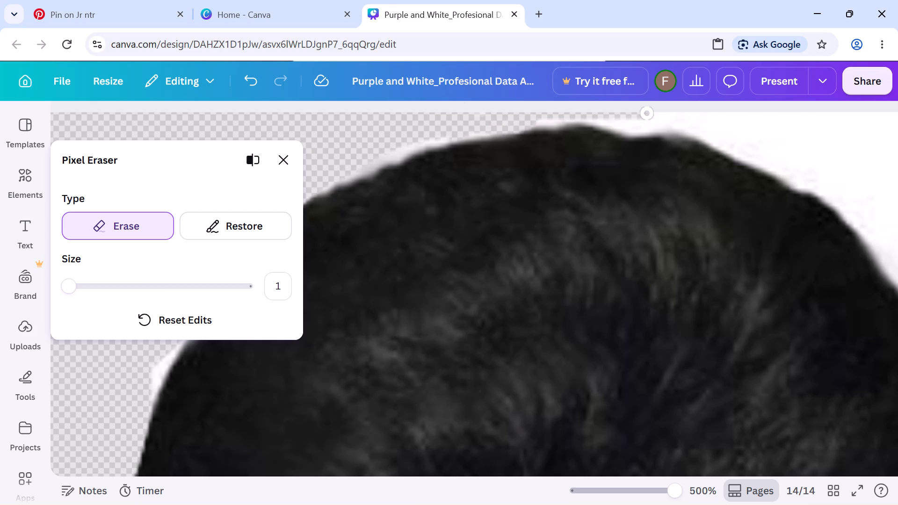
drag(648, 113, 642, 121)
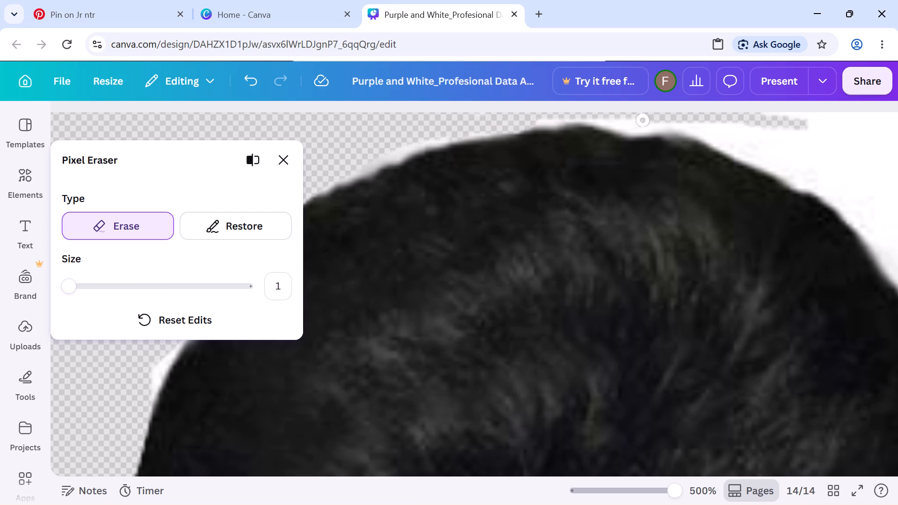
drag(642, 121, 399, 154)
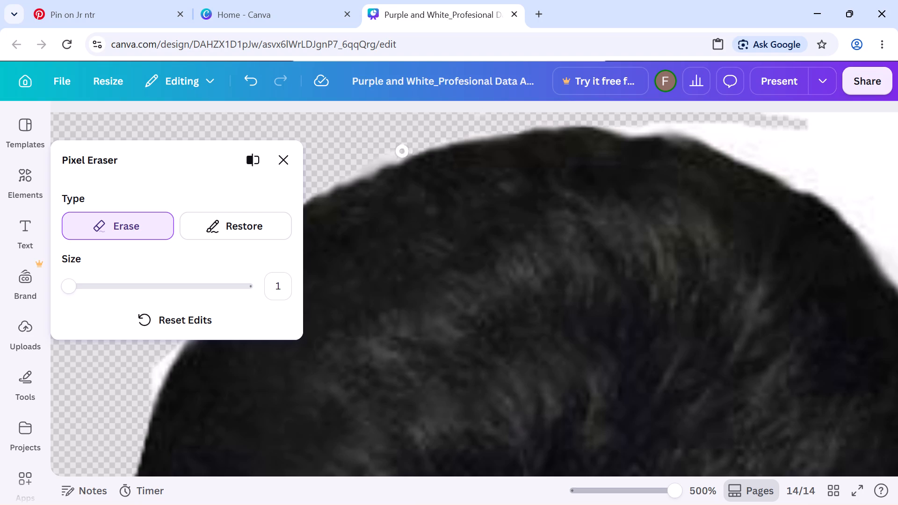
drag(399, 154, 427, 155)
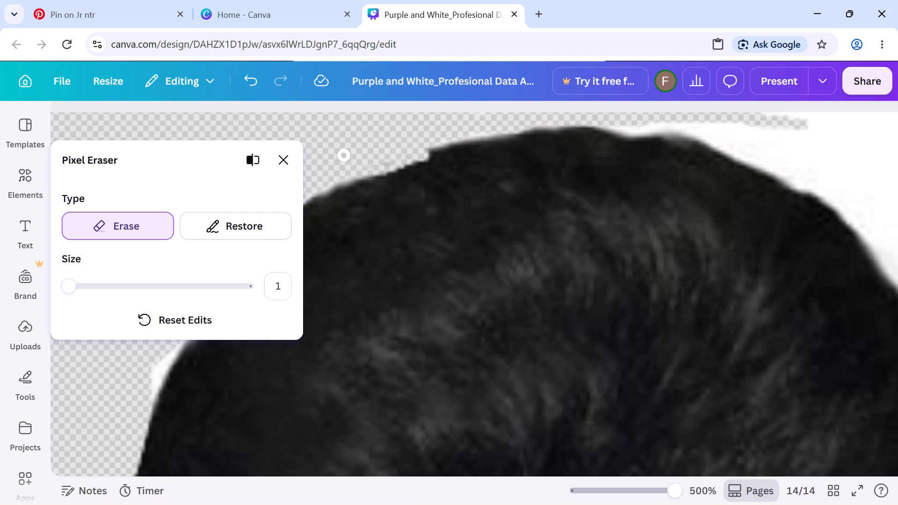
Restore the clipped hair edge on the raised-hand side of the crown at brush size 1.
click(217, 232)
drag(385, 205, 362, 202)
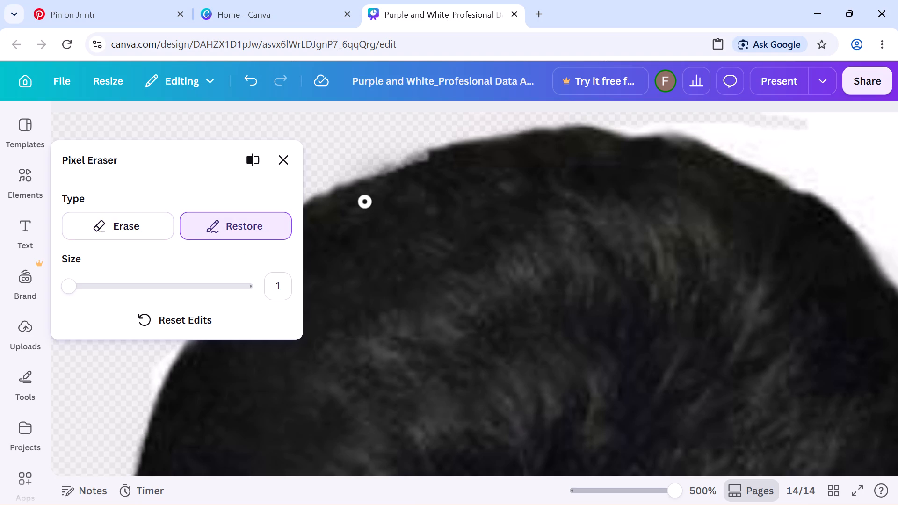
drag(362, 202, 429, 155)
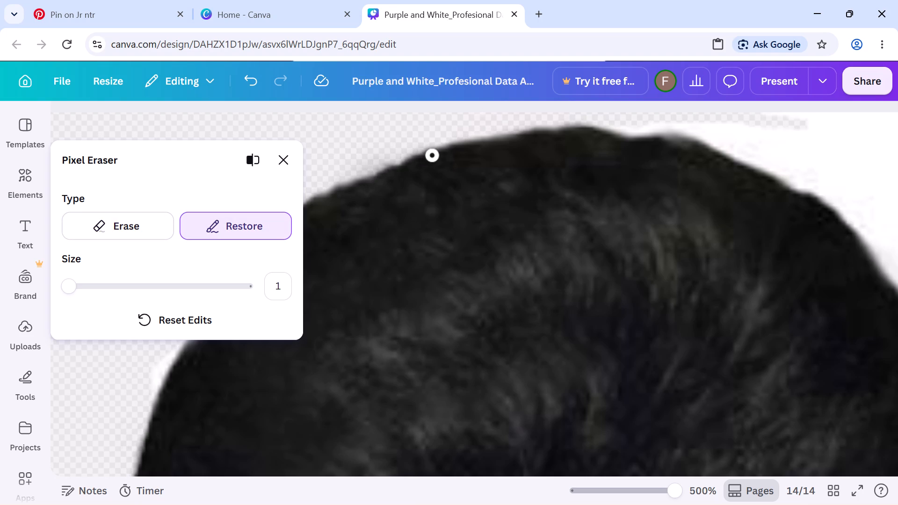
drag(429, 155, 337, 188)
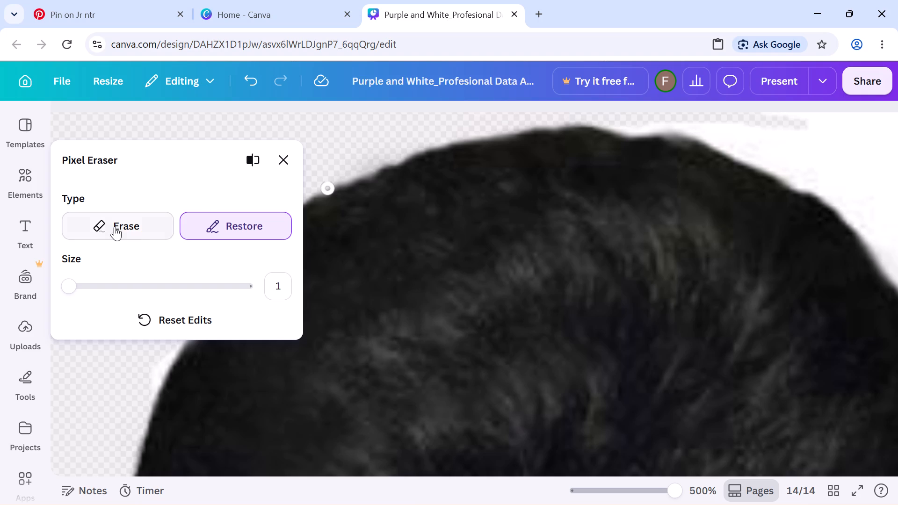
Erase the white fringe from the crown down the hair's upper edge opposite the raised hand, using the eraser at size 1.
click(115, 226)
drag(623, 125, 682, 122)
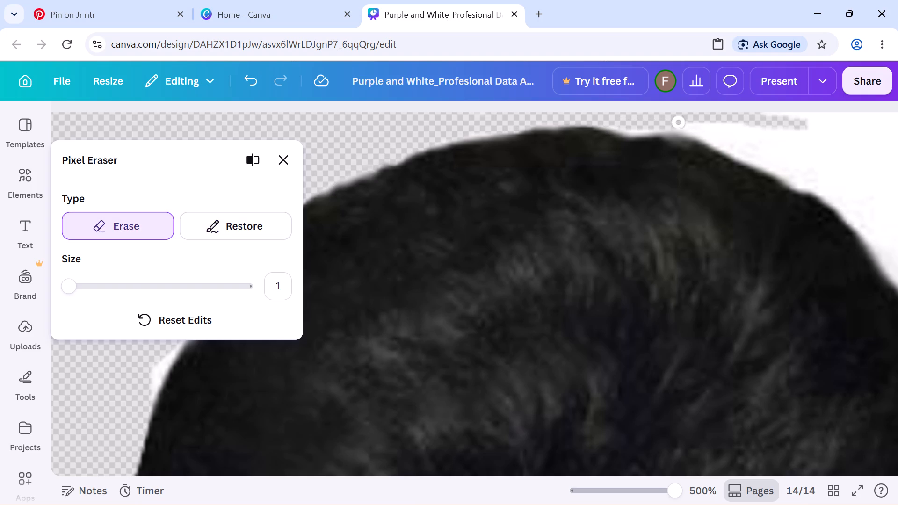
drag(682, 122, 786, 165)
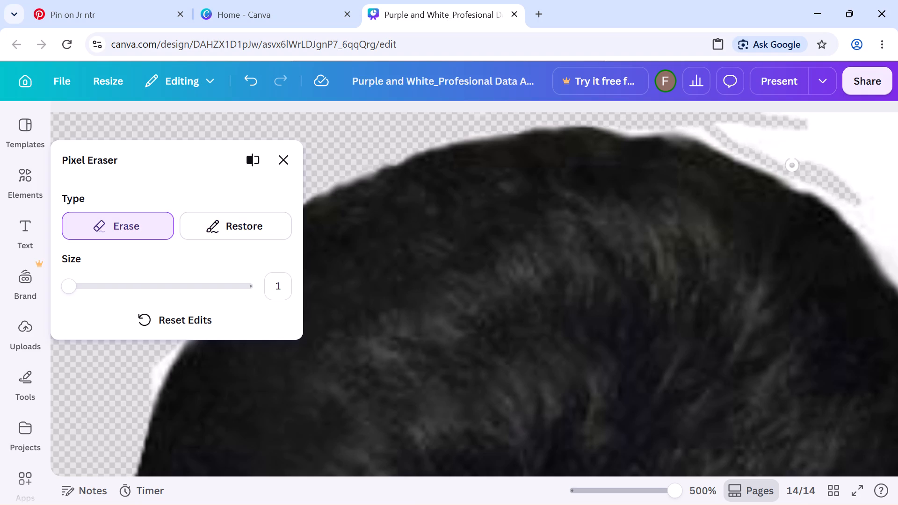
drag(786, 165, 702, 136)
drag(702, 136, 805, 112)
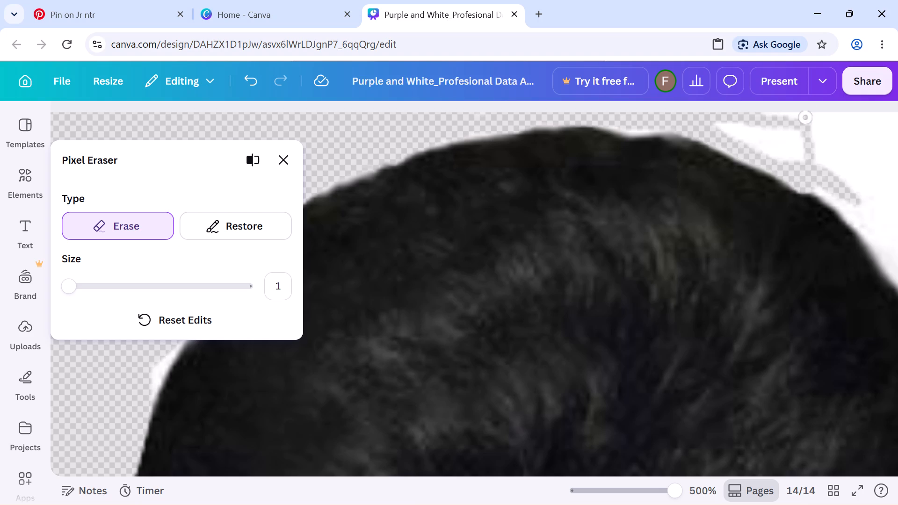
drag(805, 112, 795, 135)
drag(795, 135, 744, 134)
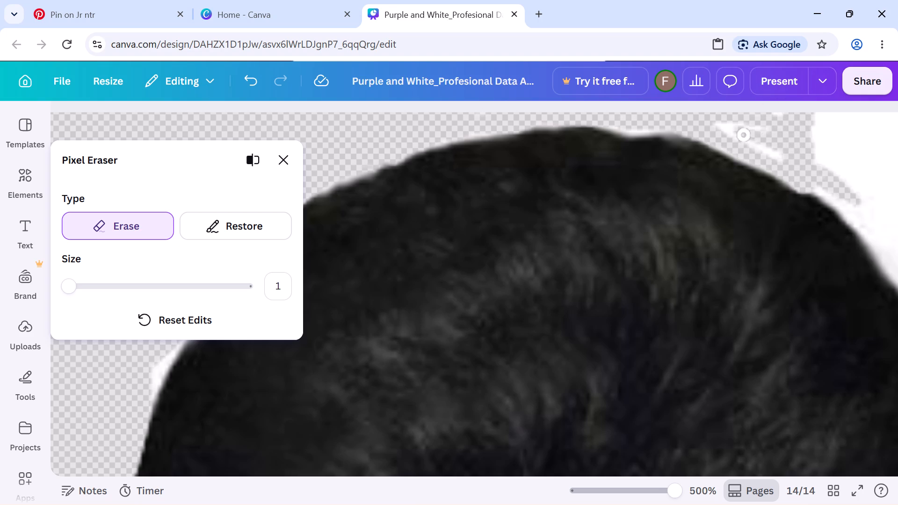
drag(744, 134, 776, 160)
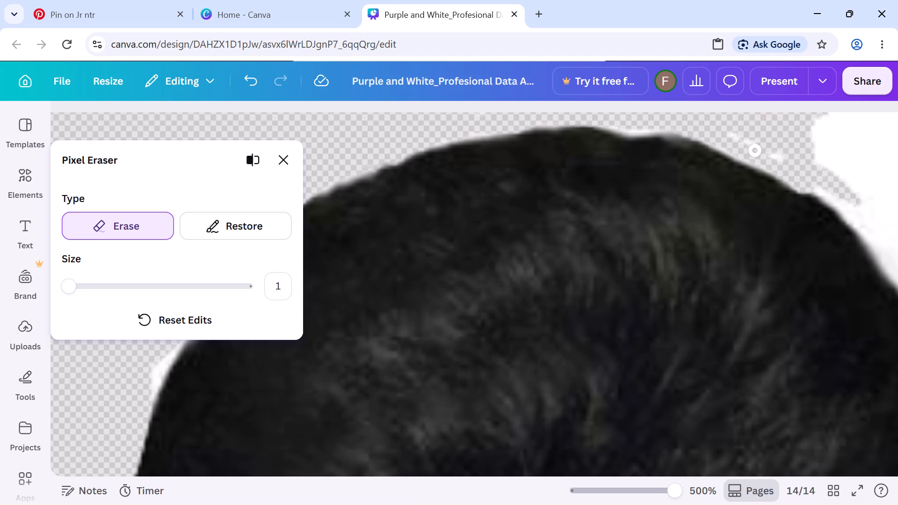
drag(776, 160, 854, 159)
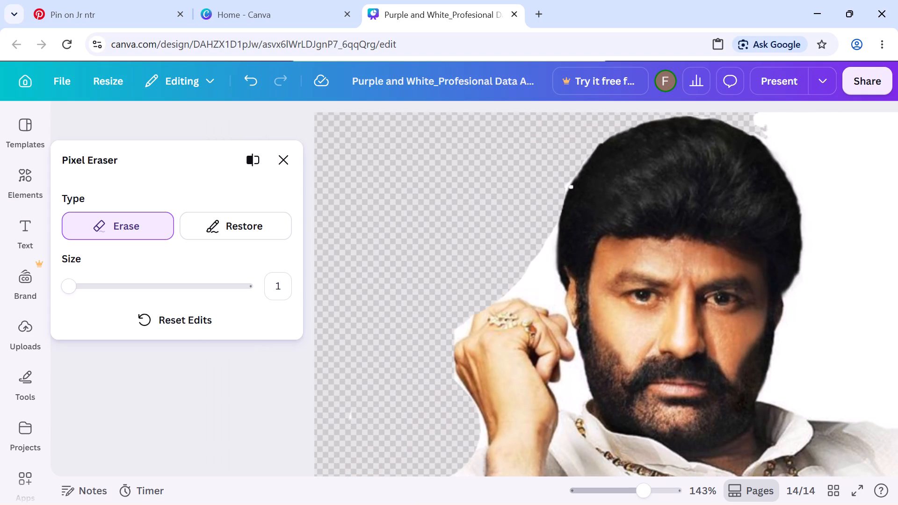
Erase the white background left between the hair and the raised hand, setting the eraser to size 38 for the larger area.
drag(567, 184, 572, 181)
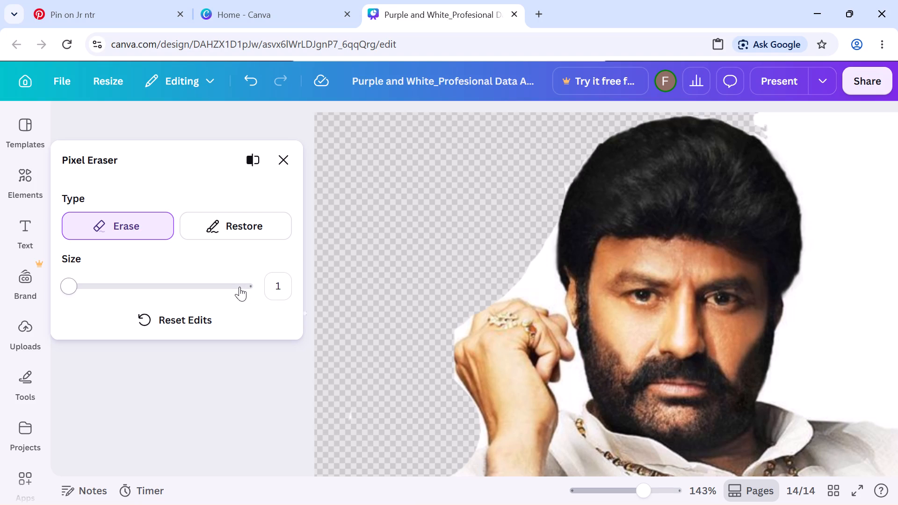
click(239, 287)
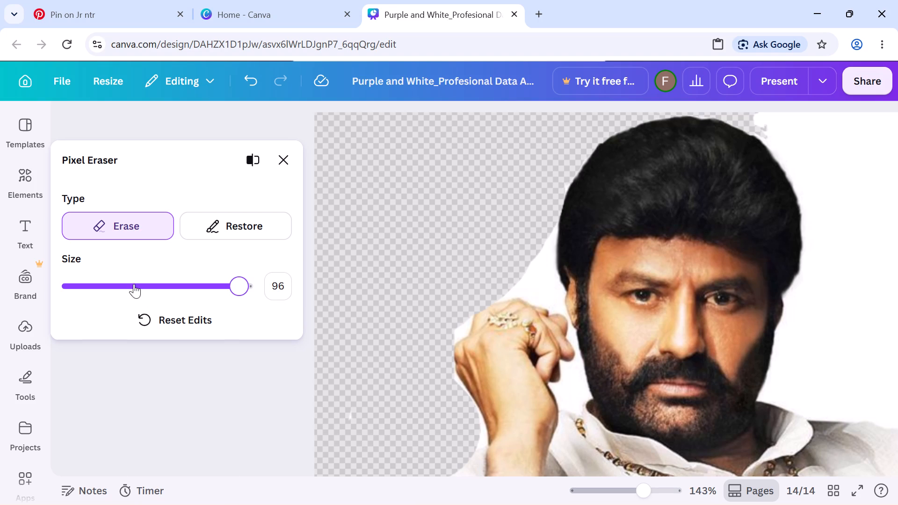
click(134, 283)
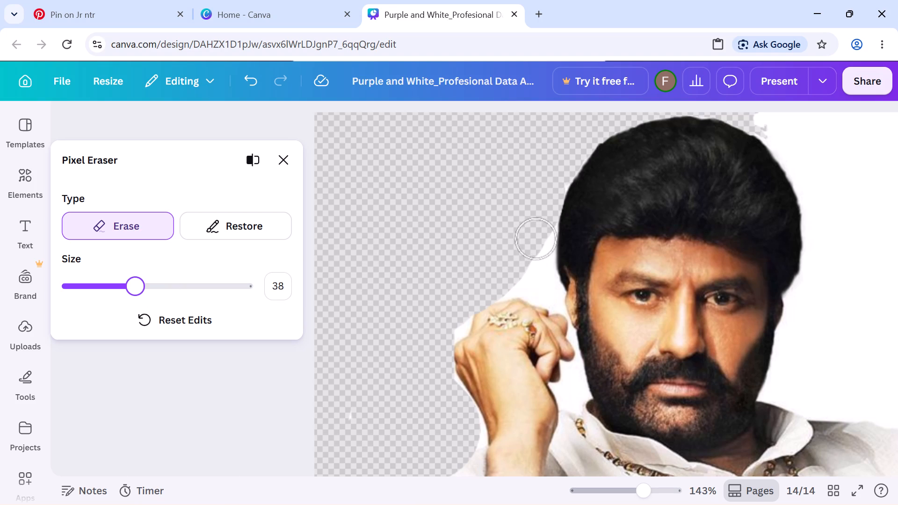
drag(538, 228, 536, 290)
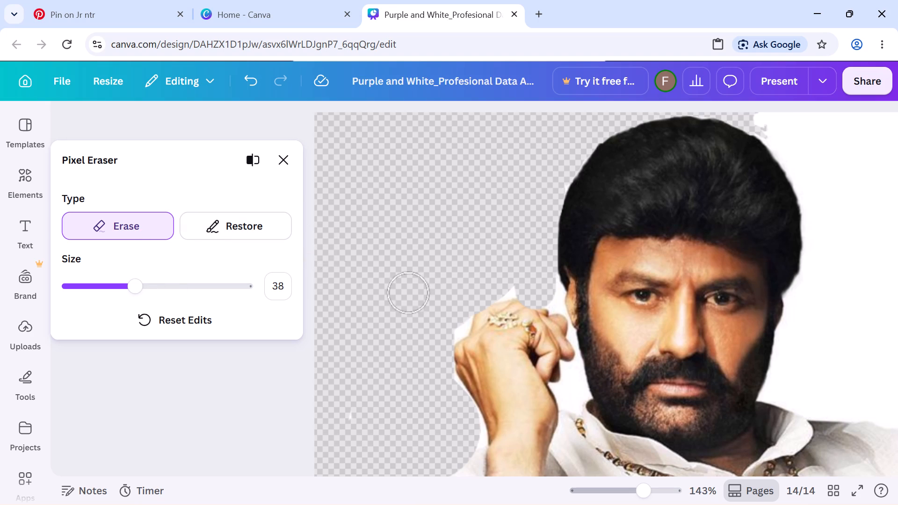
Restore the area around the rings on the raised hand with the restore brush at size 38.
click(239, 236)
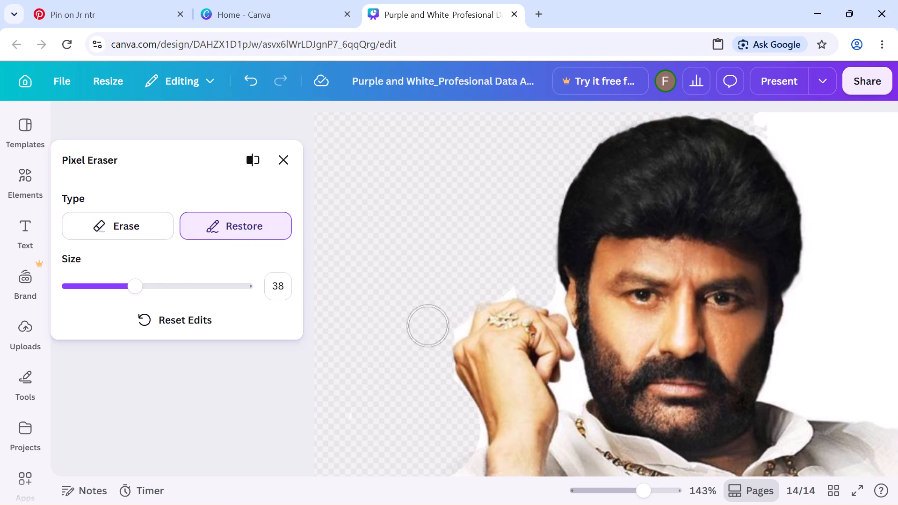
click(529, 320)
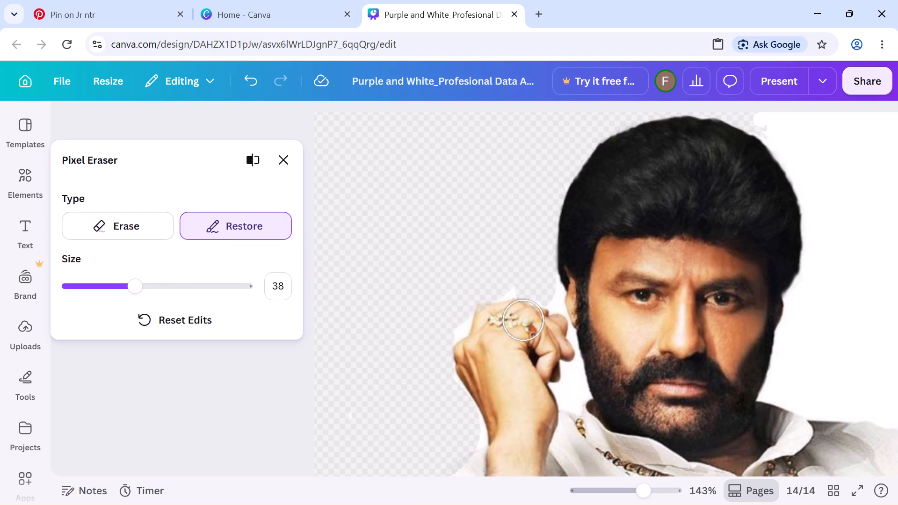
click(521, 318)
Erase the white remnants around the raised hand's knuckles and along the outer wrist, using the eraser at size 38.
click(130, 229)
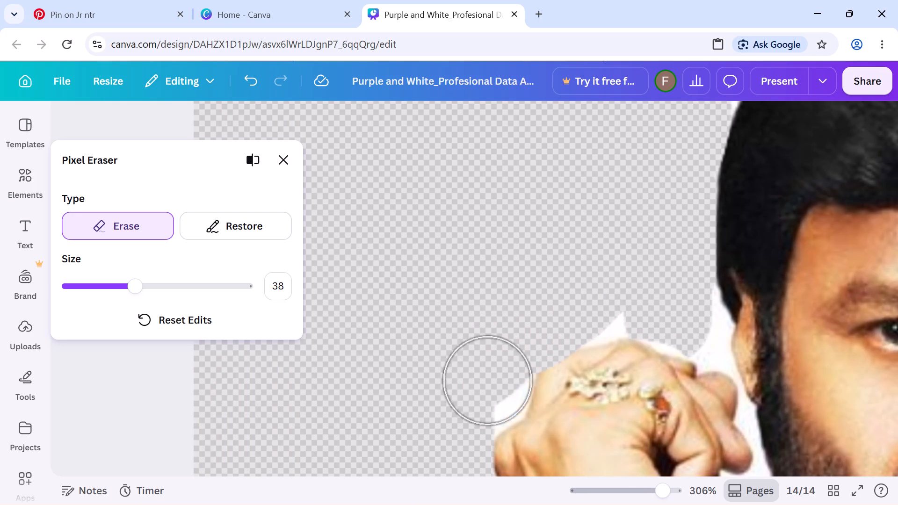
click(488, 393)
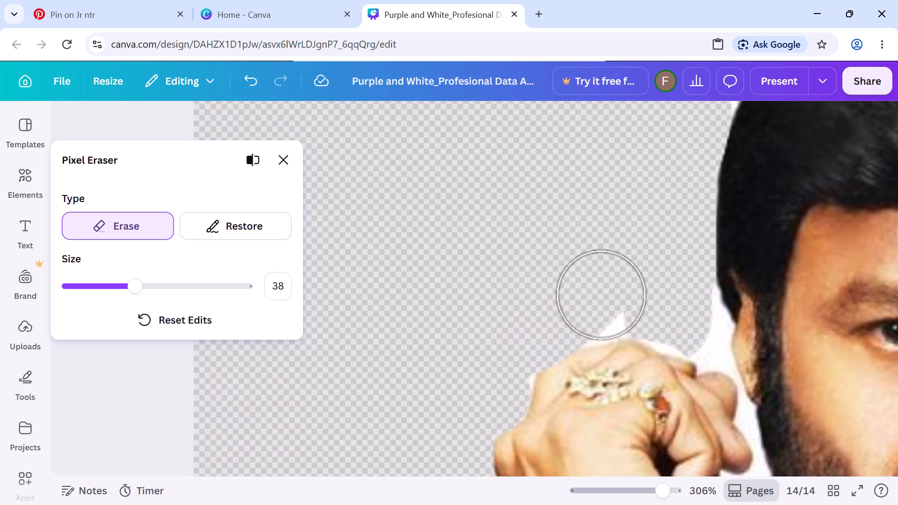
click(601, 293)
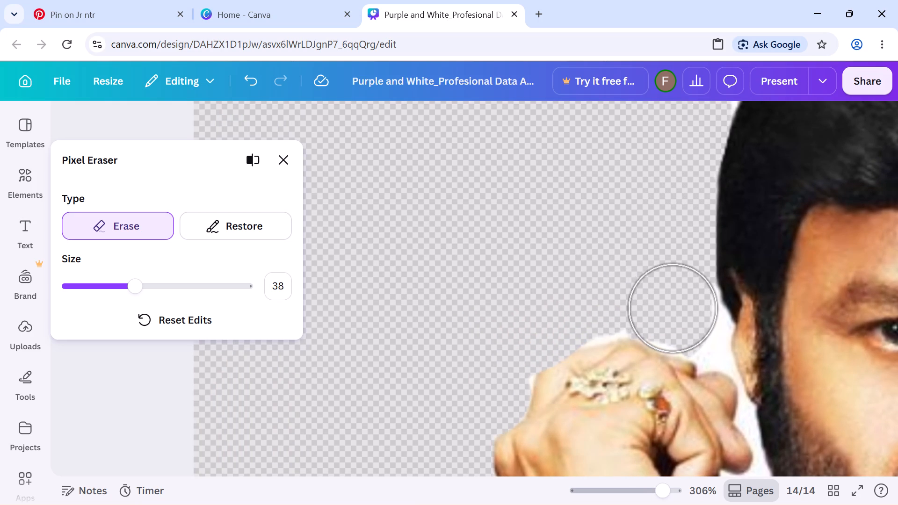
click(673, 308)
scroll(673, 308, left, 3)
scroll(673, 308, down, 3)
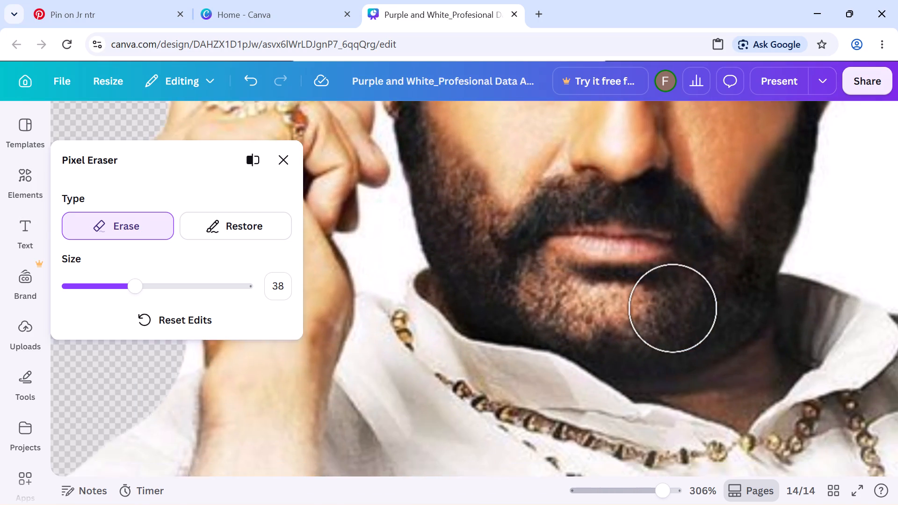
scroll(673, 308, left, 5)
scroll(673, 308, down, 5)
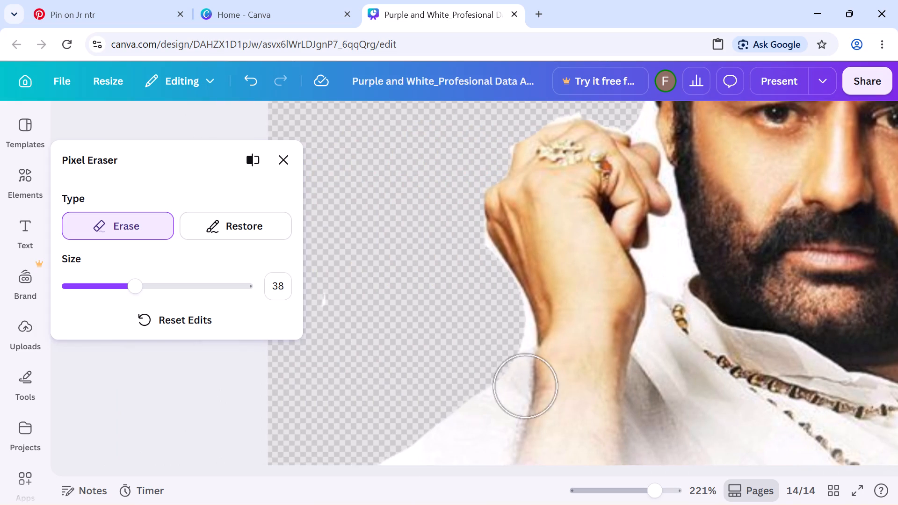
click(502, 323)
Erase the outer and upper white background on the side opposite the raised hand with the size 38 eraser.
scroll(502, 323, left, 4)
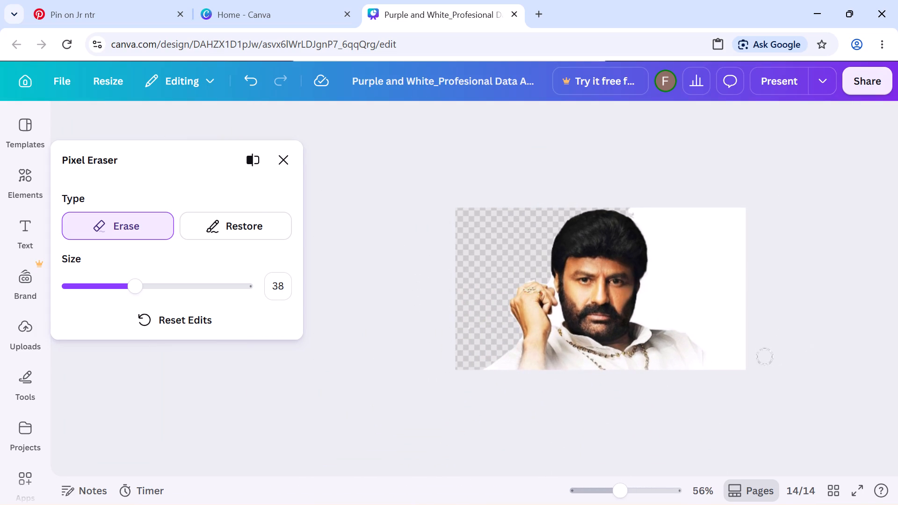
drag(725, 361, 724, 137)
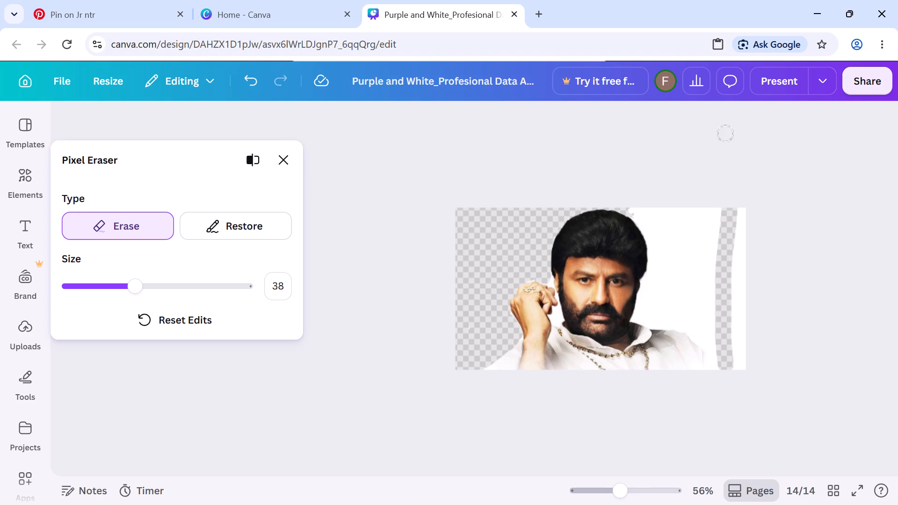
drag(724, 137, 757, 369)
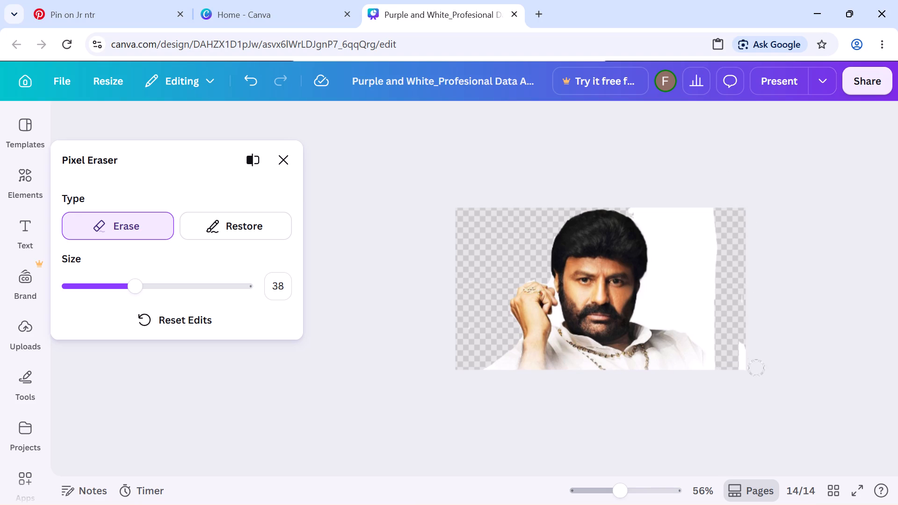
drag(757, 369, 715, 332)
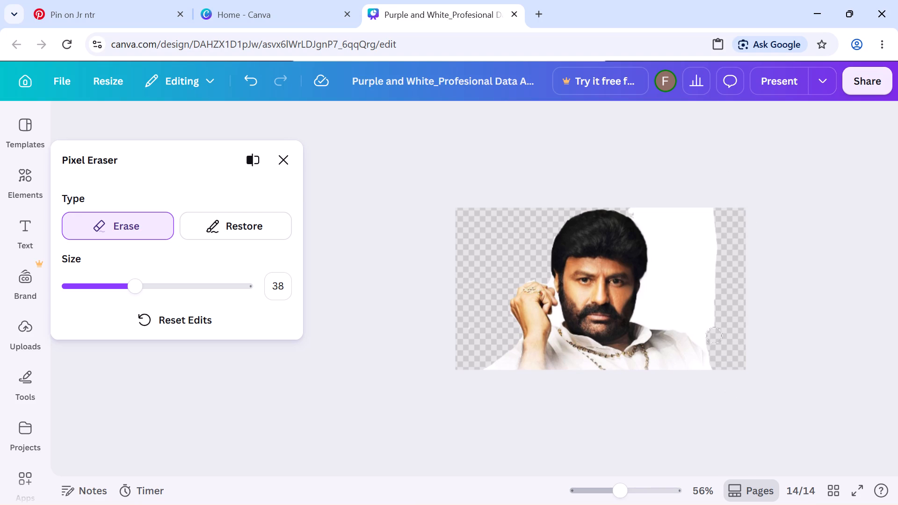
drag(715, 332, 679, 195)
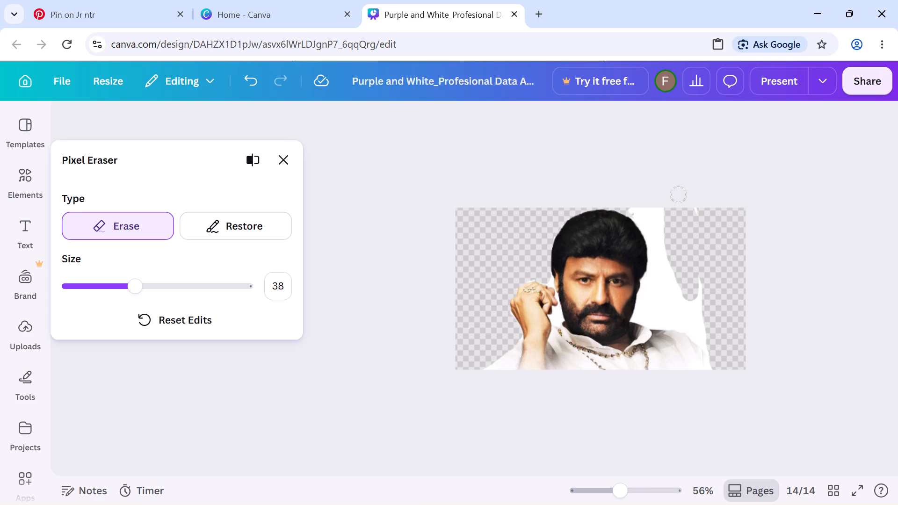
drag(679, 195, 629, 201)
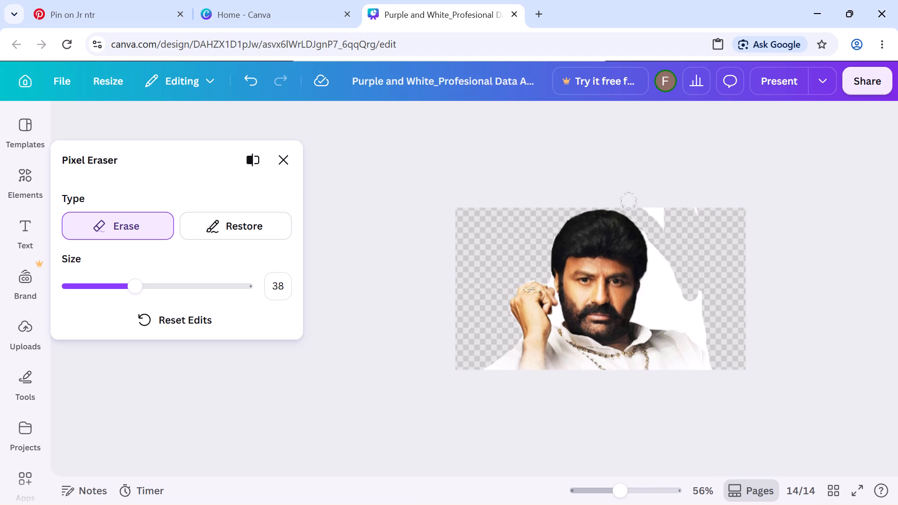
drag(629, 201, 698, 216)
drag(698, 216, 655, 231)
Erase the remaining white background between the hair, cheek and shoulder opposite the raised hand with the size 38 eraser.
drag(655, 231, 705, 322)
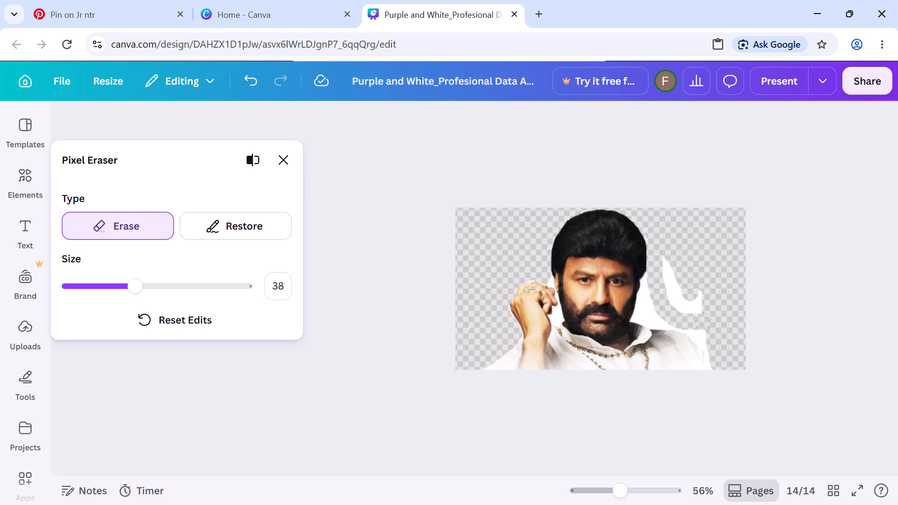
drag(705, 322, 680, 288)
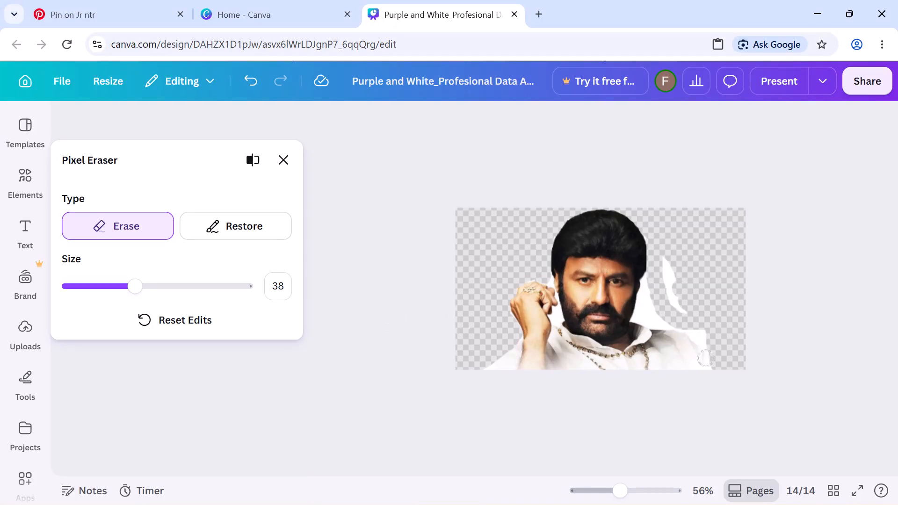
drag(653, 303, 668, 289)
drag(668, 289, 699, 320)
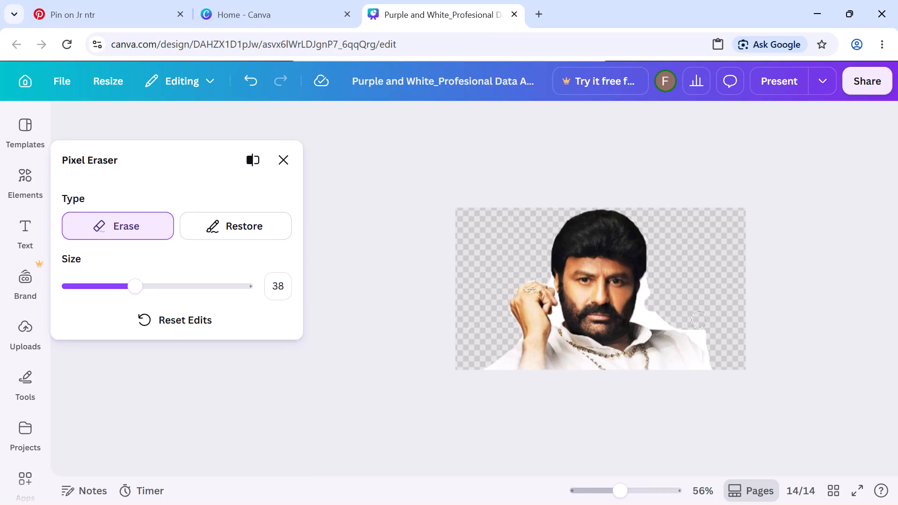
drag(699, 320, 704, 332)
drag(704, 332, 676, 316)
drag(676, 316, 649, 283)
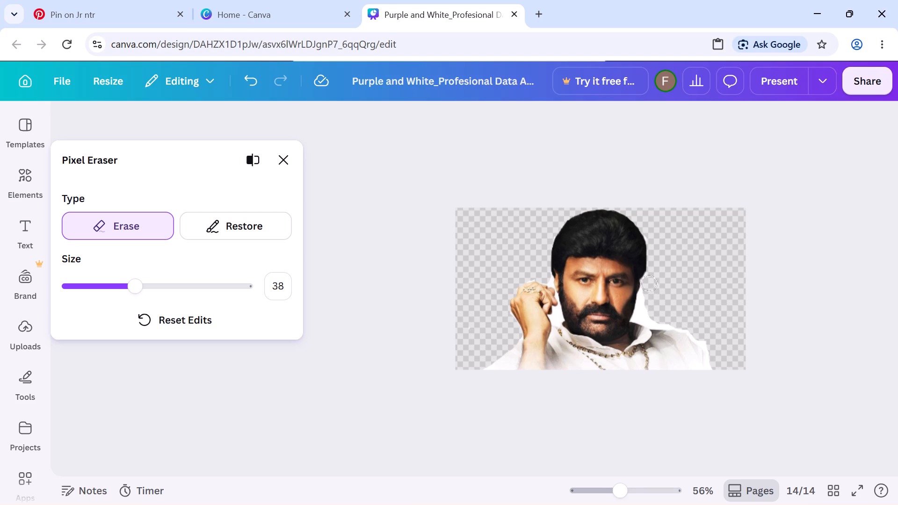
drag(649, 283, 648, 283)
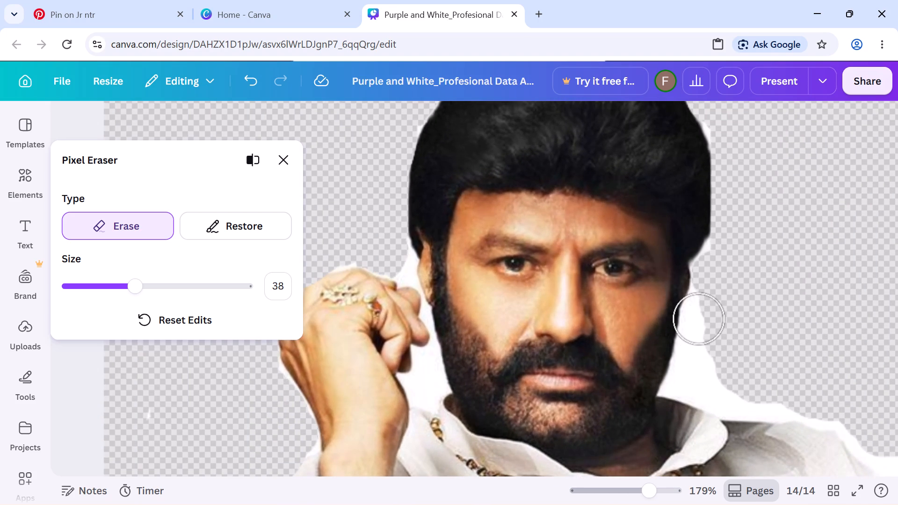
Erase the white fringe along the bearded cheek, neck and shoulder opposite the raised hand at closer zoom, keeping size 38.
drag(709, 317, 705, 361)
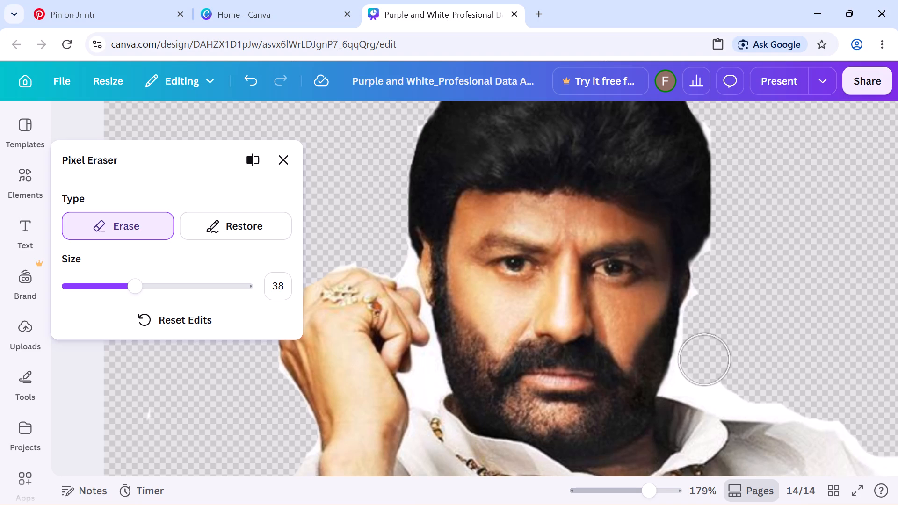
drag(705, 361, 764, 392)
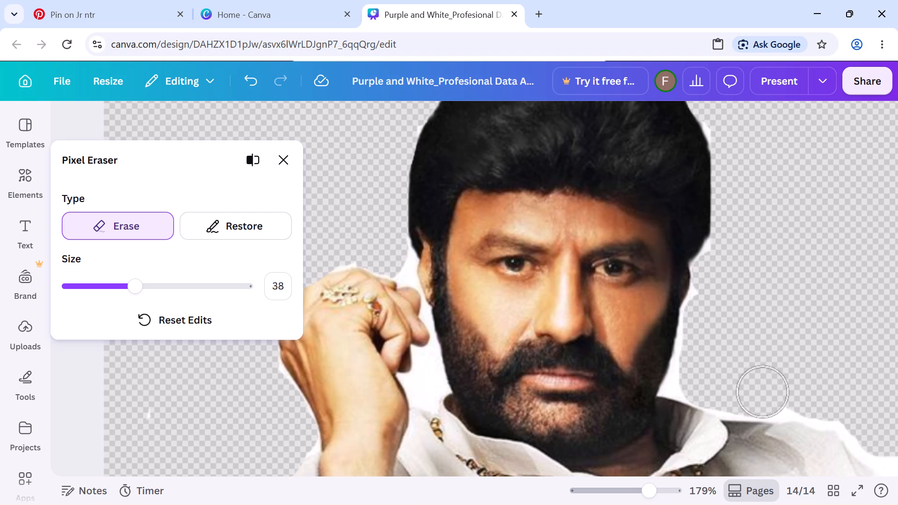
drag(764, 392, 882, 422)
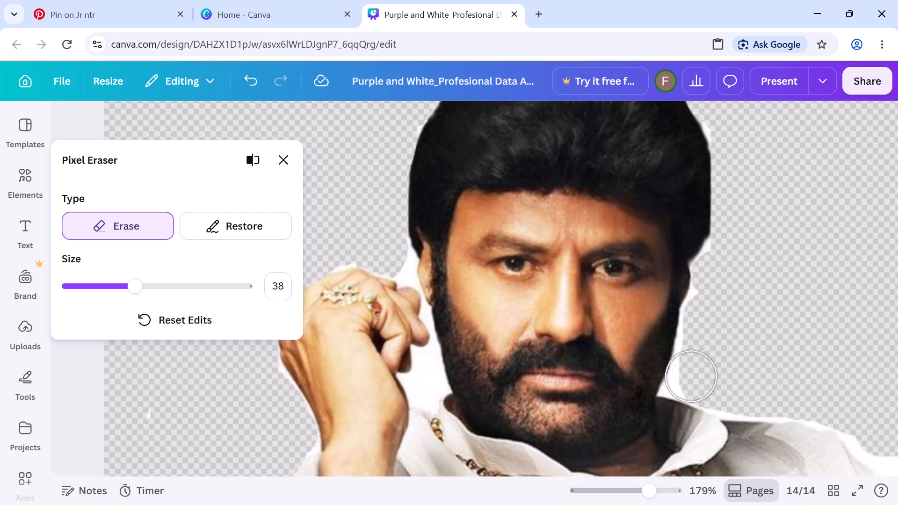
click(691, 376)
drag(691, 376, 700, 343)
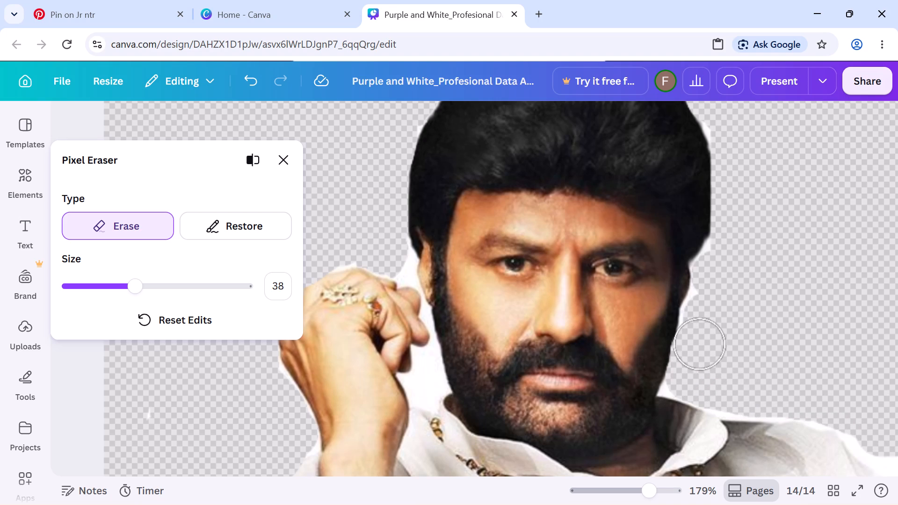
drag(700, 343, 713, 300)
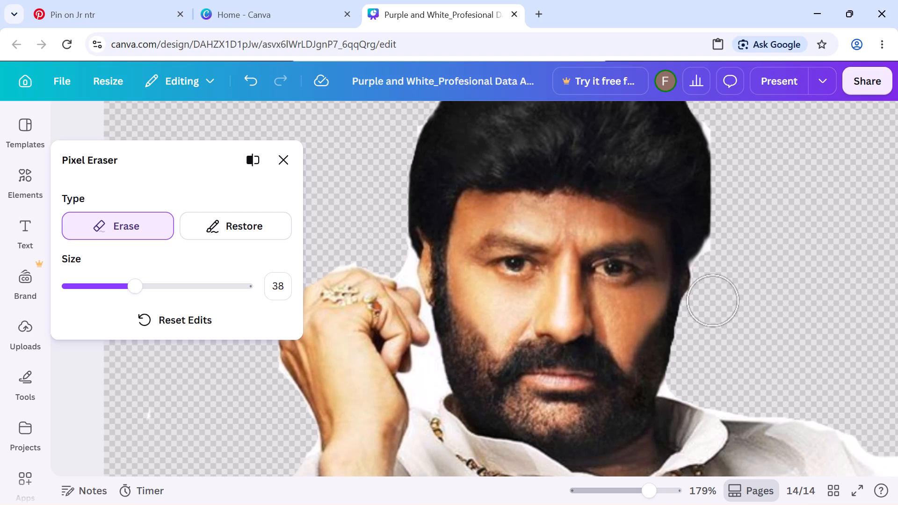
drag(713, 300, 721, 260)
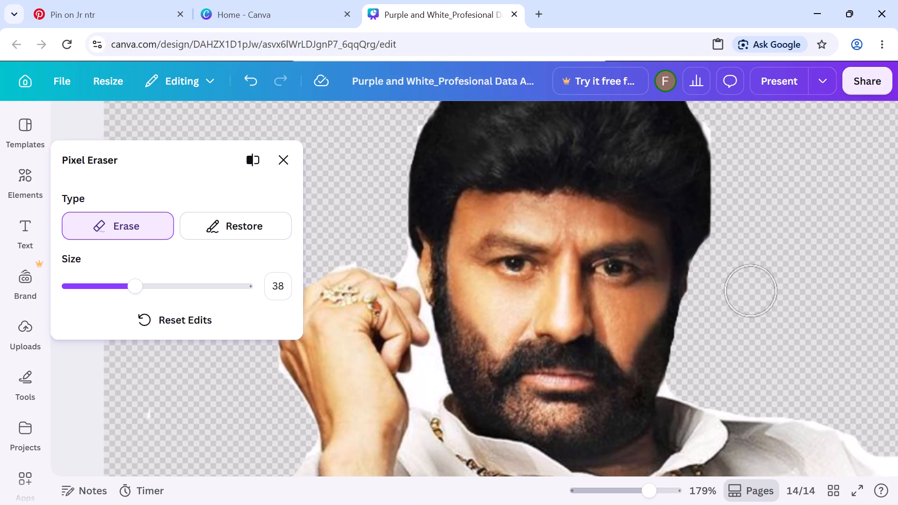
Erase the white corner between the beard and collar and the fringe along the collar, with the eraser at size 14.
scroll(771, 311, left, 1)
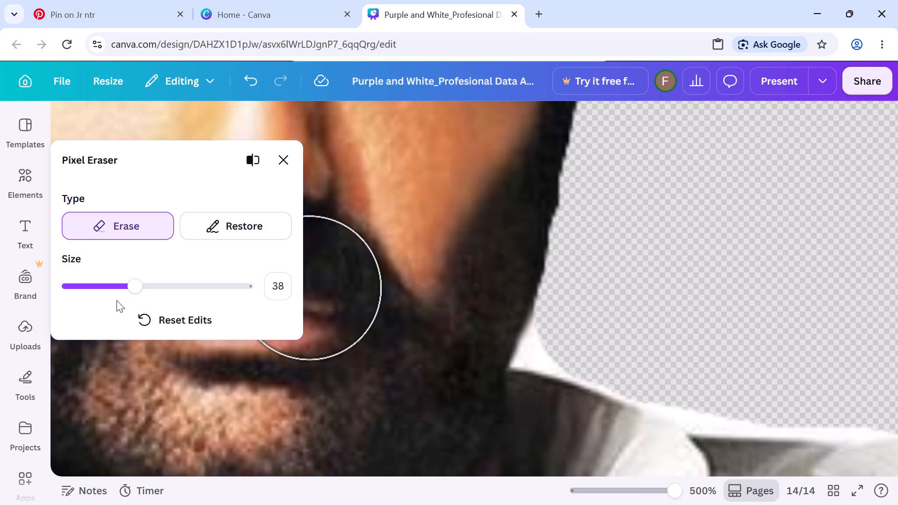
click(92, 285)
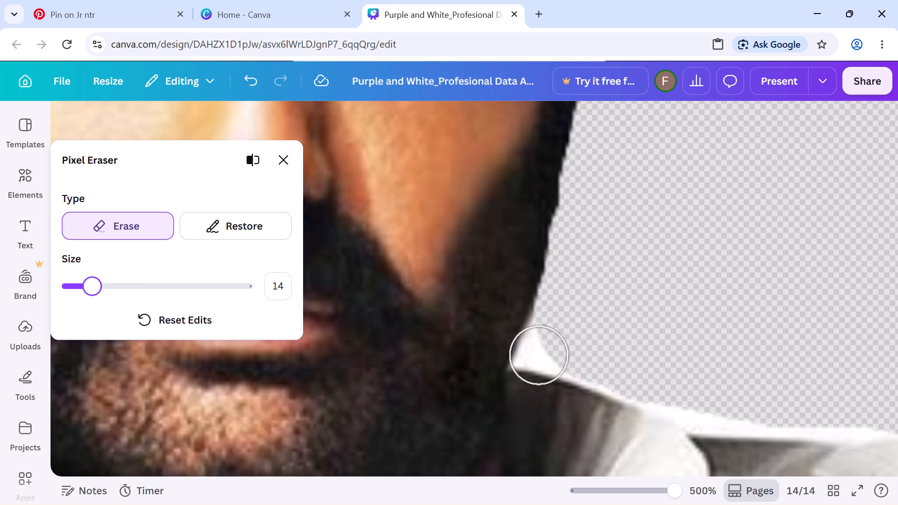
click(543, 343)
drag(543, 343, 660, 382)
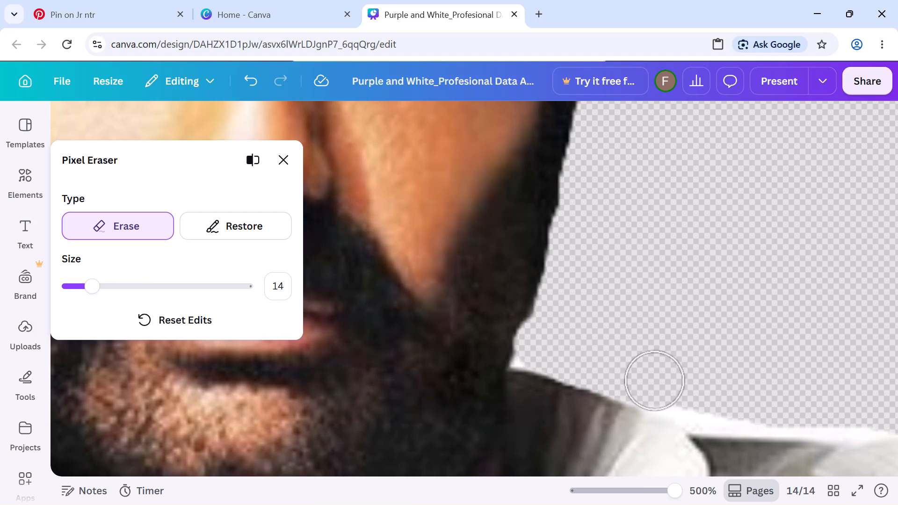
drag(660, 382, 771, 504)
Restore the over-erased collar tip and shirt edge opposite the raised hand with the size 14 Restore brush.
click(240, 223)
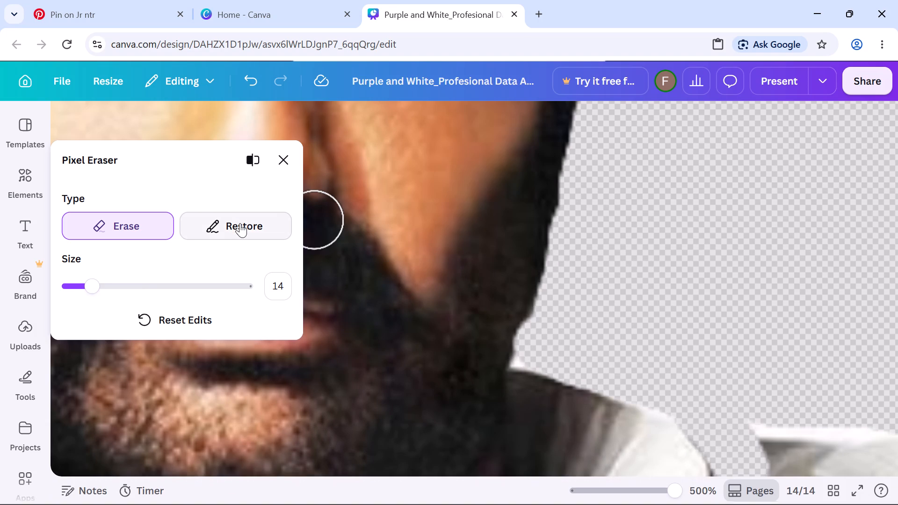
scroll(240, 223, down, 4)
scroll(563, 381, down, 4)
scroll(612, 395, up, 1)
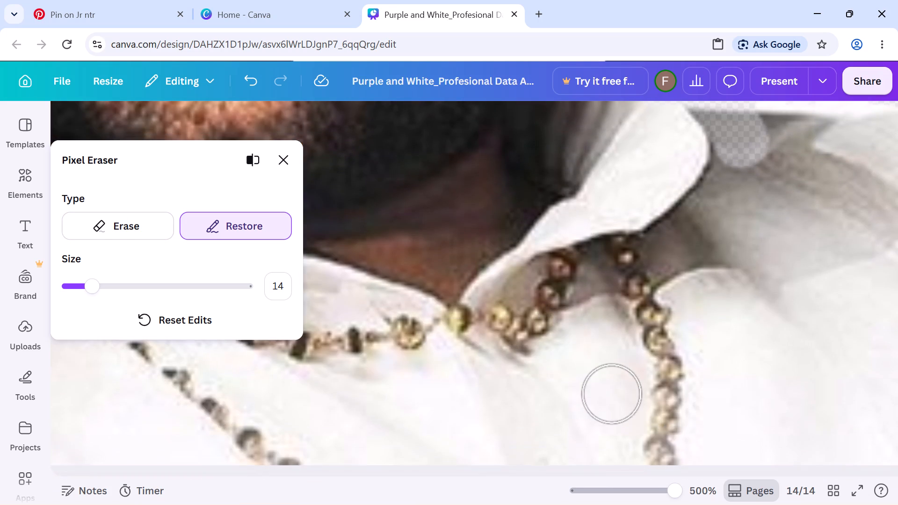
scroll(612, 395, up, 2)
drag(718, 439, 653, 399)
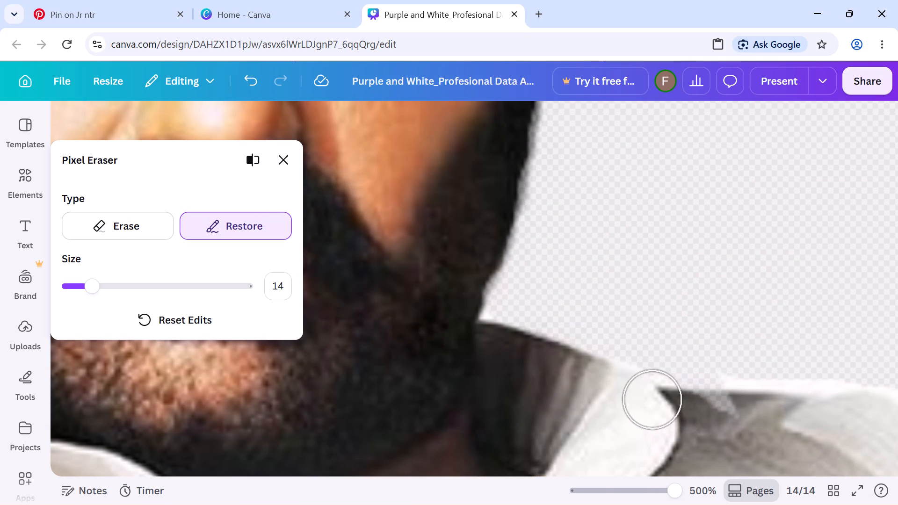
drag(653, 399, 652, 410)
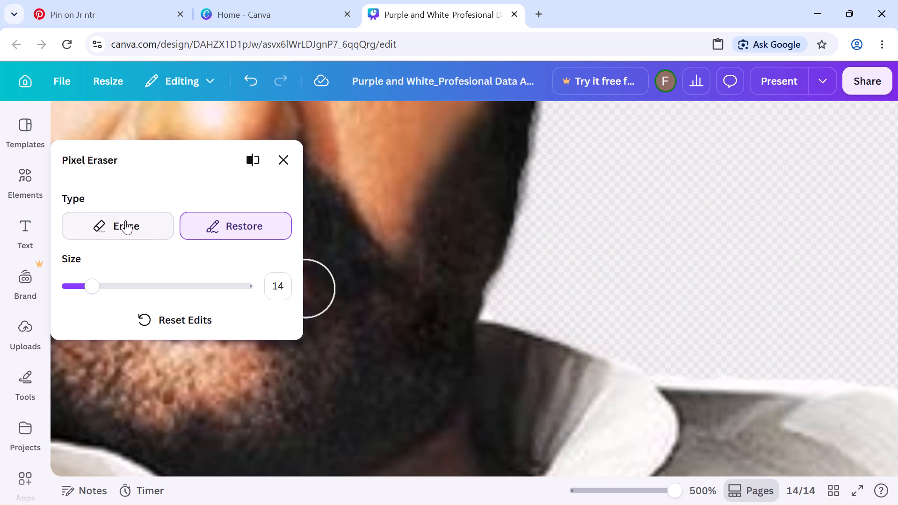
Erase the white fringe along the shirt shoulder and upper sleeve opposite the raised hand with the size 14 eraser.
click(125, 220)
scroll(754, 304, left, 4)
scroll(658, 323, left, 1)
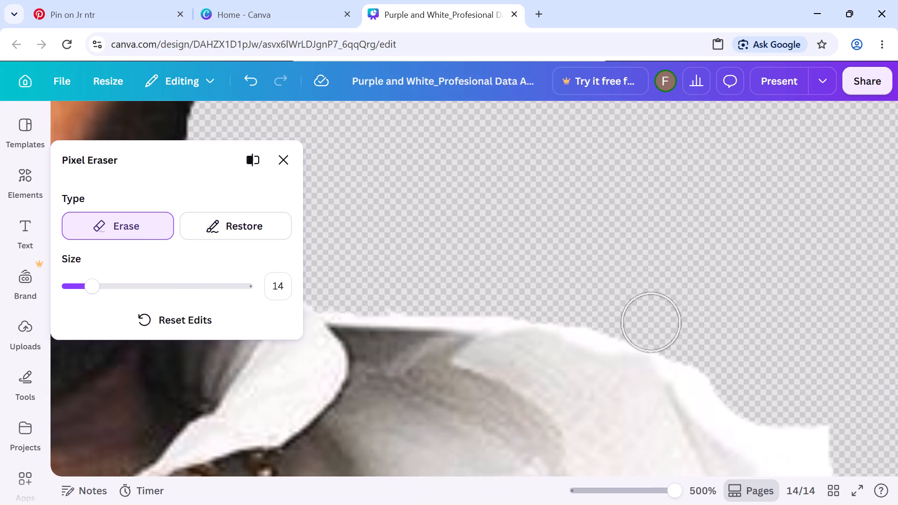
drag(377, 295, 474, 293)
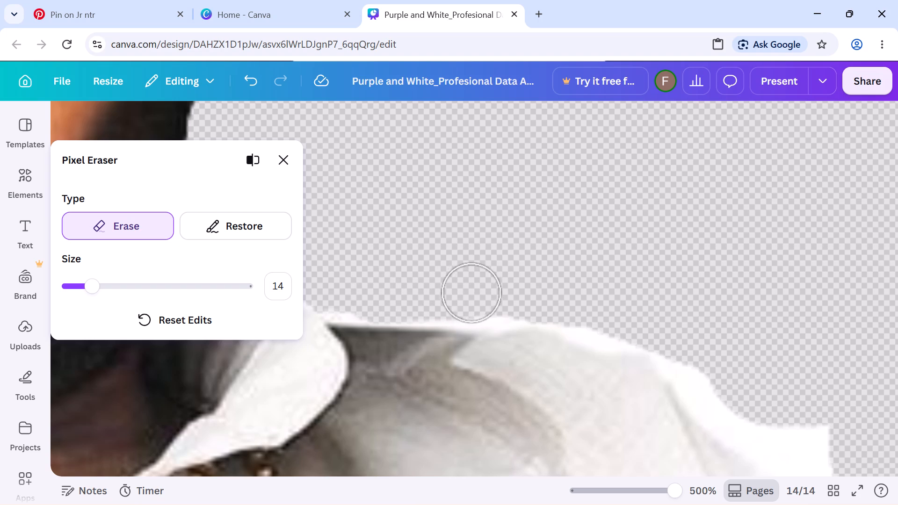
drag(474, 293, 653, 329)
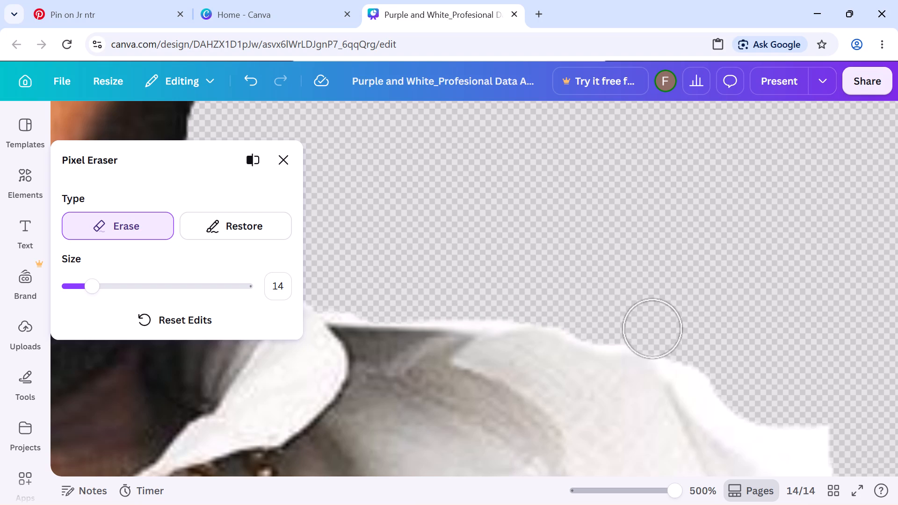
drag(653, 329, 757, 420)
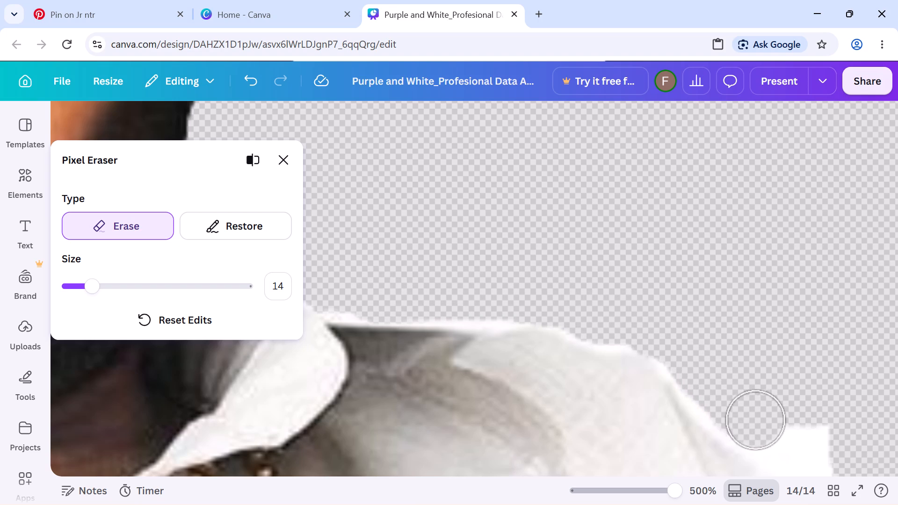
drag(757, 420, 707, 382)
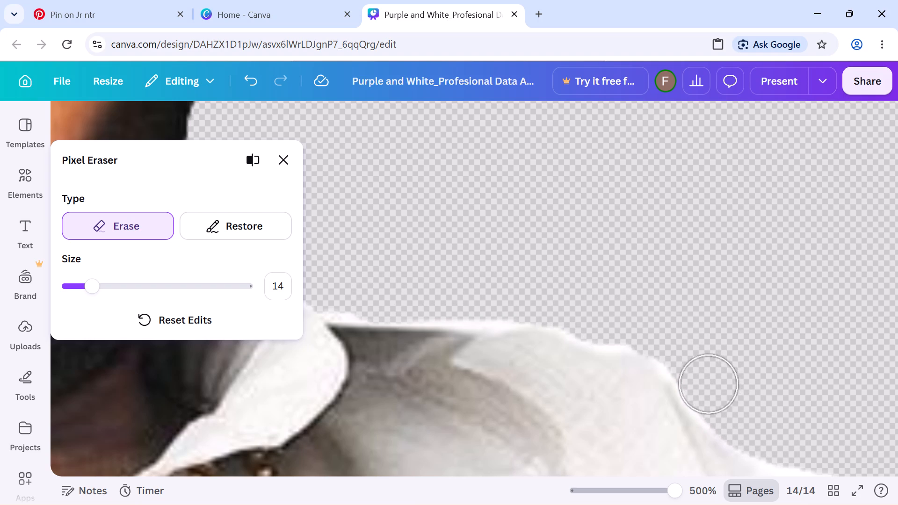
drag(707, 382, 684, 347)
scroll(684, 347, down, 2)
scroll(684, 347, left, 1)
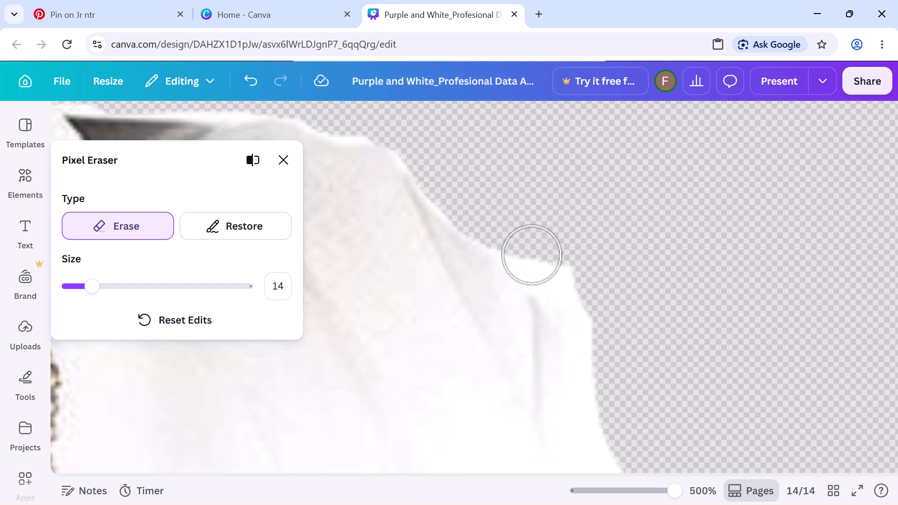
drag(532, 255, 611, 370)
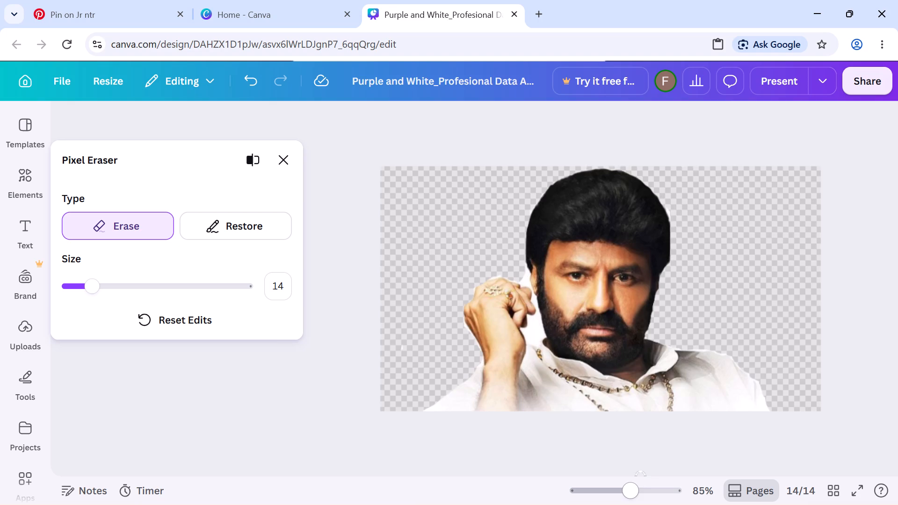
Erase the main white area enclosed between the raised wrist, fingers and beard at 500% zoom with the size 14 eraser.
drag(638, 494, 764, 503)
scroll(529, 393, right, 5)
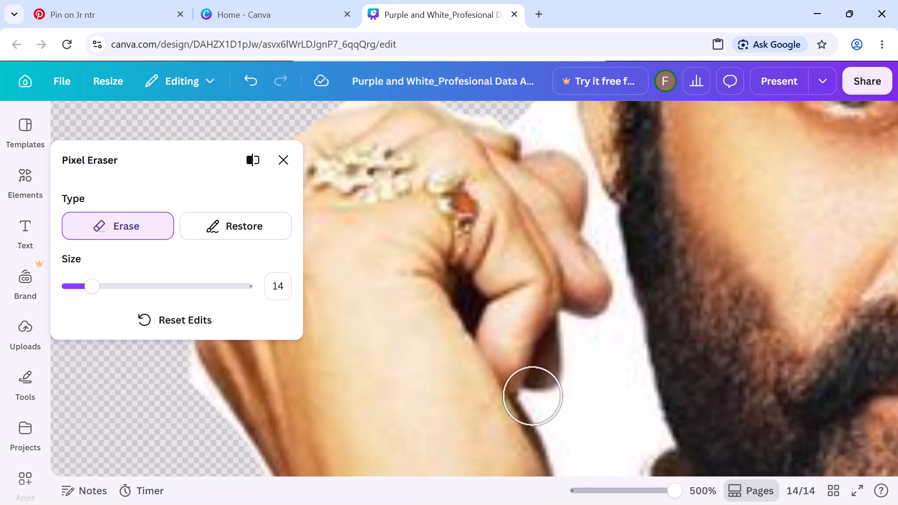
drag(562, 429, 587, 343)
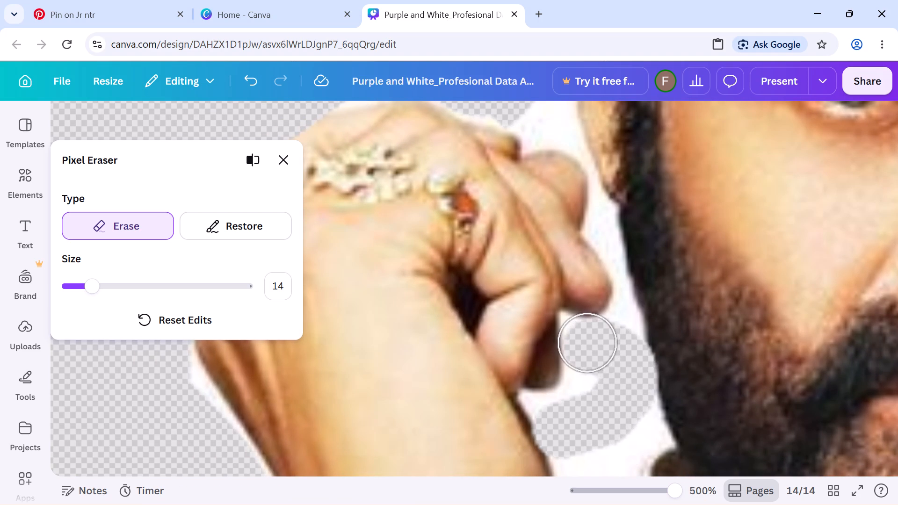
drag(587, 343, 615, 436)
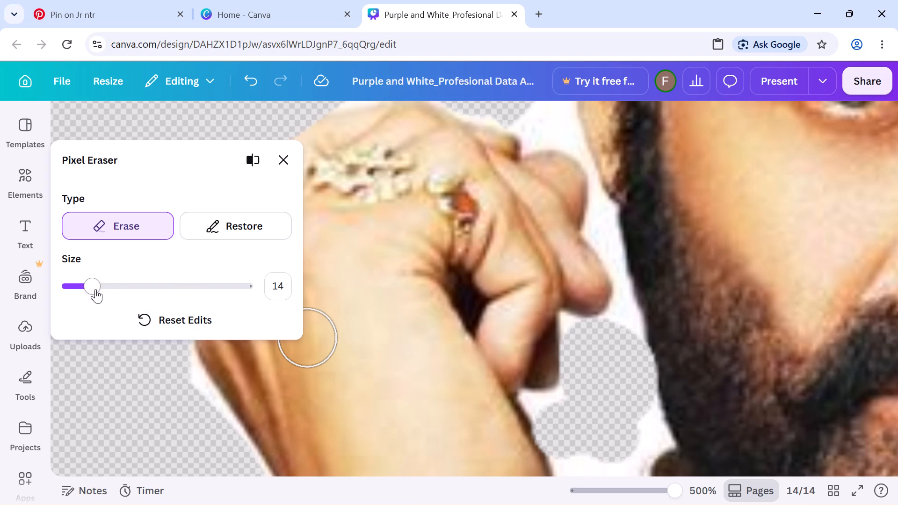
Clean the remaining white edges of the gap between the raised wrist, fingers, beard and collar with the eraser at size 9.
drag(94, 289, 82, 289)
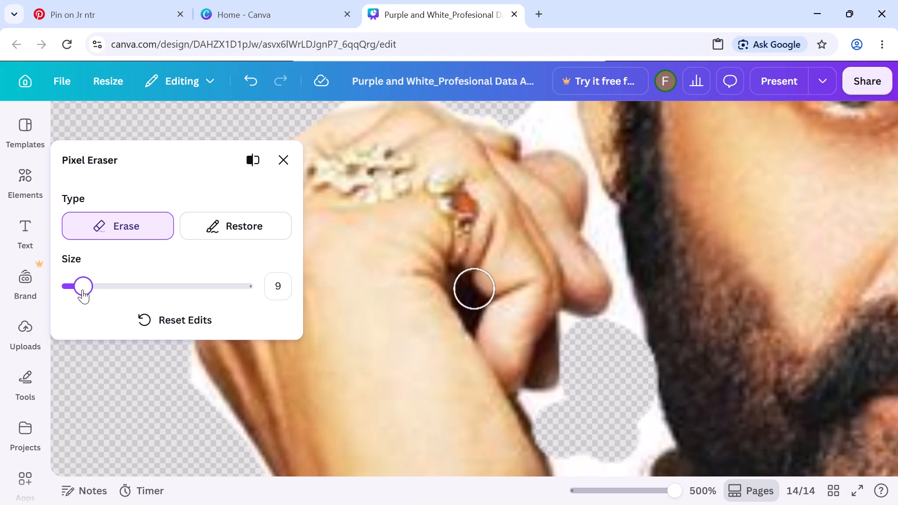
drag(543, 413, 643, 416)
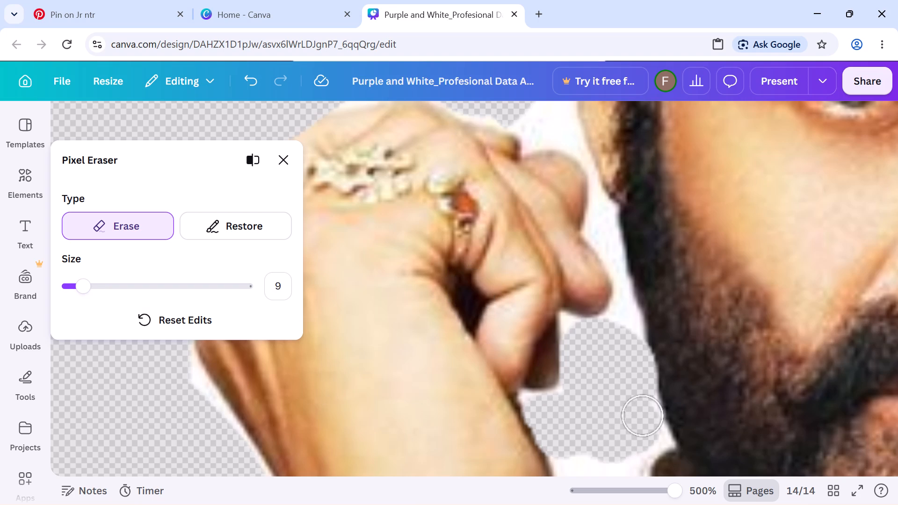
drag(643, 416, 646, 440)
scroll(646, 440, down, 1)
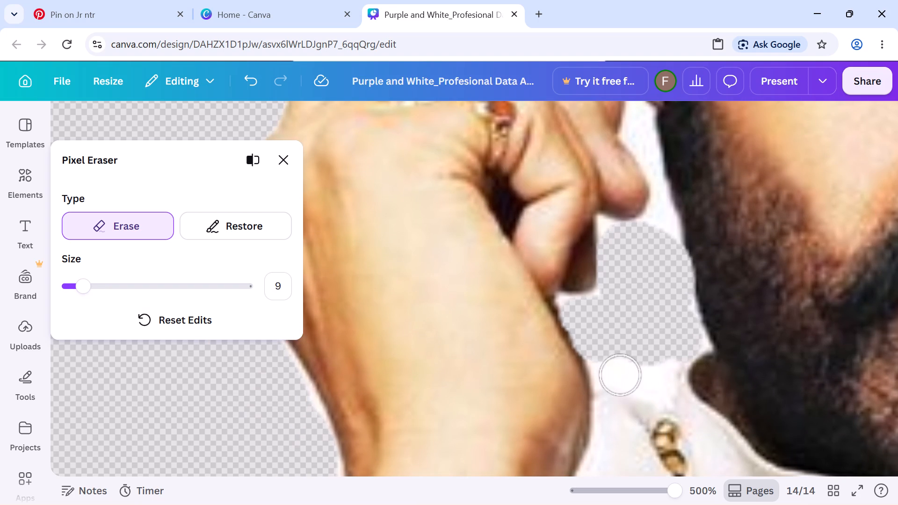
drag(611, 370, 660, 376)
scroll(660, 376, up, 1)
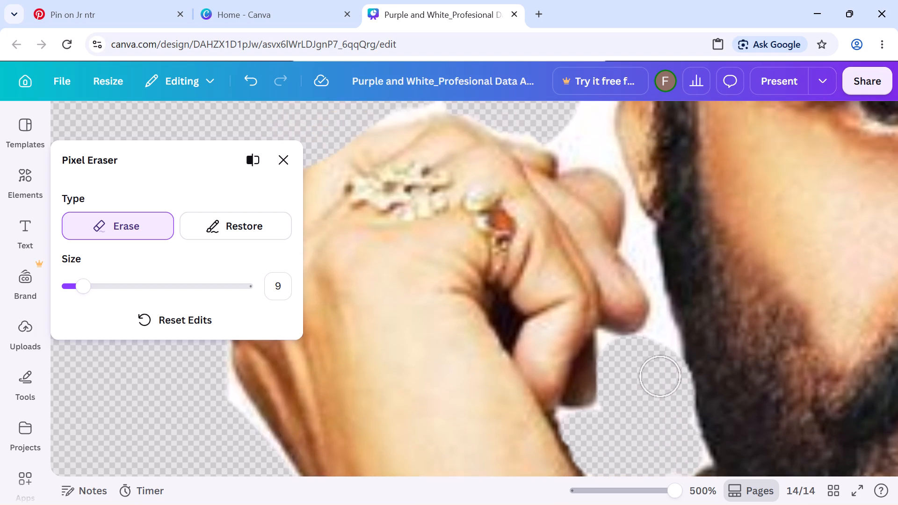
scroll(660, 376, up, 1)
click(664, 375)
drag(664, 375, 615, 388)
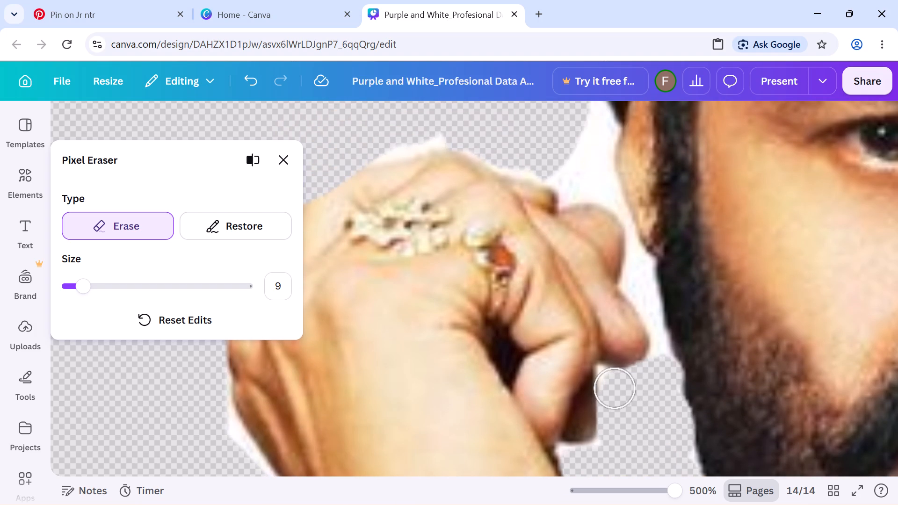
drag(615, 388, 615, 388)
Erase the white beside the hair above the ear and the fringe along the top of the raised hand at size 9.
scroll(595, 172, up, 1)
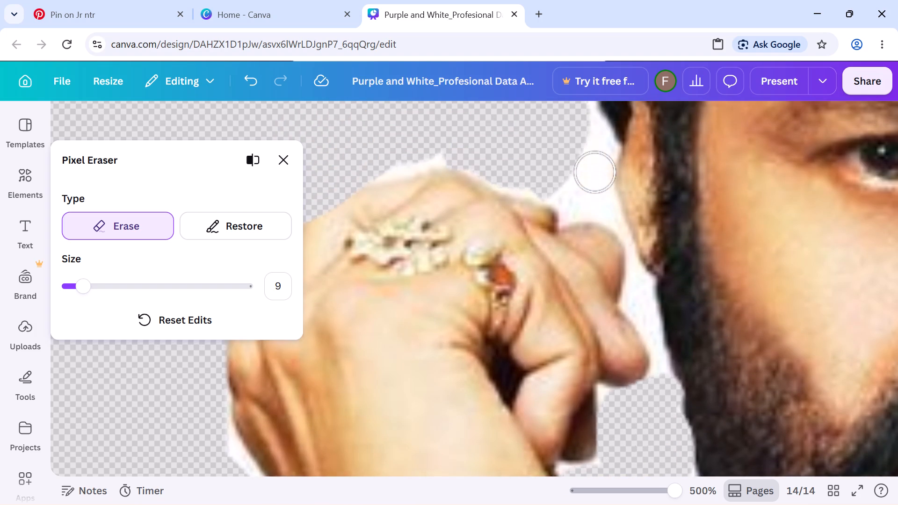
scroll(595, 172, up, 1)
click(584, 199)
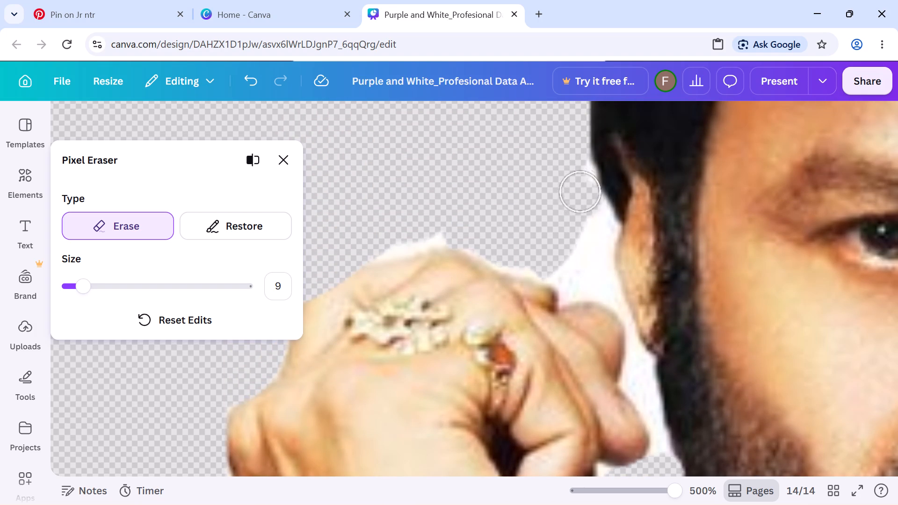
click(580, 180)
click(414, 223)
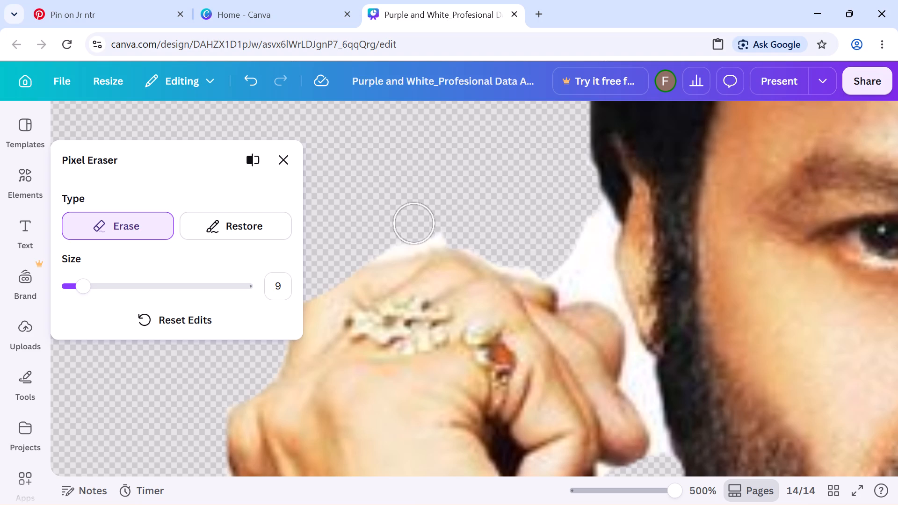
drag(405, 229, 438, 230)
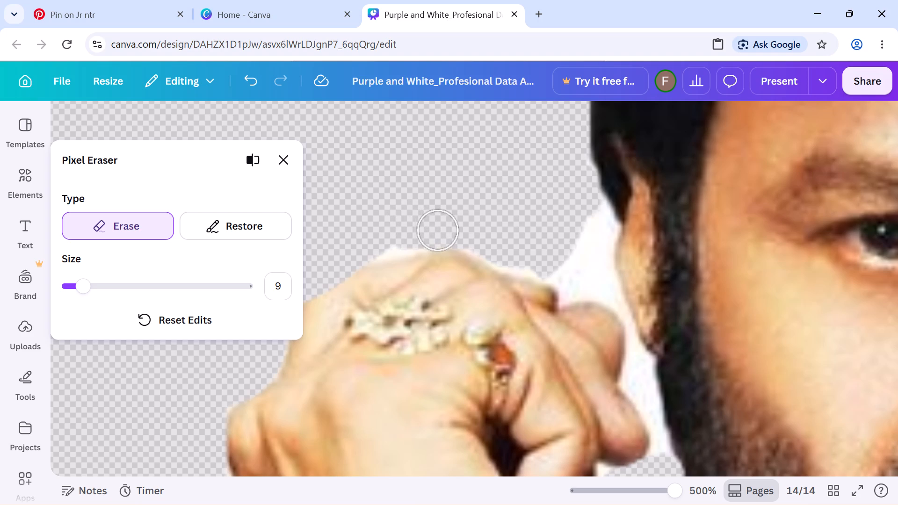
click(390, 231)
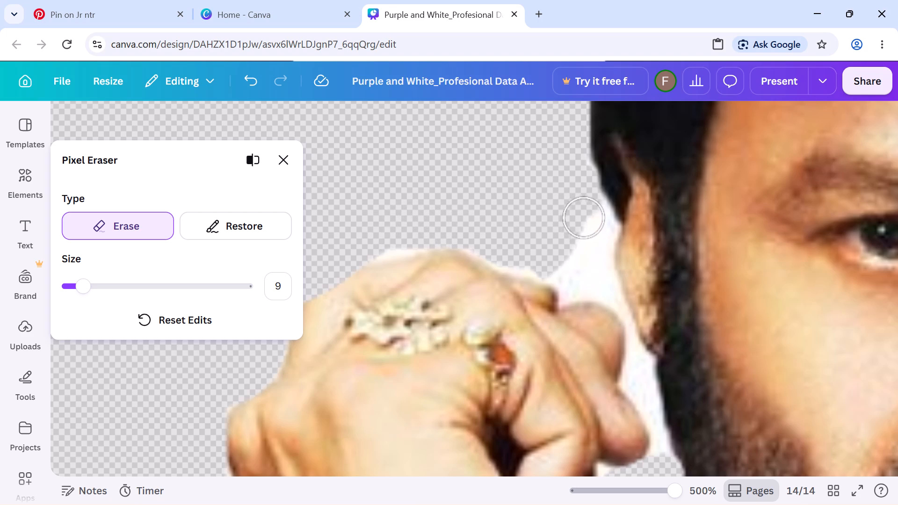
Erase the white wedge between the ear and the knuckles of the raised hand with the size 9 eraser.
click(585, 218)
drag(585, 218, 595, 224)
drag(595, 224, 597, 236)
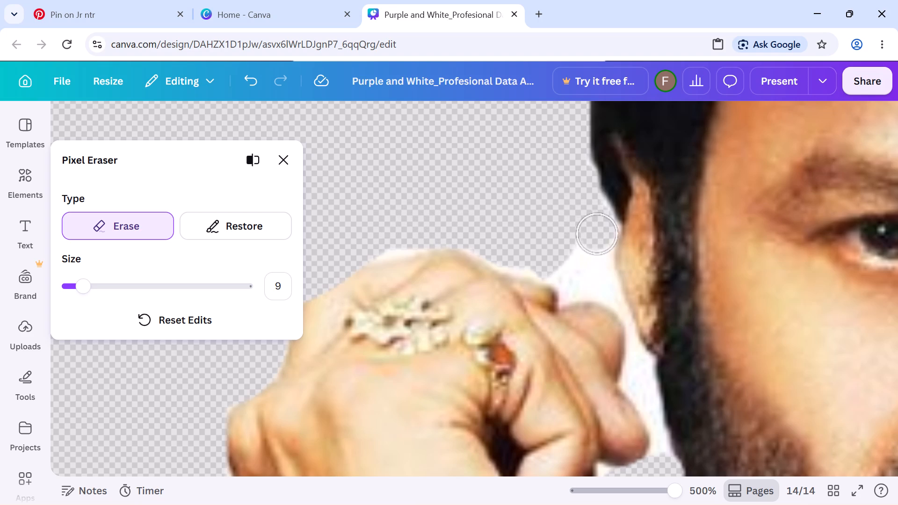
drag(597, 236, 597, 278)
drag(597, 278, 567, 258)
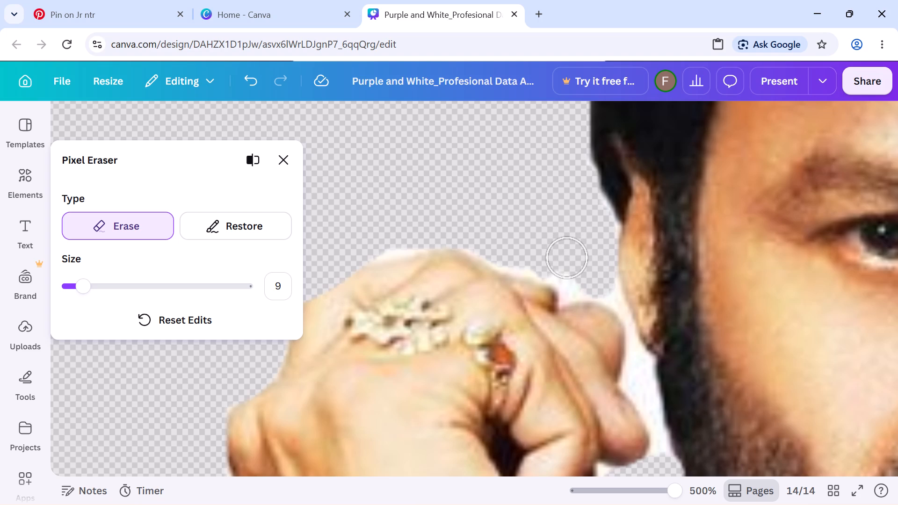
click(578, 279)
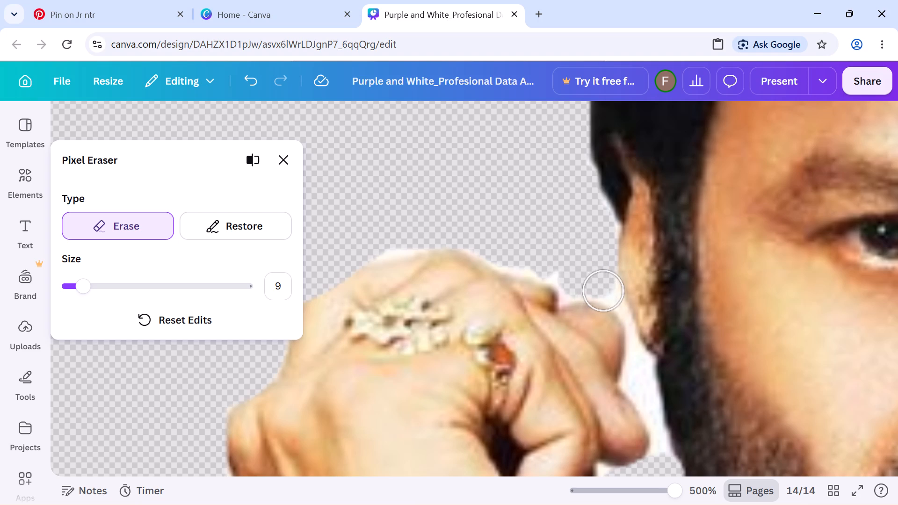
Erase the white fringe along the outer back and top of the raised hand with the size 9 eraser.
scroll(544, 239, right, 3)
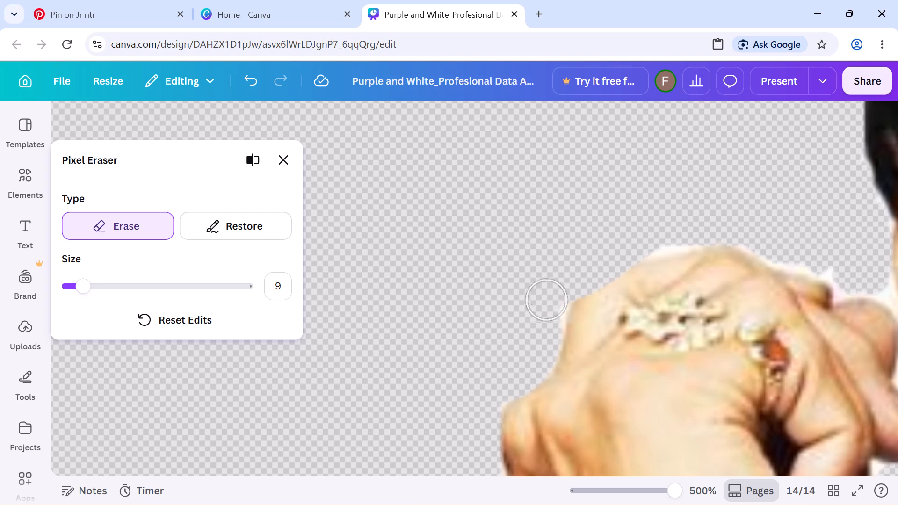
click(547, 307)
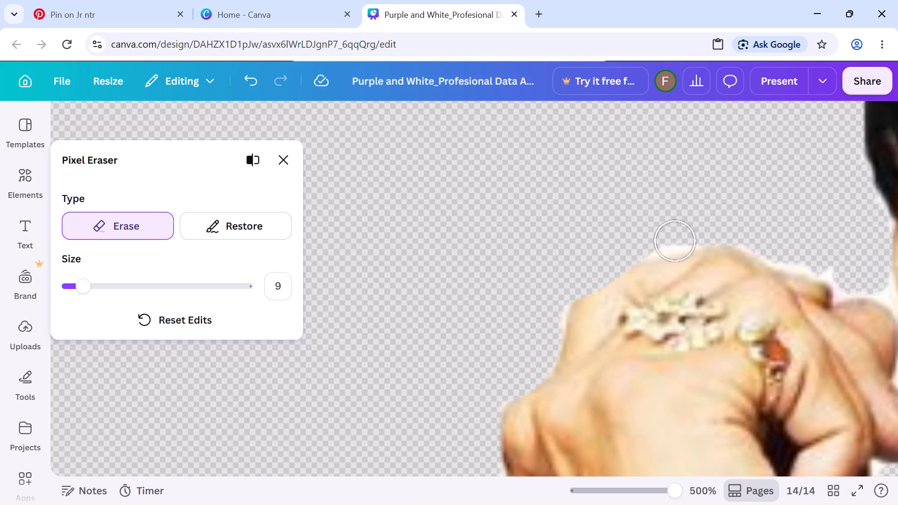
click(675, 231)
scroll(675, 231, left, 3)
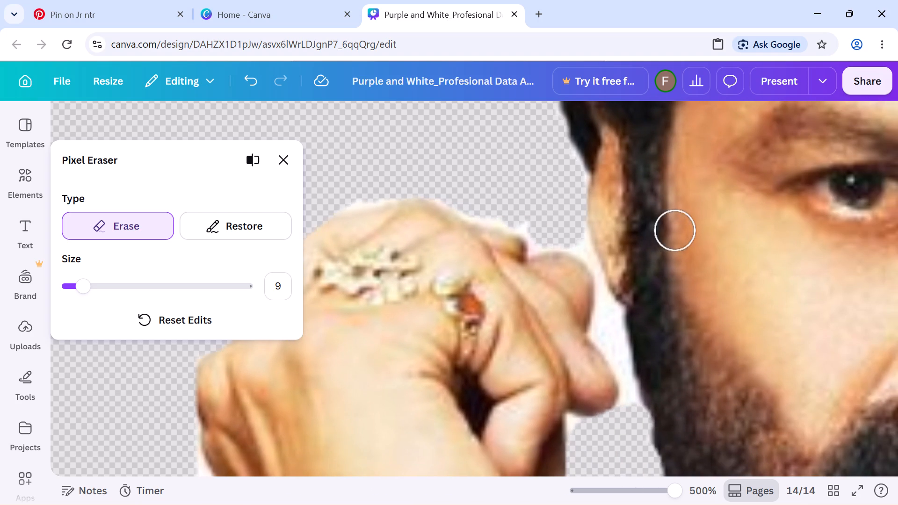
Erase the remaining white between the knuckles, ear and beard with the eraser at size 7, then close the Pixel Eraser.
click(656, 493)
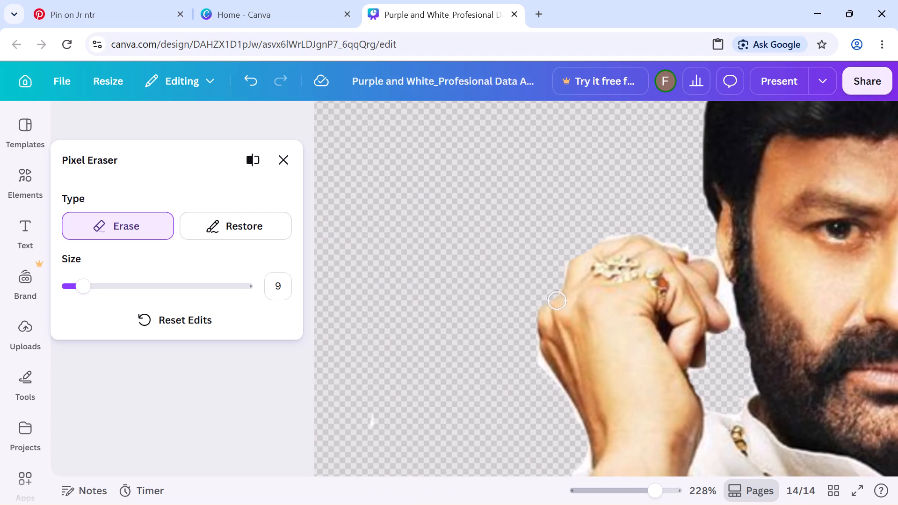
drag(81, 285, 80, 285)
drag(80, 285, 78, 291)
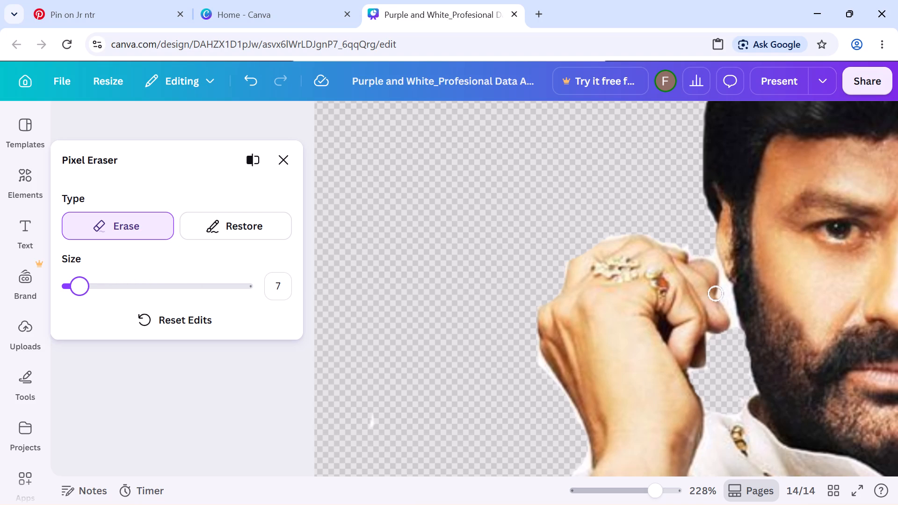
drag(726, 294, 729, 304)
drag(729, 304, 739, 339)
scroll(739, 339, down, 1)
scroll(739, 339, up, 1)
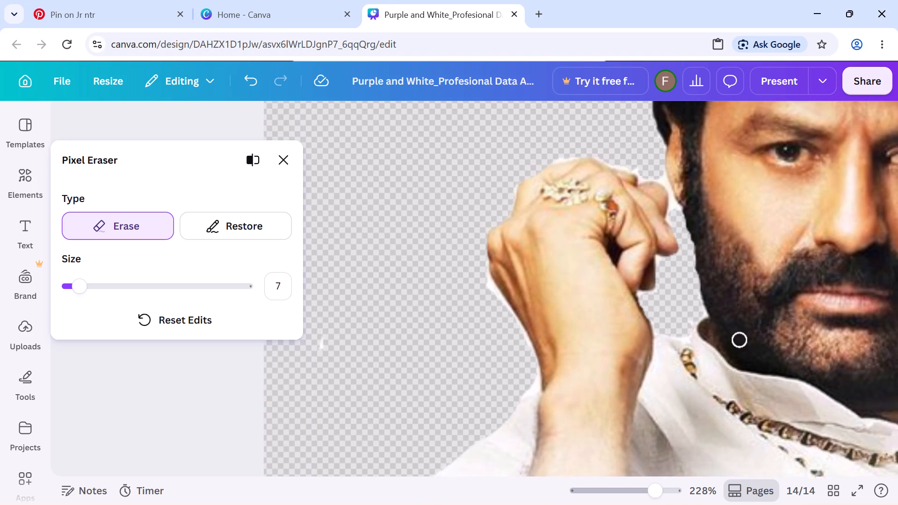
scroll(739, 339, up, 1)
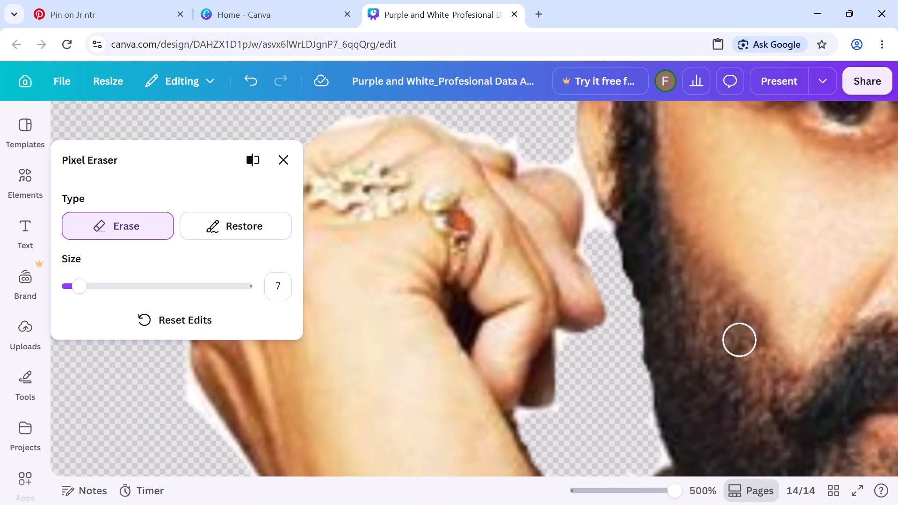
scroll(739, 339, up, 2)
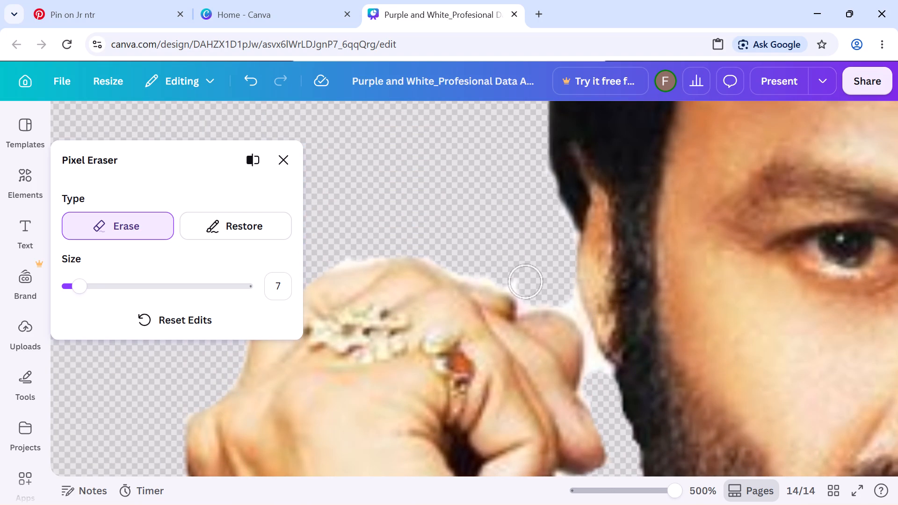
click(526, 281)
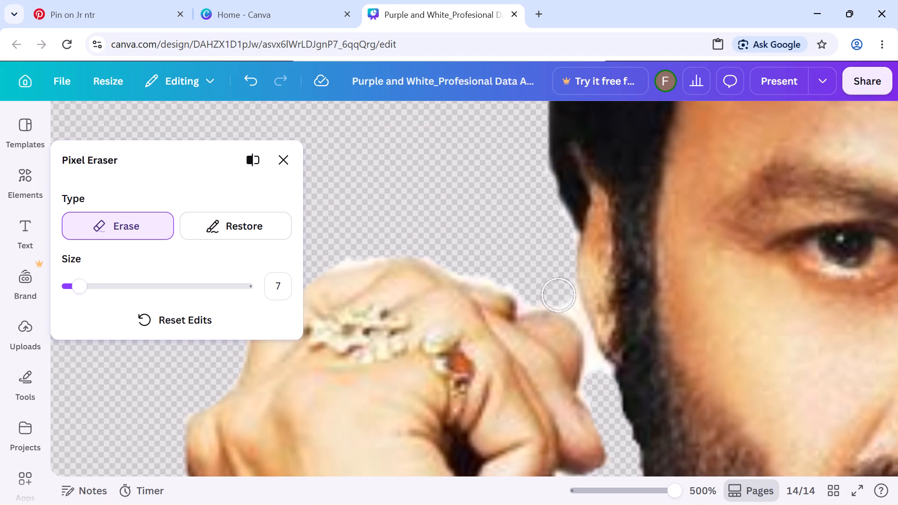
click(558, 295)
click(601, 372)
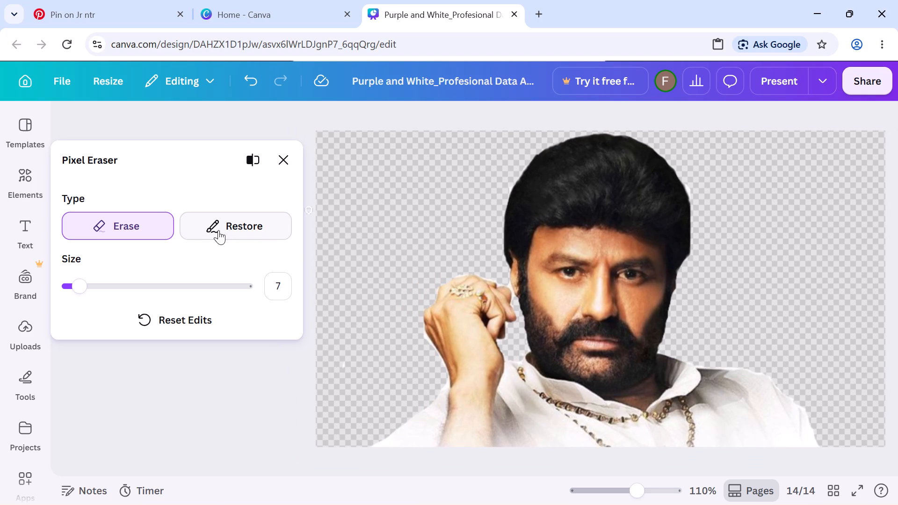
click(283, 170)
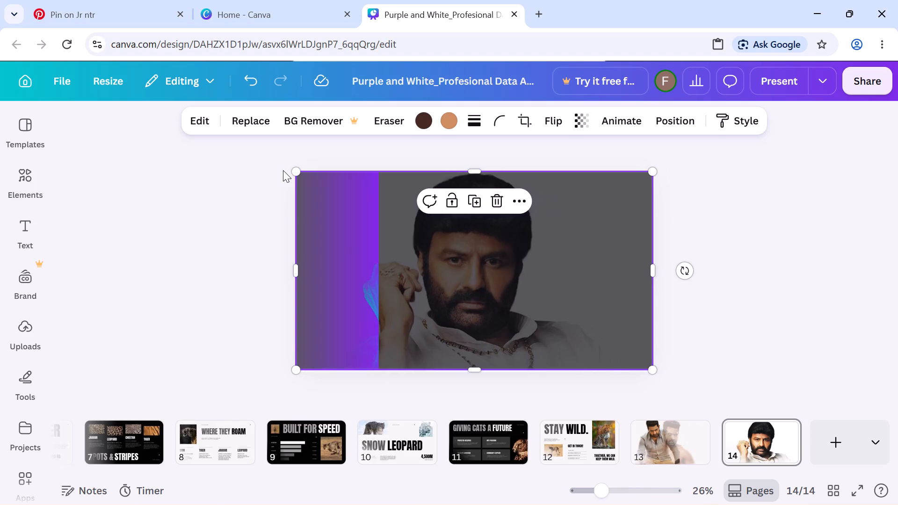
scroll(743, 440, left, 1)
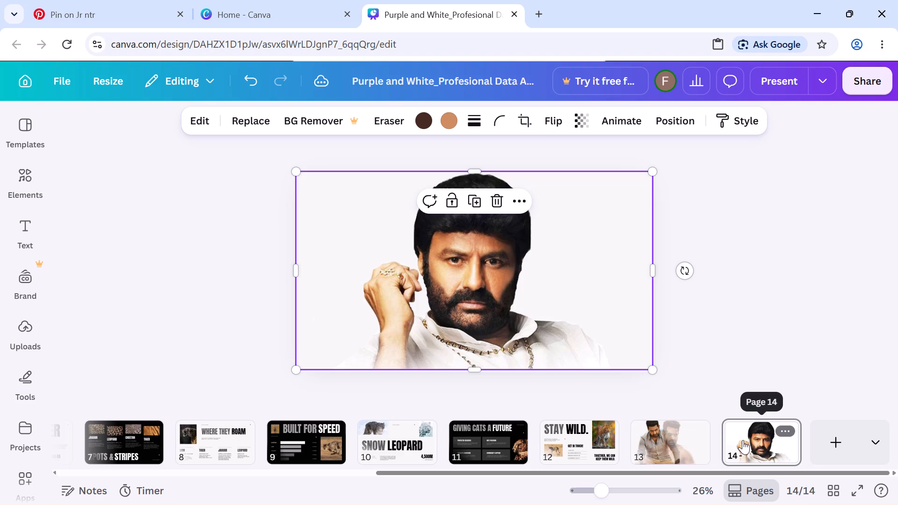
Switch to Pinterest and search for "balayya cutouts".
click(242, 0)
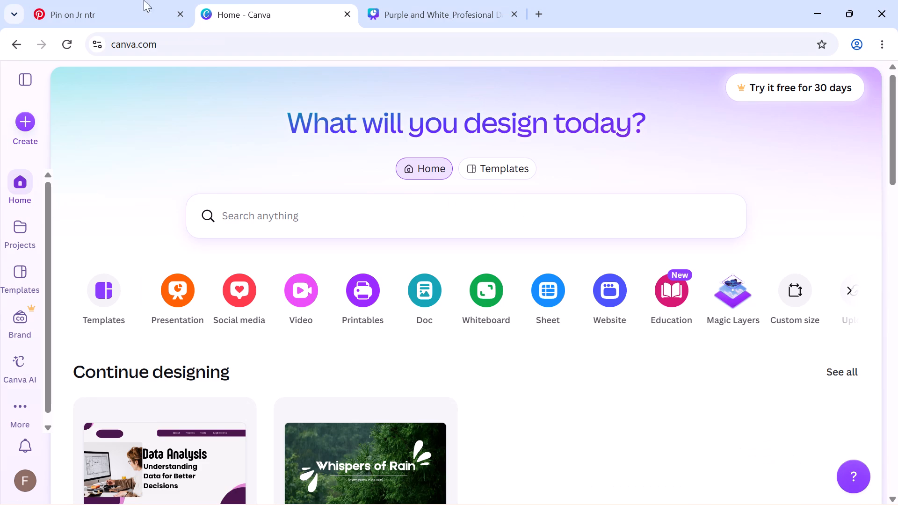
click(86, 0)
scroll(305, 281, up, 5)
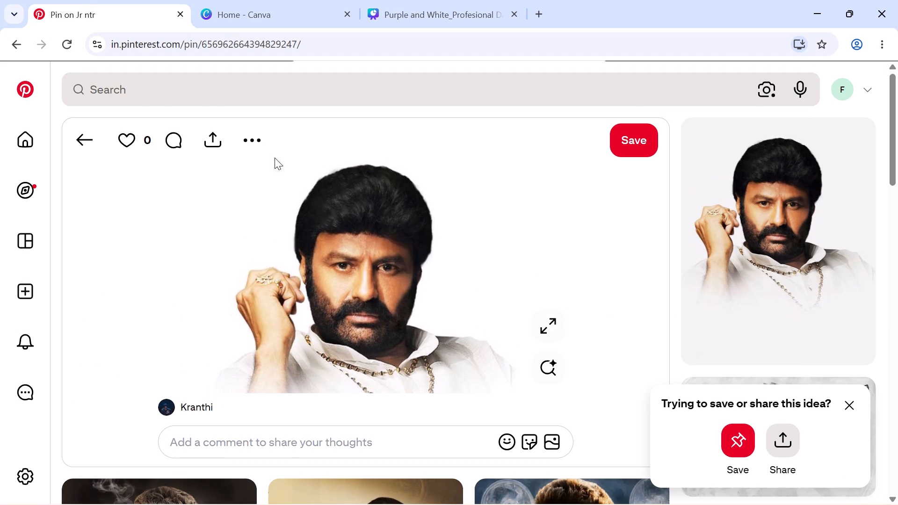
click(267, 100)
text(balayya)
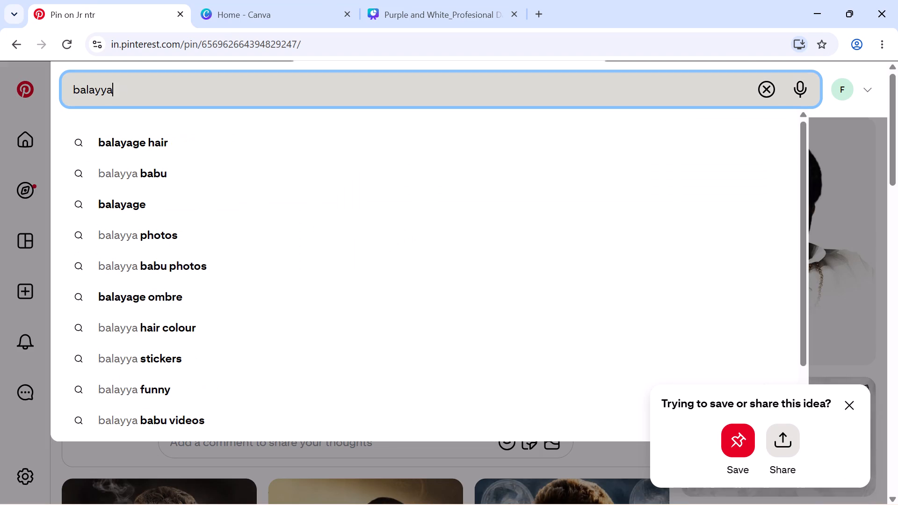
key(space)
text(cutouts)
key(Return)
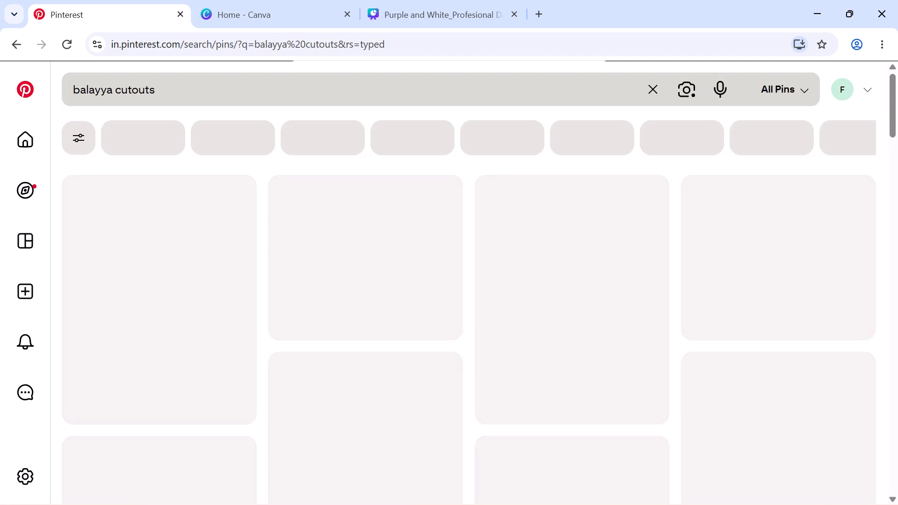
Browse the Pinterest results for a suitable Balayya picture for the presentation.
scroll(500, 242, down, 1)
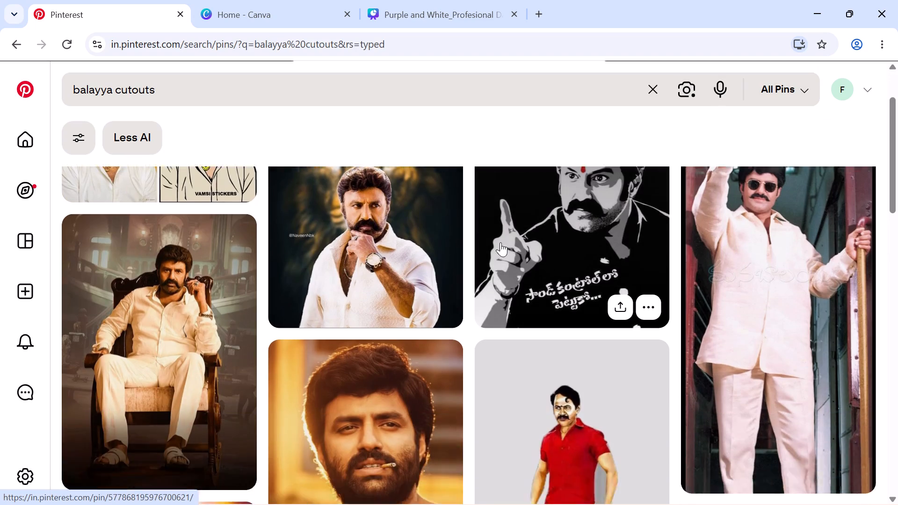
scroll(500, 242, down, 3)
scroll(500, 242, up, 4)
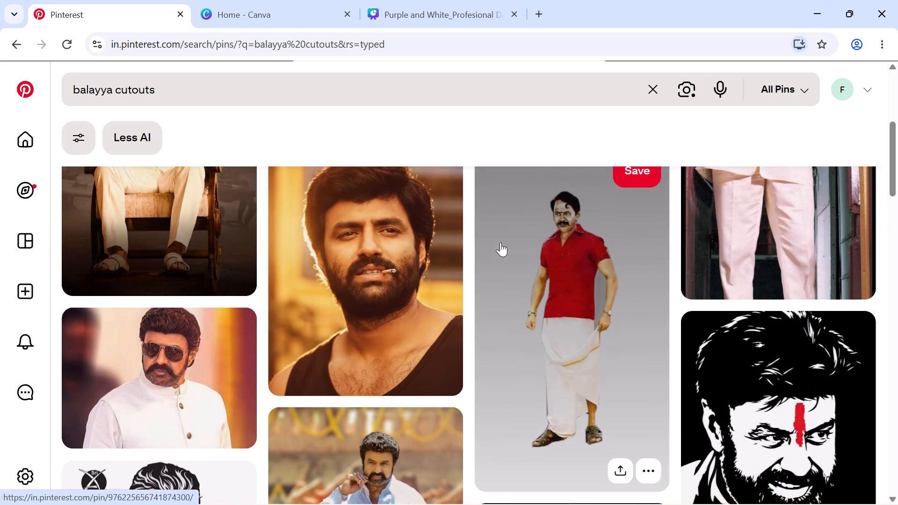
scroll(500, 242, down, 3)
scroll(500, 242, up, 1)
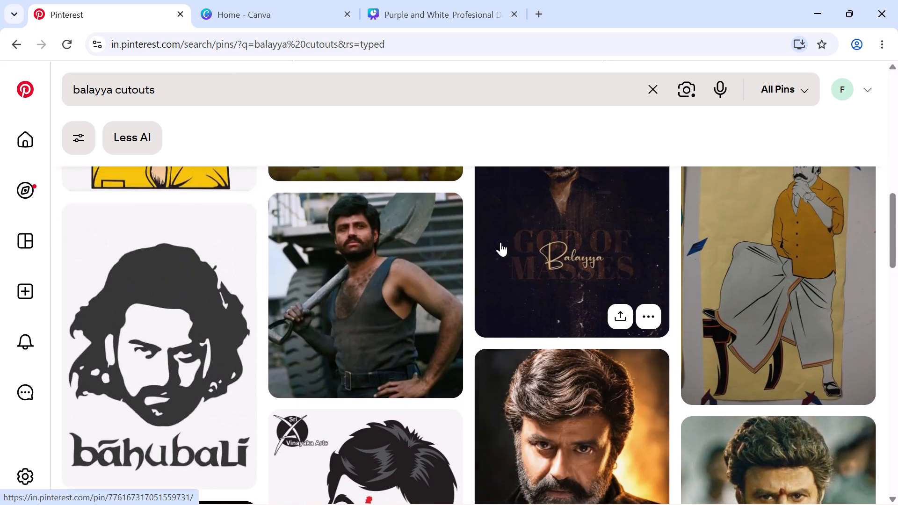
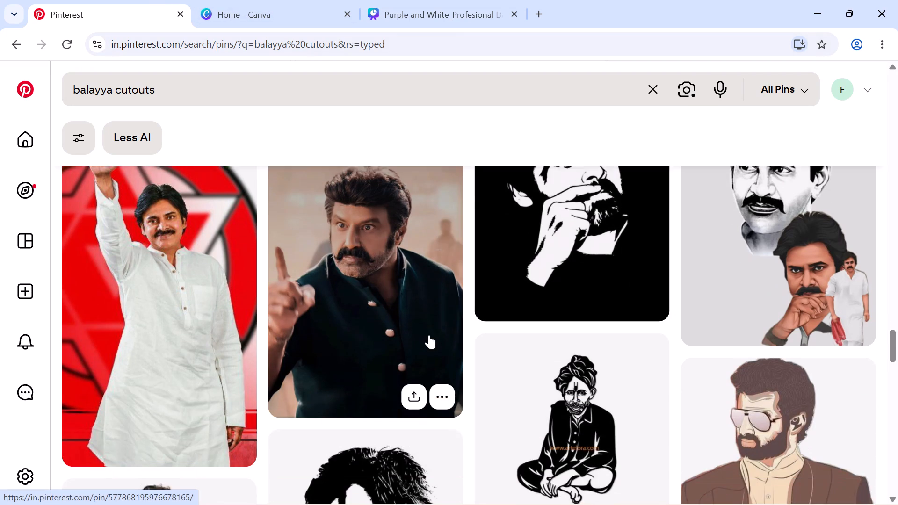
Look through the "balayya cutouts" results on Pinterest for another suitable Balayya picture.
scroll(429, 335, down, 3)
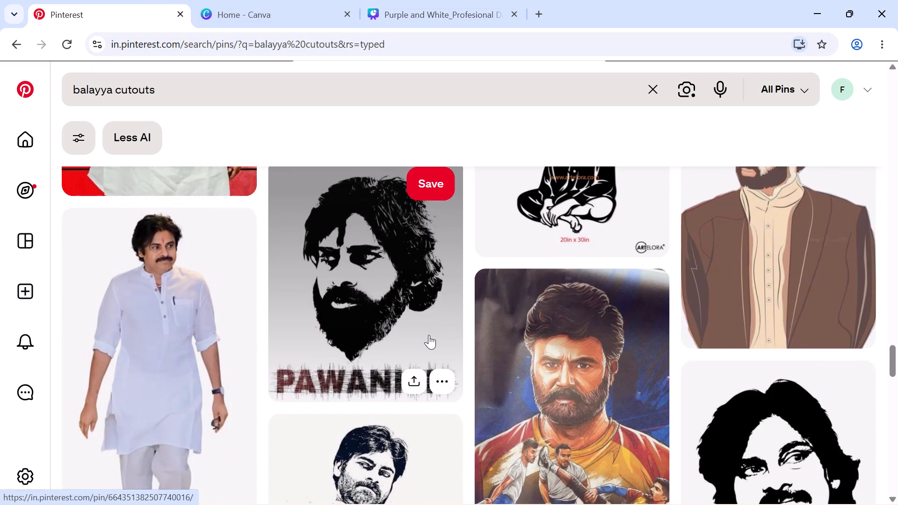
scroll(429, 335, up, 9)
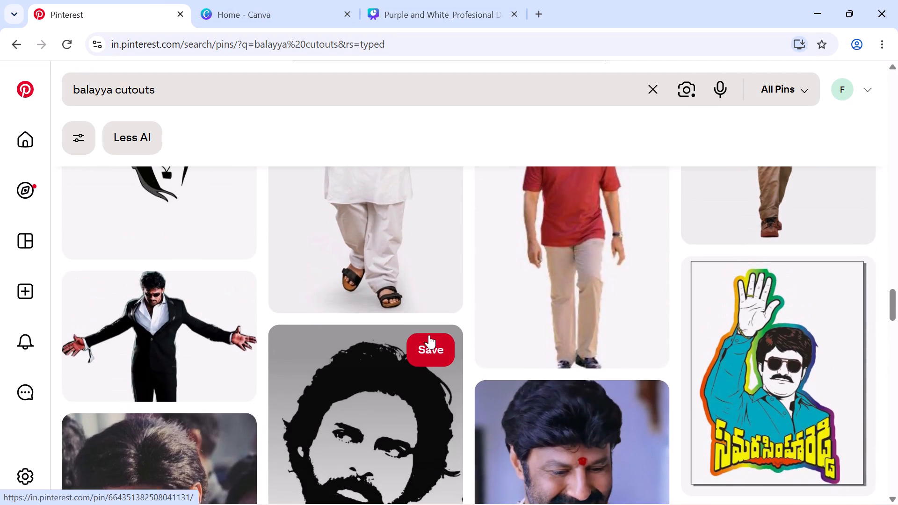
scroll(575, 359, up, 6)
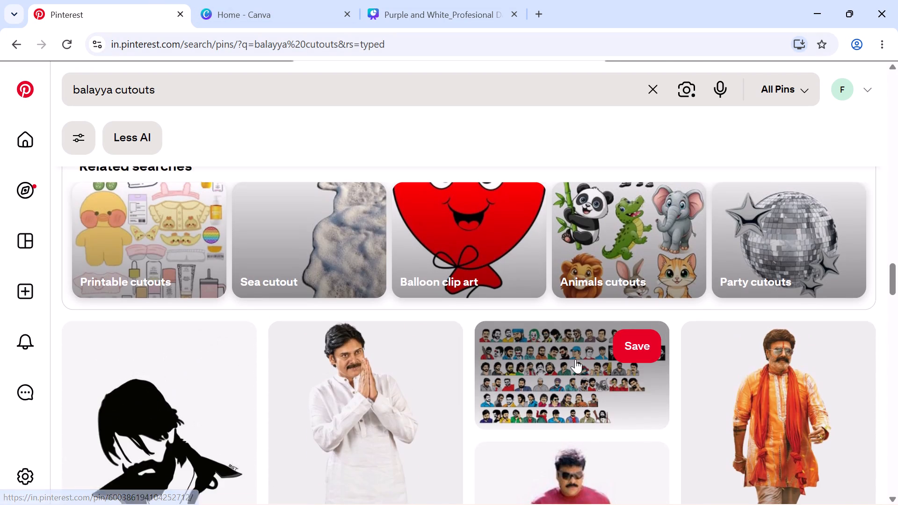
scroll(575, 359, up, 1)
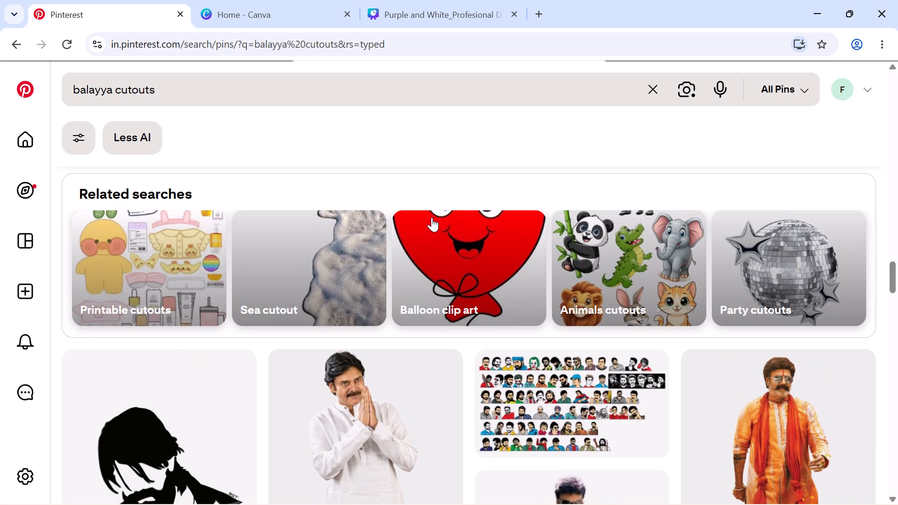
click(474, 83)
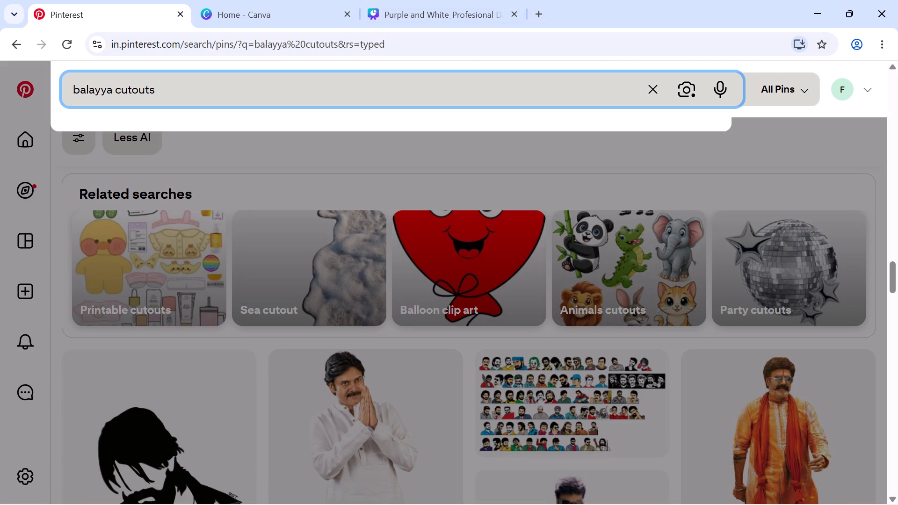
Switch to the Canva presentation and insert a blank page between "Giving Cats a Future" and "Stay Wild.".
click(317, 13)
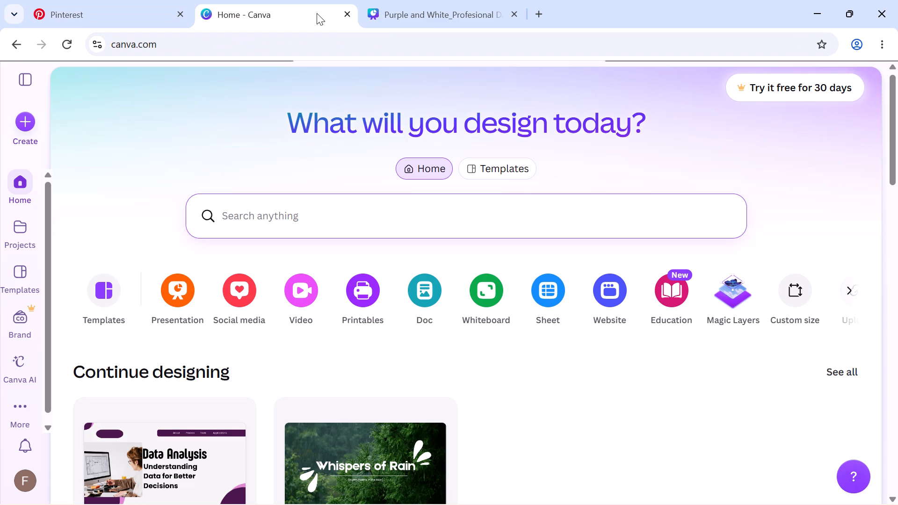
click(404, 7)
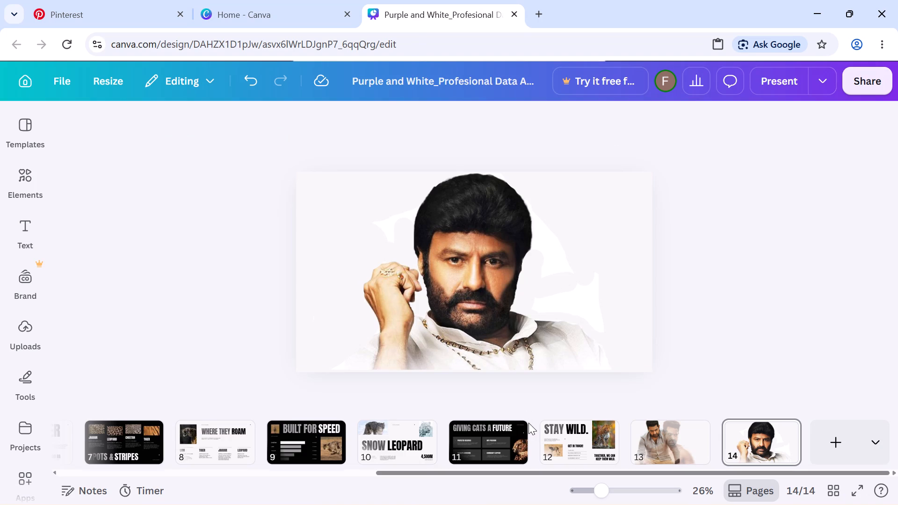
click(545, 438)
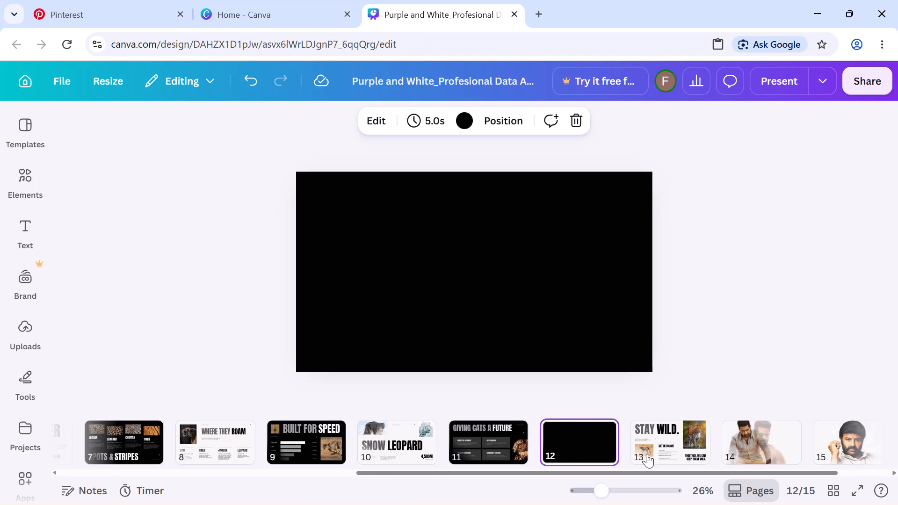
On page 15, erase leftover background beside the Balayya portrait's head with the Pixel Eraser at size 20, then close the eraser.
click(653, 453)
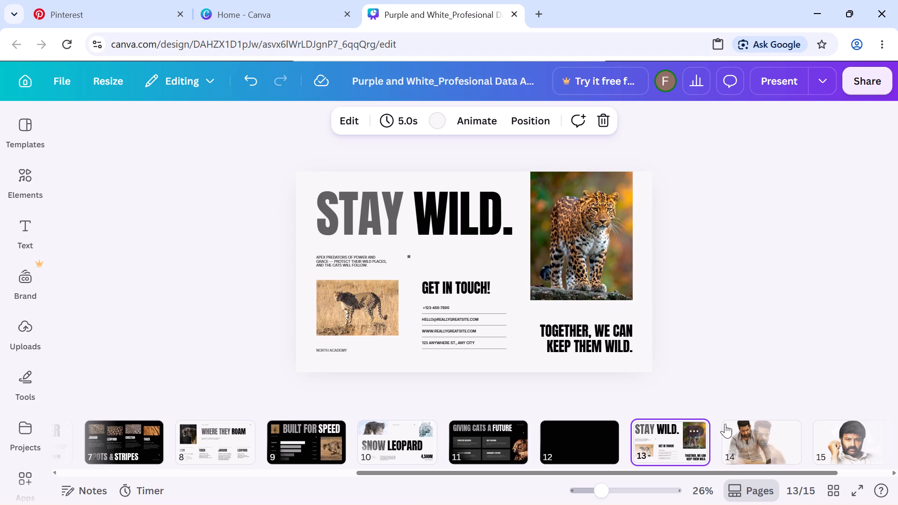
click(730, 441)
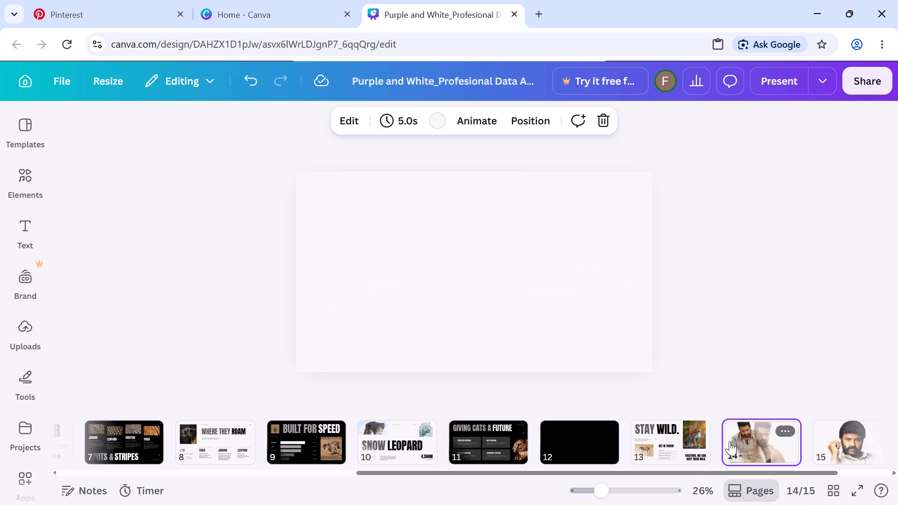
click(833, 436)
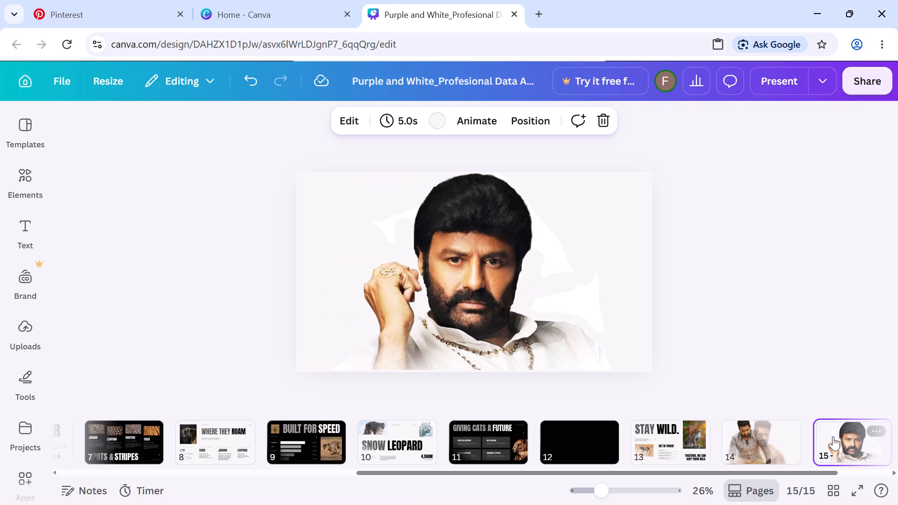
scroll(833, 436, left, 4)
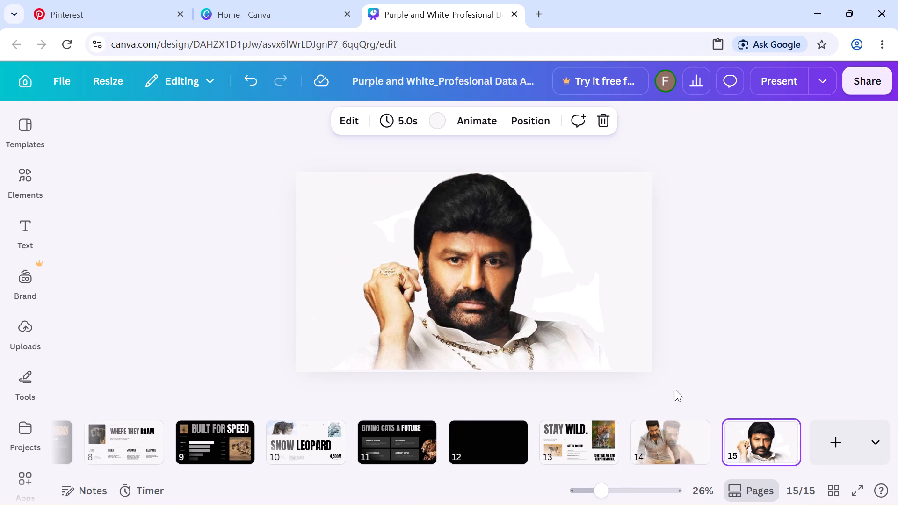
click(574, 302)
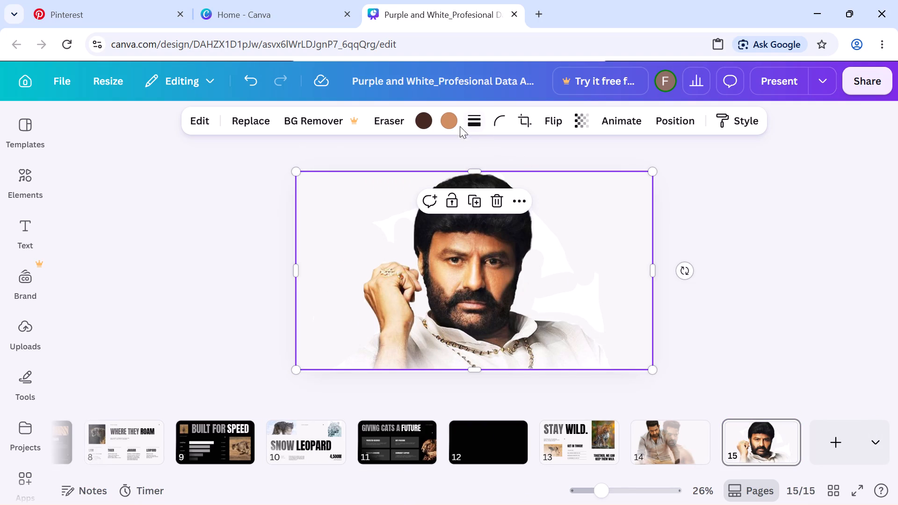
click(403, 111)
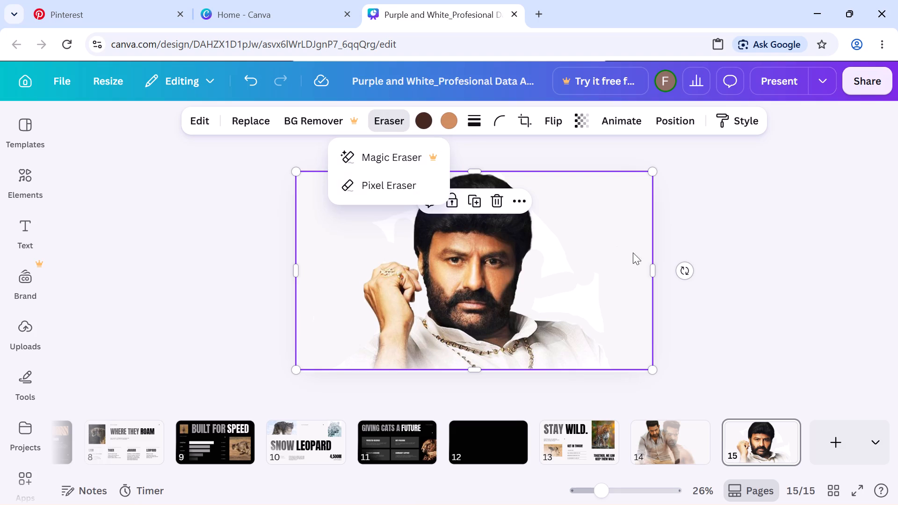
click(406, 184)
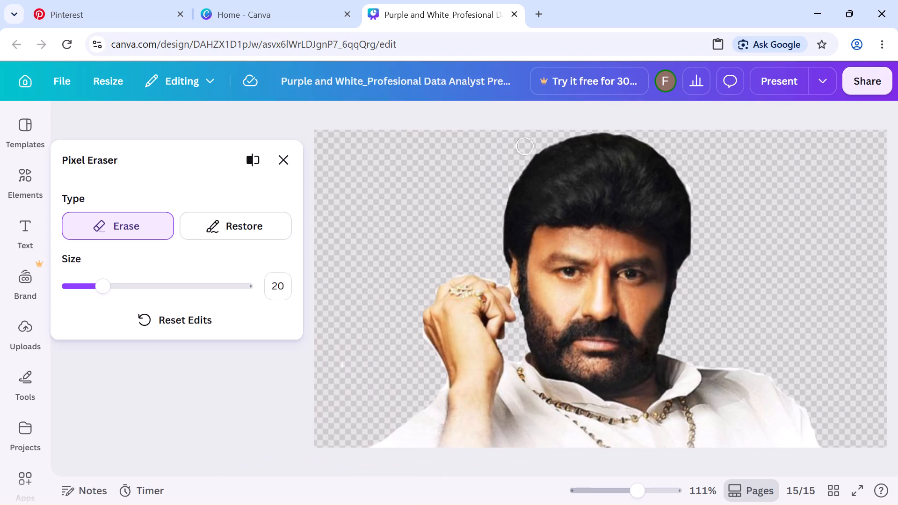
scroll(725, 236, left, 2)
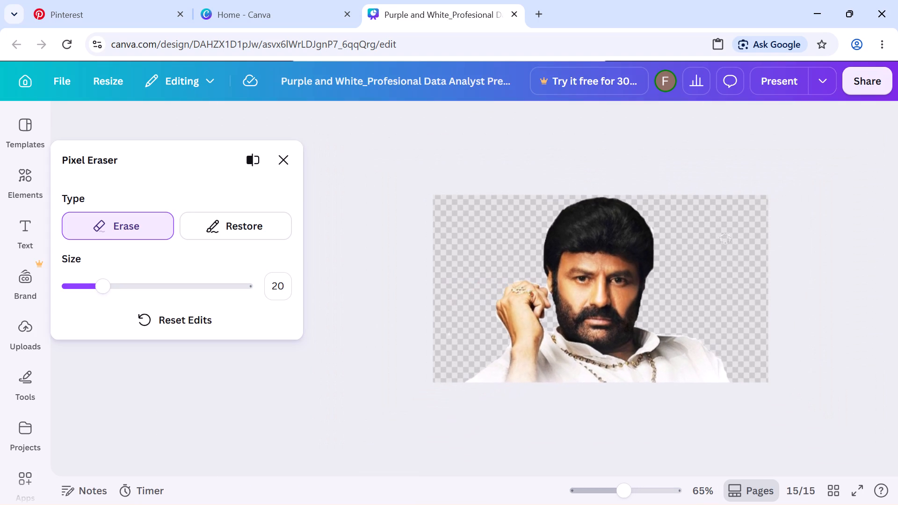
drag(716, 253, 745, 205)
drag(745, 205, 748, 192)
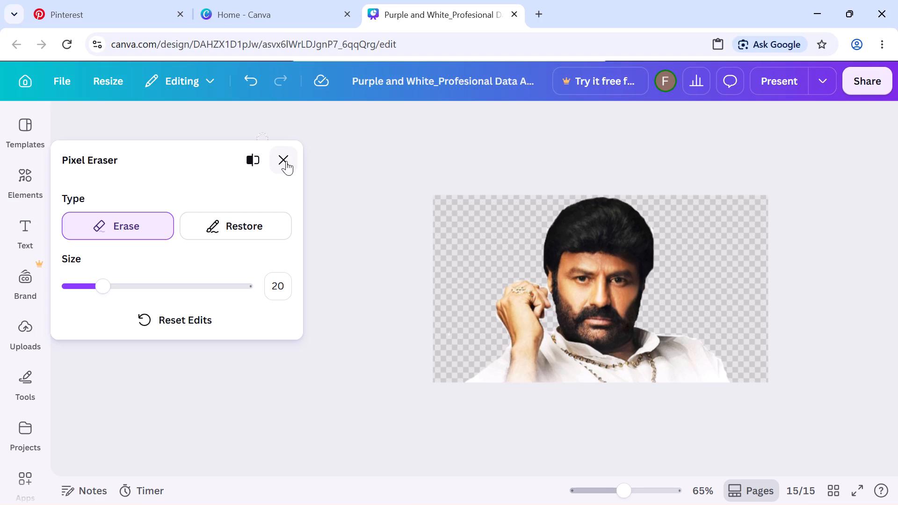
click(286, 161)
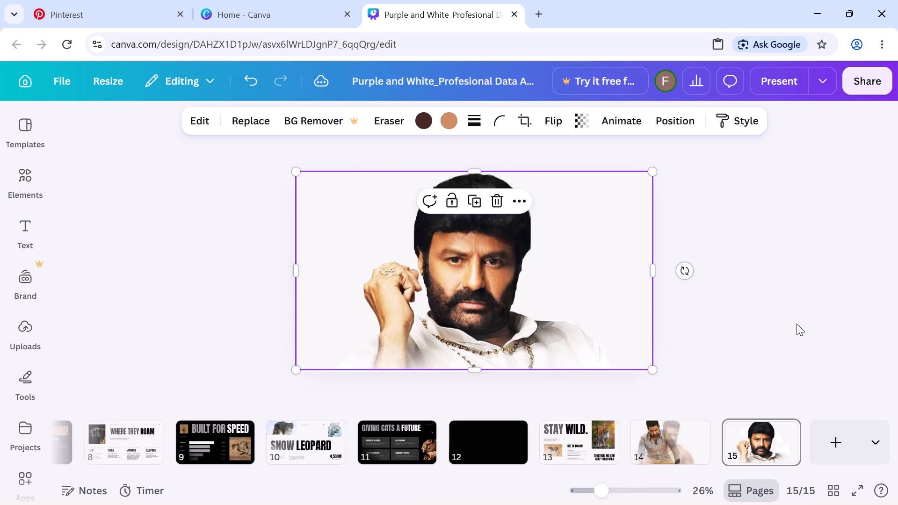
click(797, 324)
Switch to Pinterest and shorten the search to "balayya".
click(329, 3)
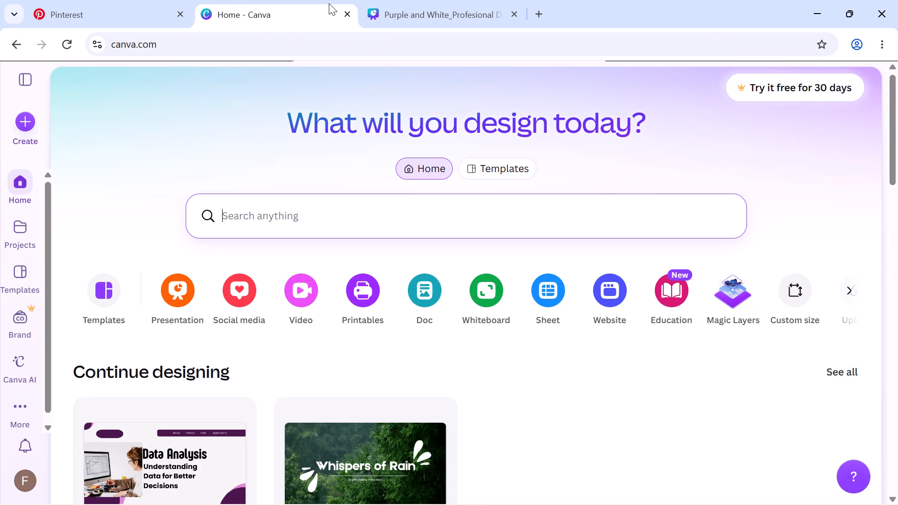
click(122, 0)
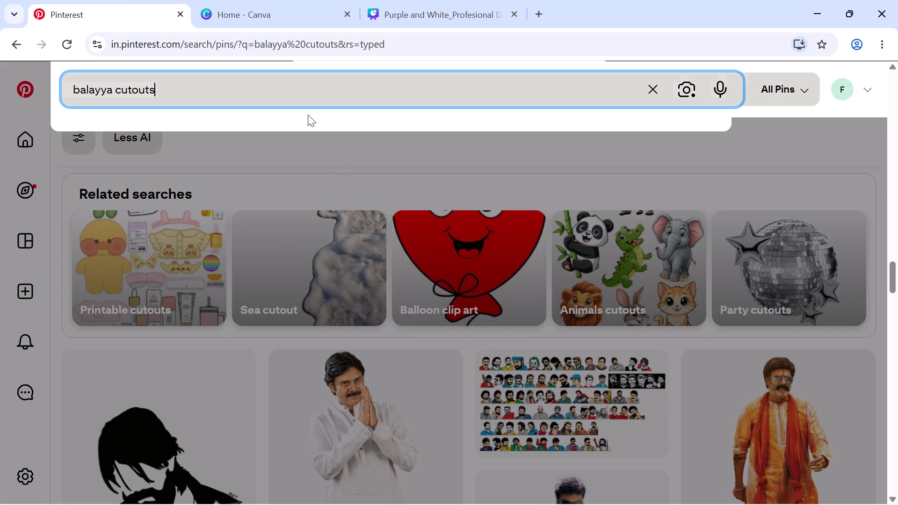
key(BackSpace)
key(BackSpace)
key(BackSpace)
key(BackSpace)
key(BackSpace)
key(BackSpace)
key(BackSpace)
key(BackSpace)
key(Return)
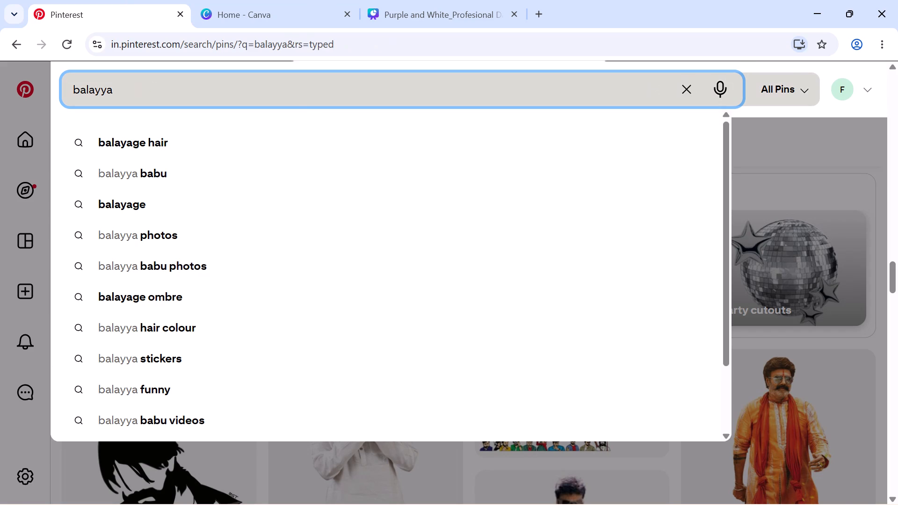
Find the Balayya picture in a black shirt lighting a cigar among the results, open its pin and copy the image.
scroll(249, 222, down, 4)
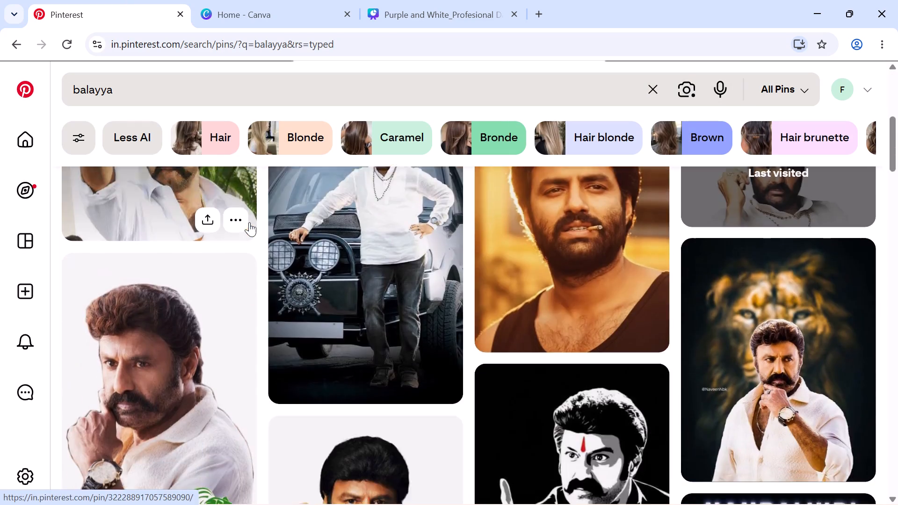
scroll(249, 222, down, 2)
scroll(249, 222, up, 2)
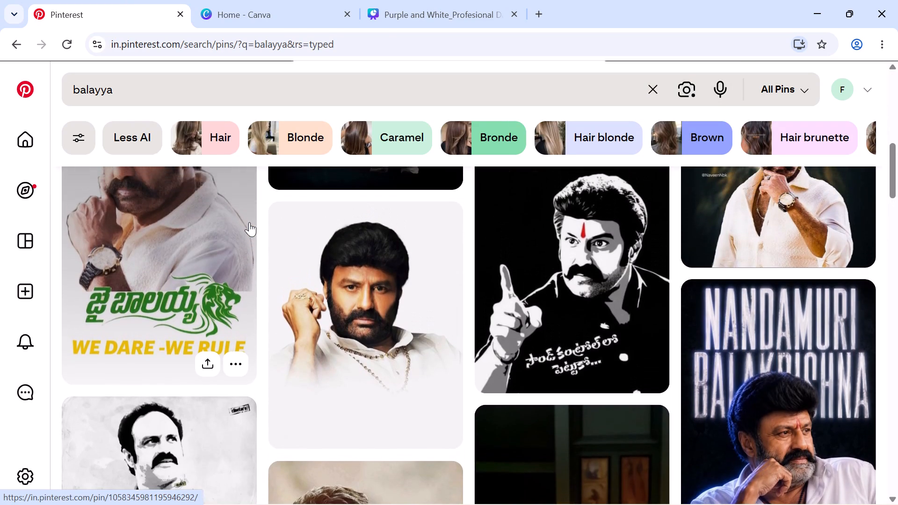
scroll(529, 255, down, 3)
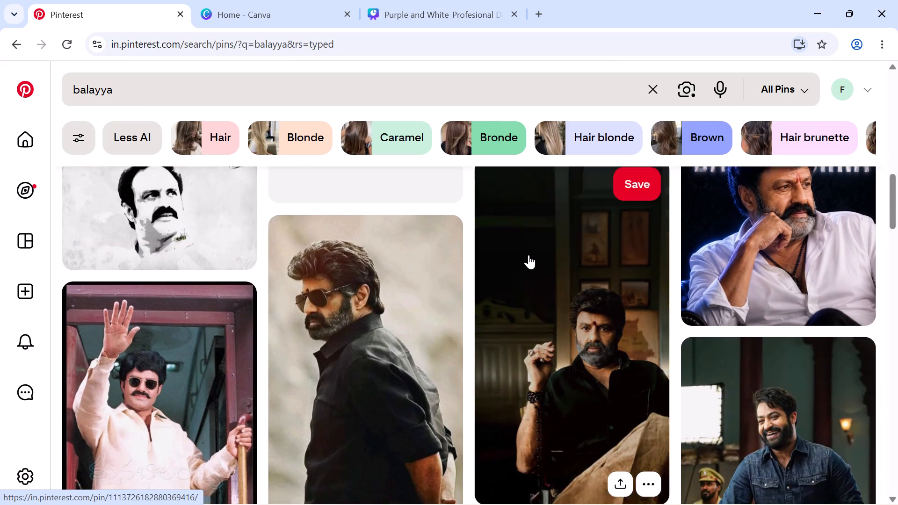
scroll(529, 255, down, 13)
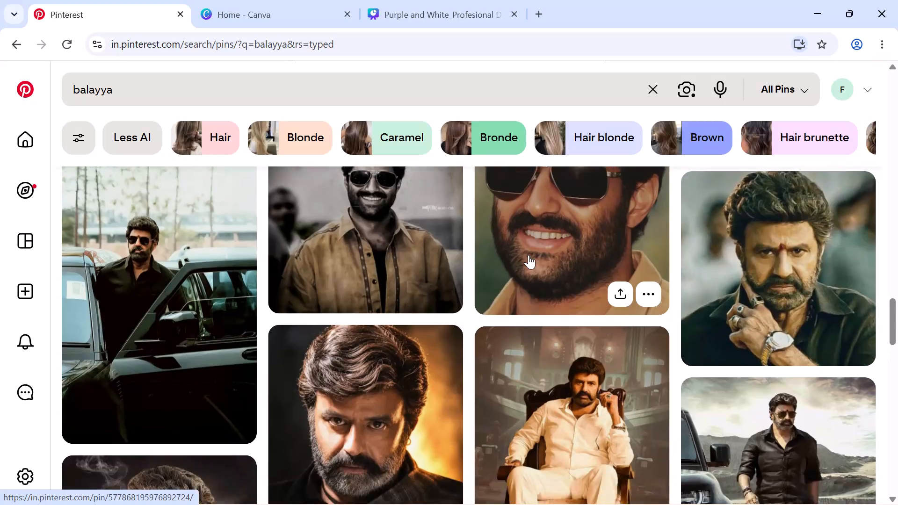
scroll(529, 255, down, 2)
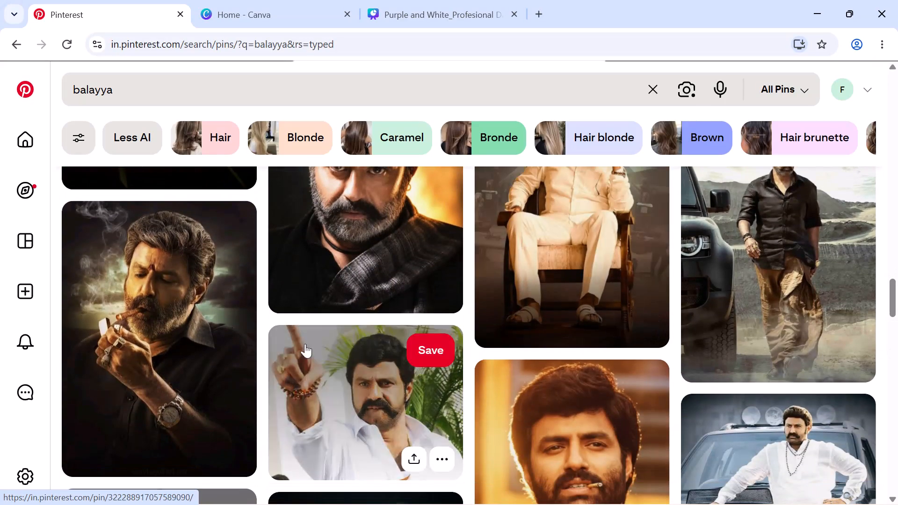
click(217, 352)
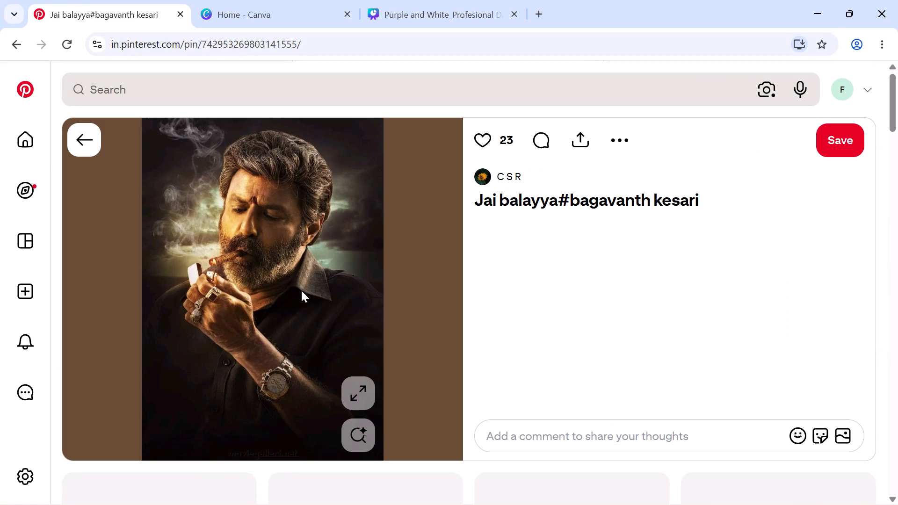
right_click(240, 254)
click(298, 312)
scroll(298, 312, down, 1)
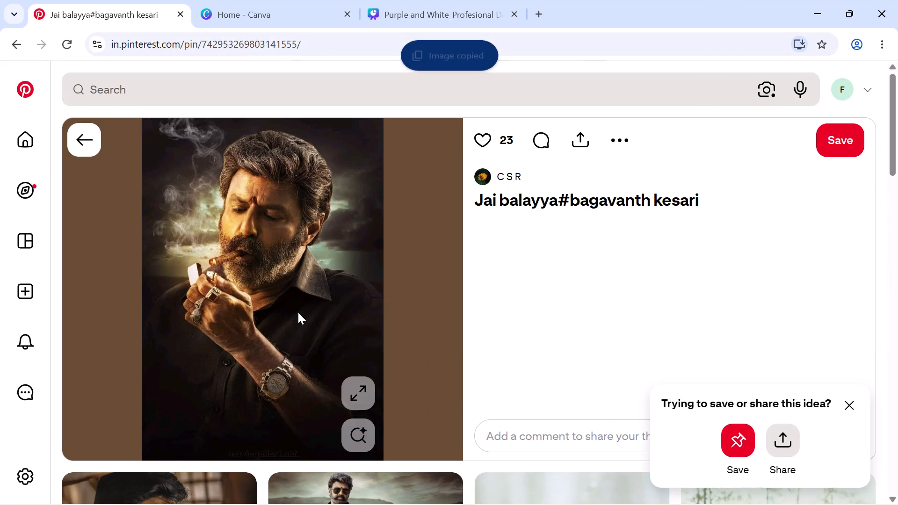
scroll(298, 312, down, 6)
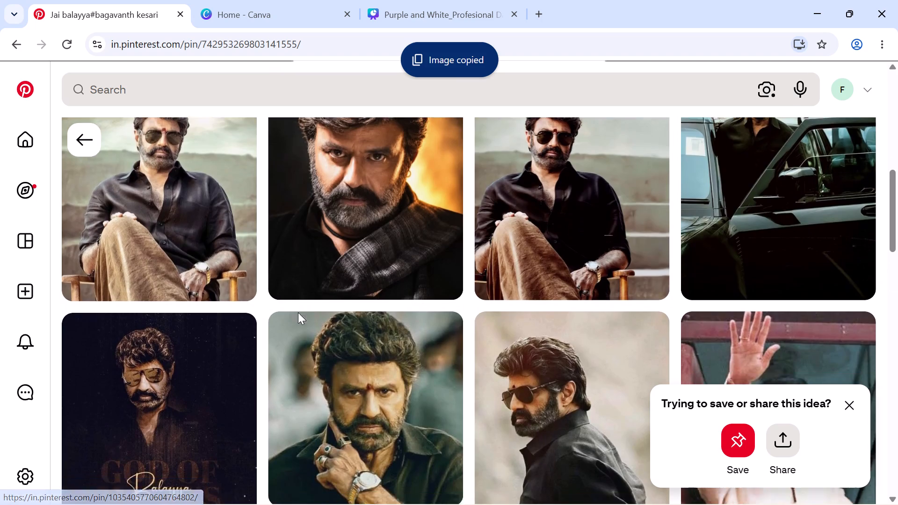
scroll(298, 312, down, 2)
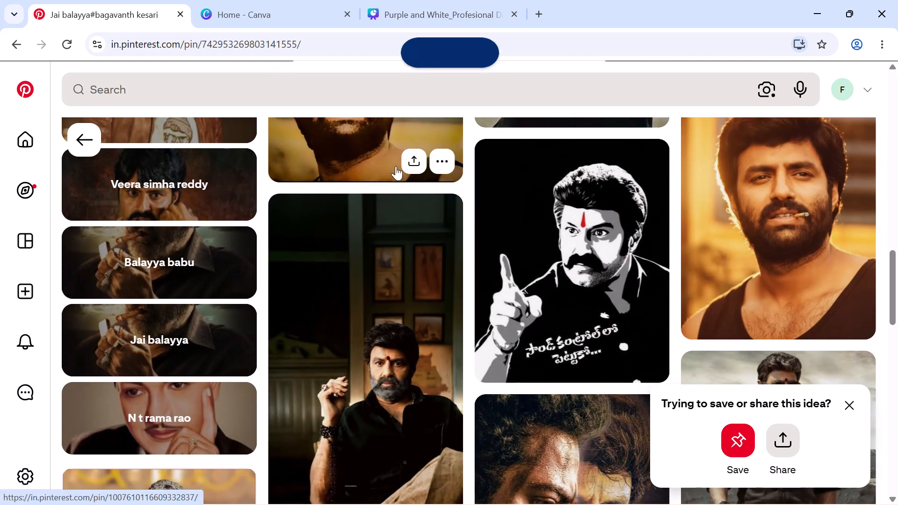
Switch to the Canva presentation and paste the copied cigar picture onto page 15.
click(451, 0)
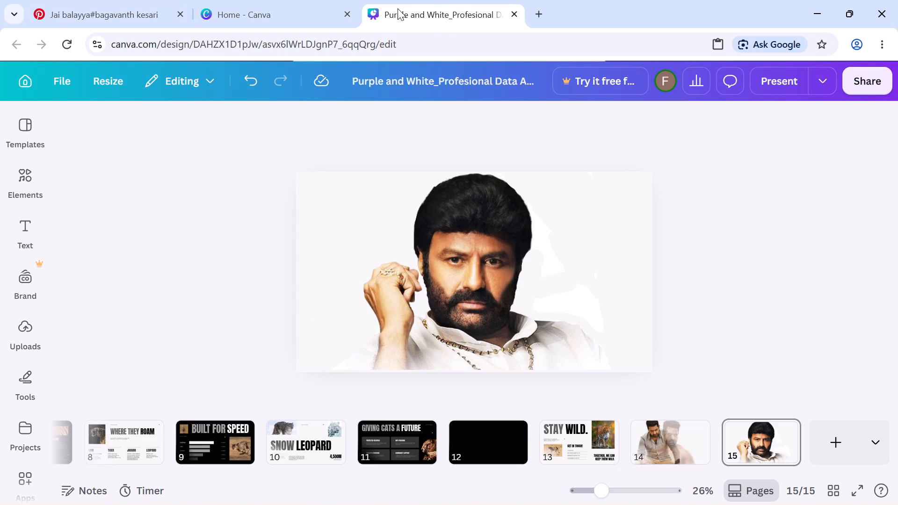
right_click(327, 253)
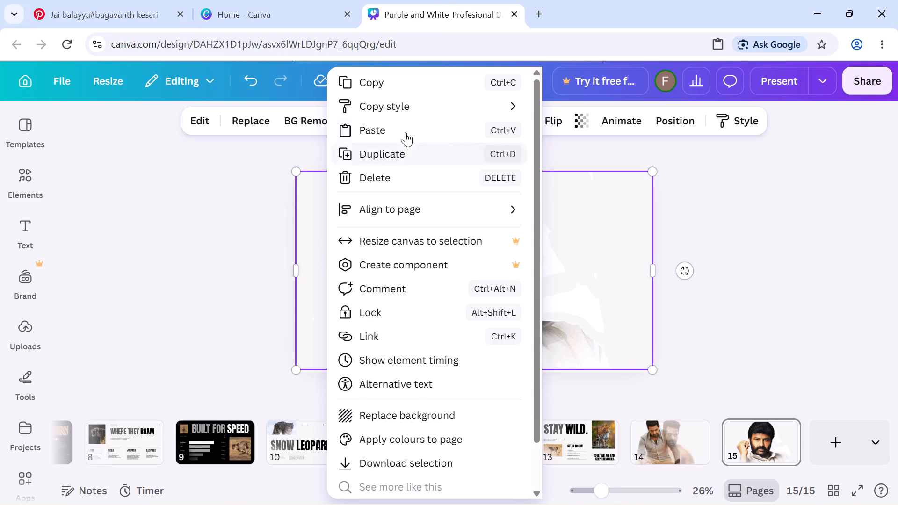
click(408, 129)
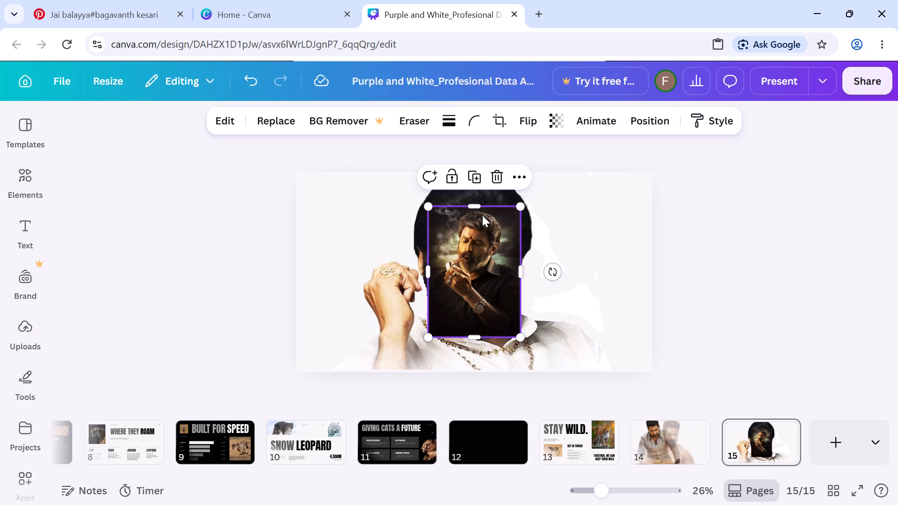
Open the Pixel Eraser on the cigar picture, set its size to 93 and erase the smoky background in front of the face.
click(420, 111)
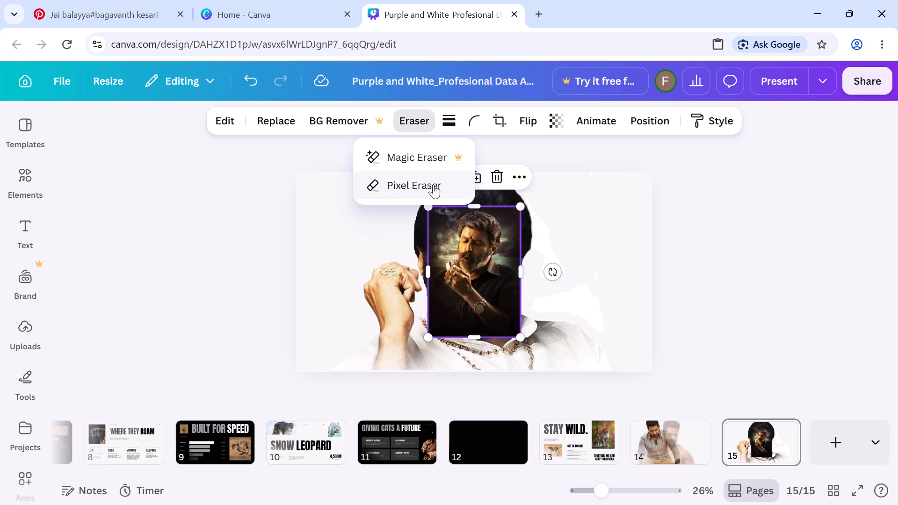
click(433, 184)
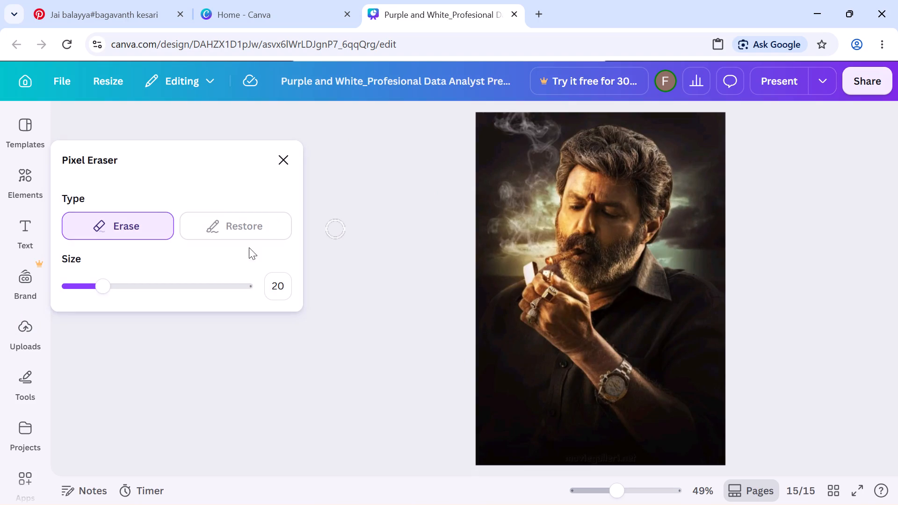
click(235, 278)
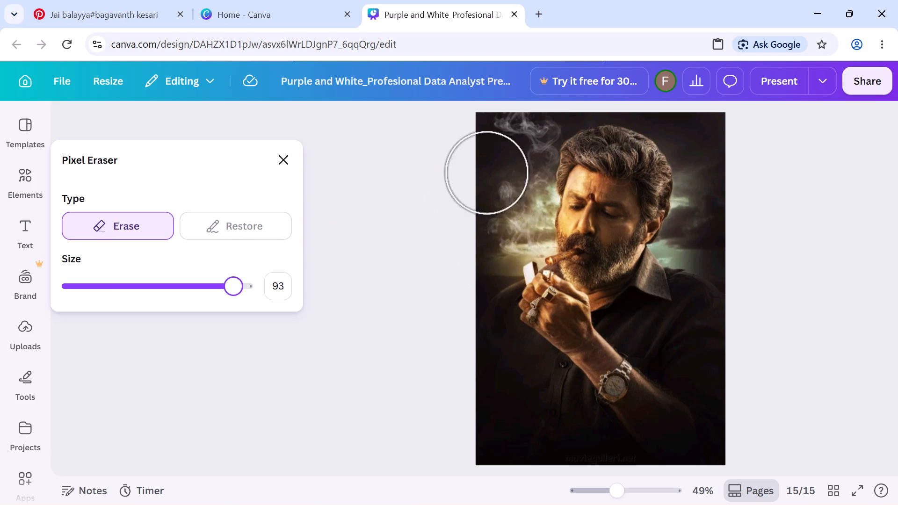
drag(493, 146, 522, 132)
drag(500, 197, 514, 187)
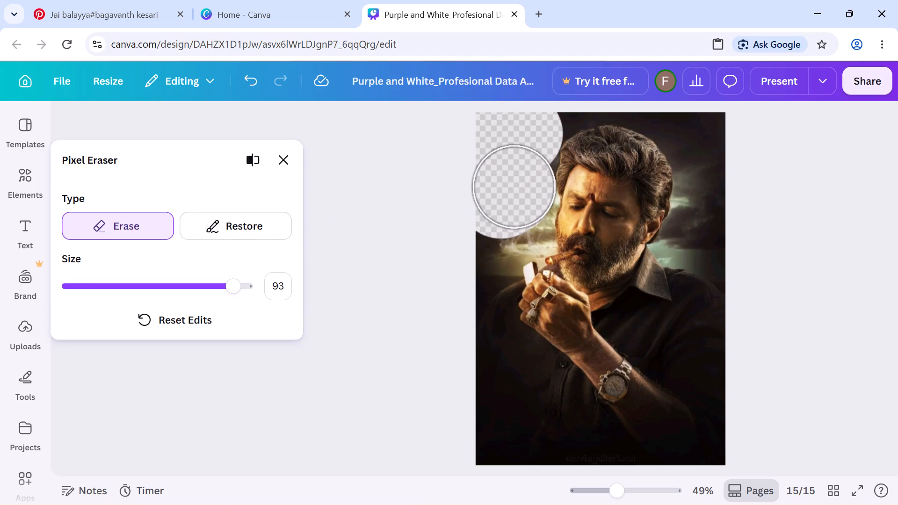
drag(514, 187, 516, 186)
click(516, 186)
click(516, 203)
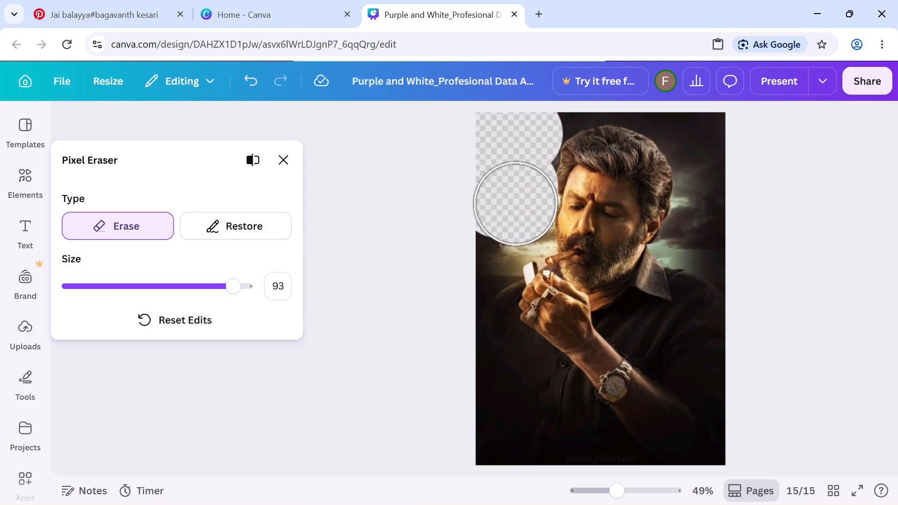
drag(516, 203, 483, 242)
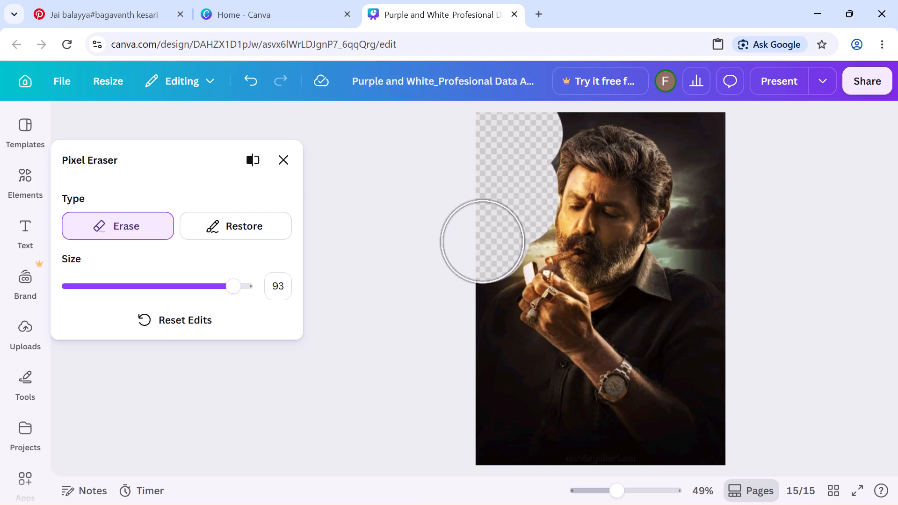
click(468, 262)
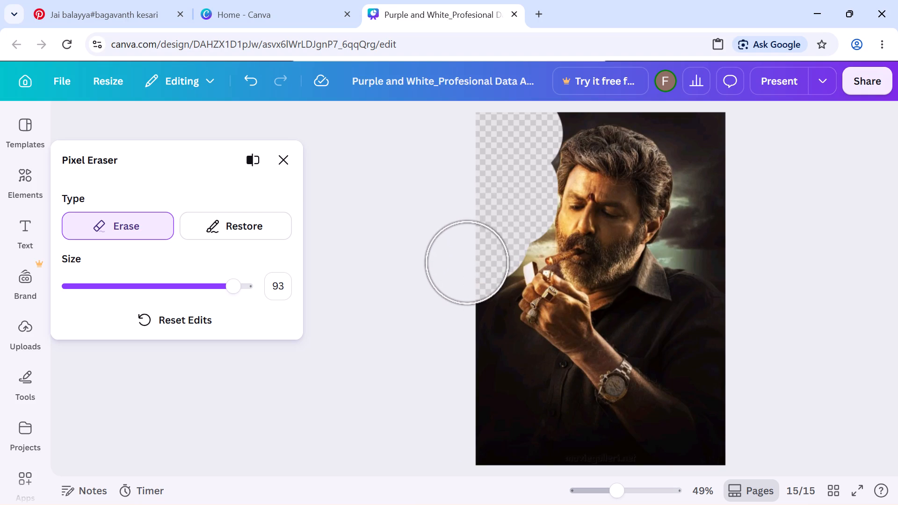
drag(468, 262, 538, 94)
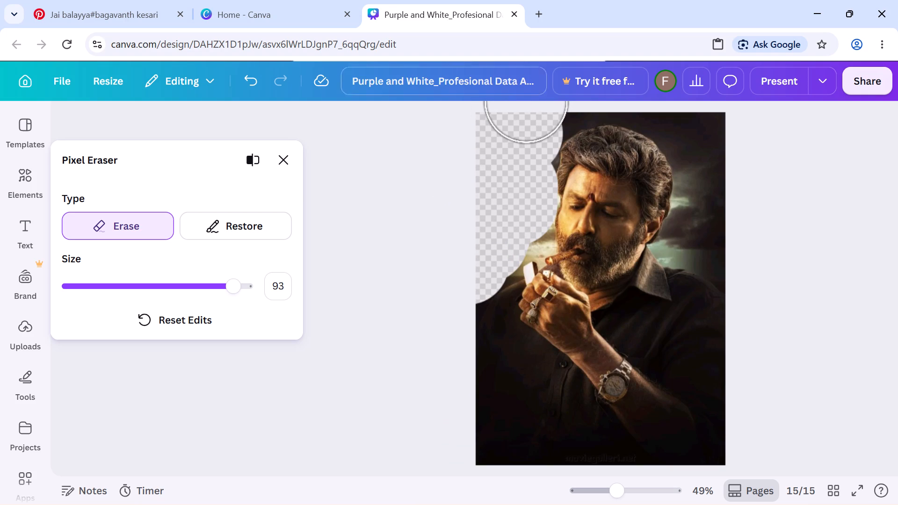
drag(538, 94, 552, 87)
Erase the background behind the man's head, from the picture's upper corner down to the shoulder, at eraser size 93.
click(731, 94)
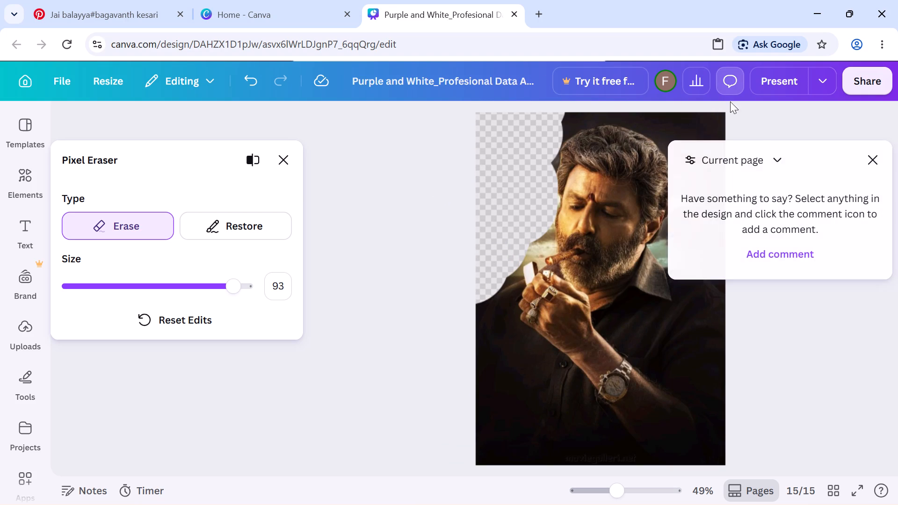
click(717, 119)
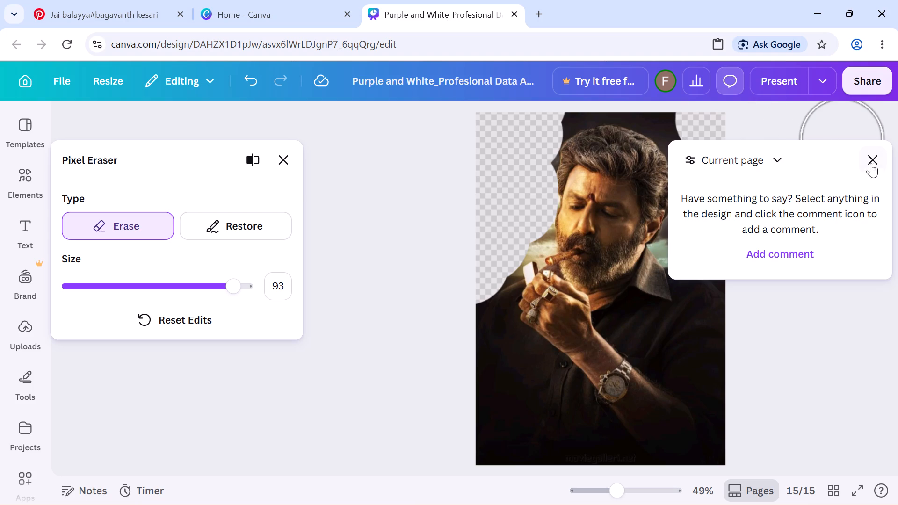
click(880, 164)
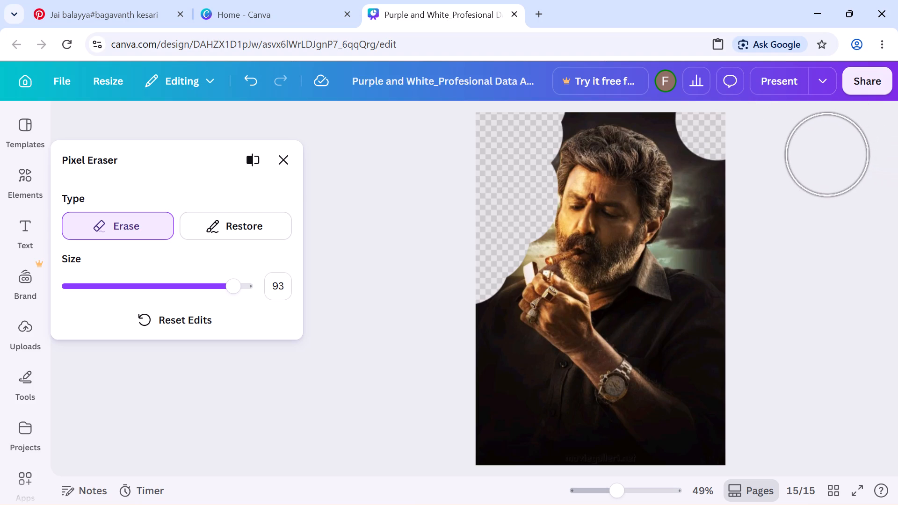
click(711, 159)
drag(711, 159, 720, 184)
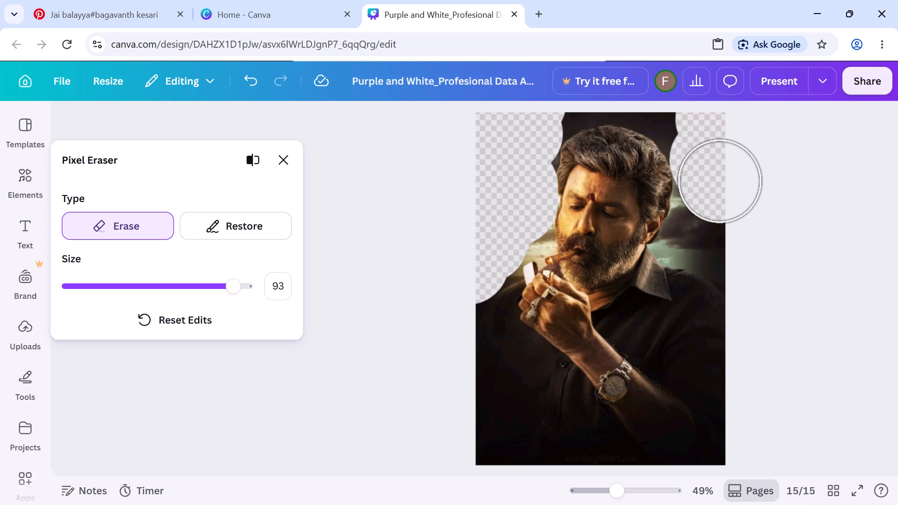
drag(720, 184, 722, 226)
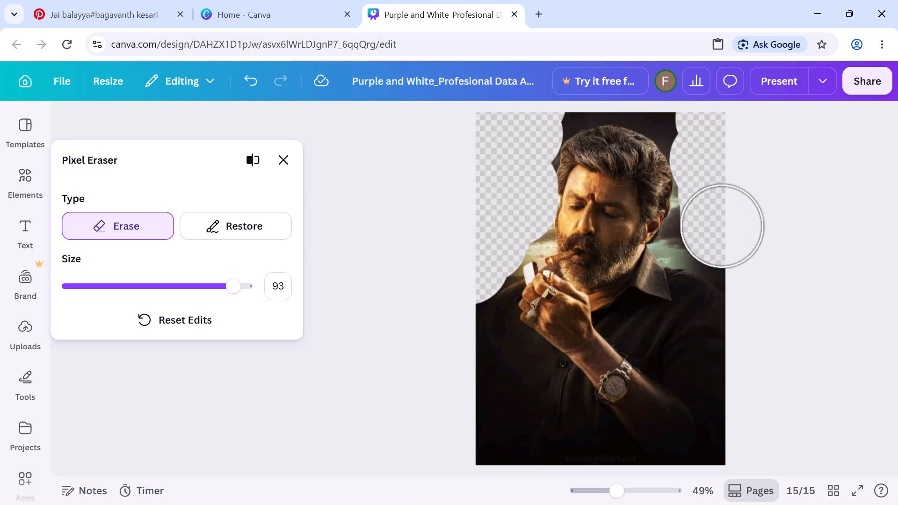
drag(722, 226, 722, 234)
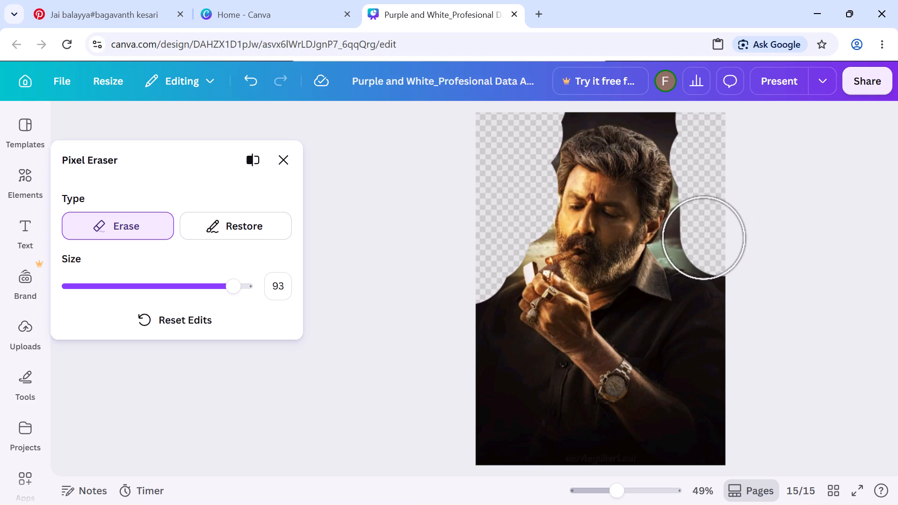
Set the eraser size to 34 and erase the dark background above the front of the hair at 500% zoom.
click(128, 284)
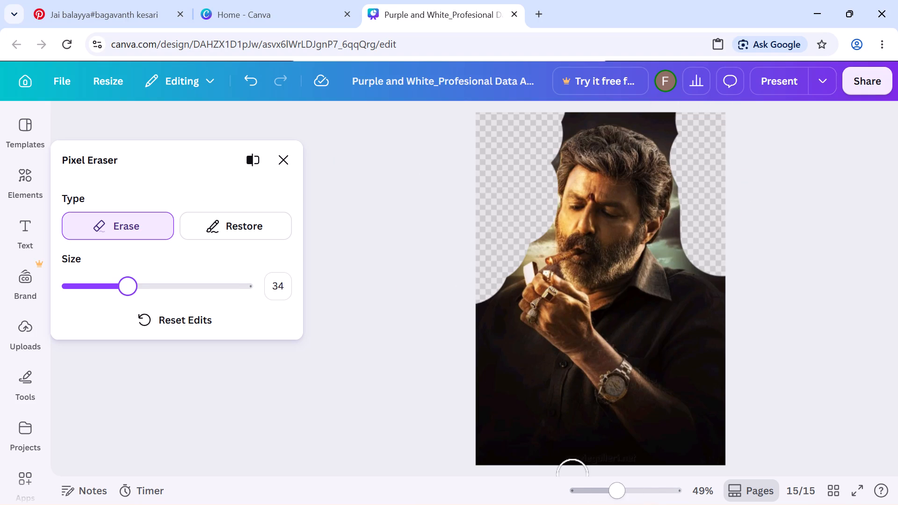
drag(622, 489, 769, 504)
scroll(724, 314, up, 19)
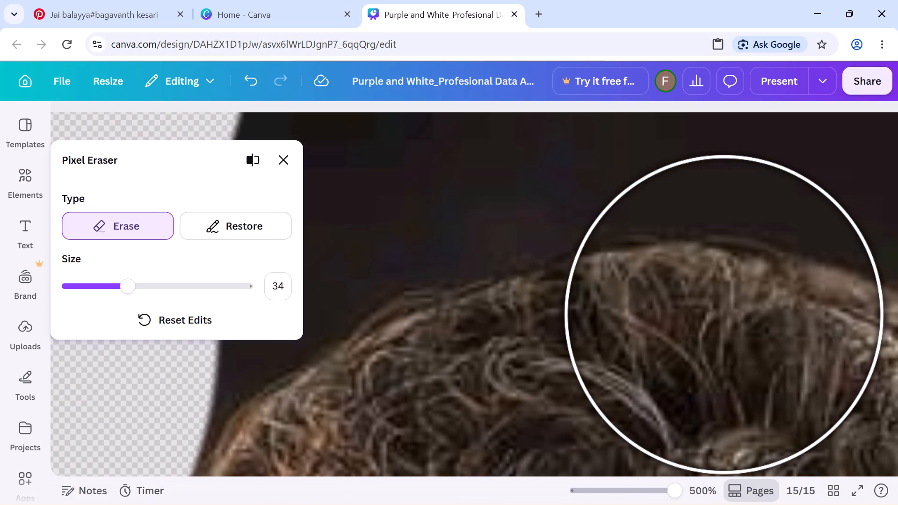
scroll(724, 314, up, 1)
click(406, 116)
drag(391, 115, 262, 185)
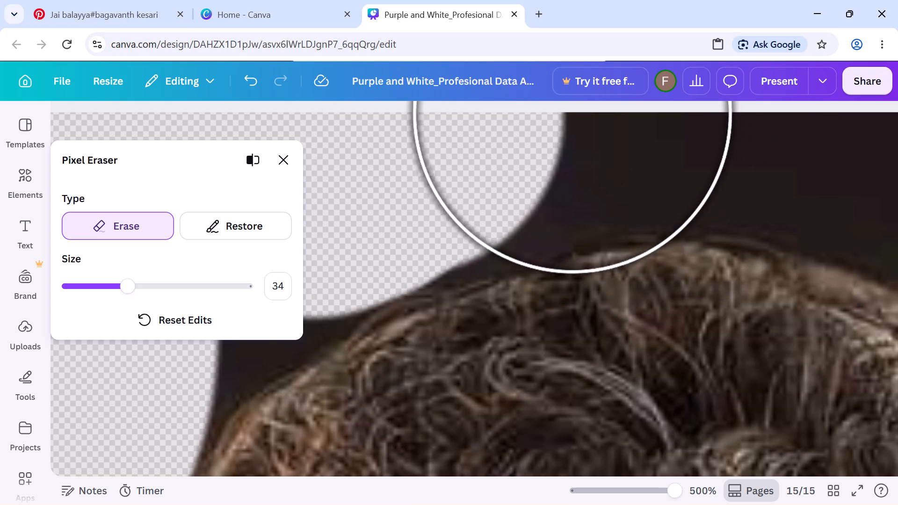
Set the eraser size to 19 and erase the dark background along the top of the hair.
click(101, 284)
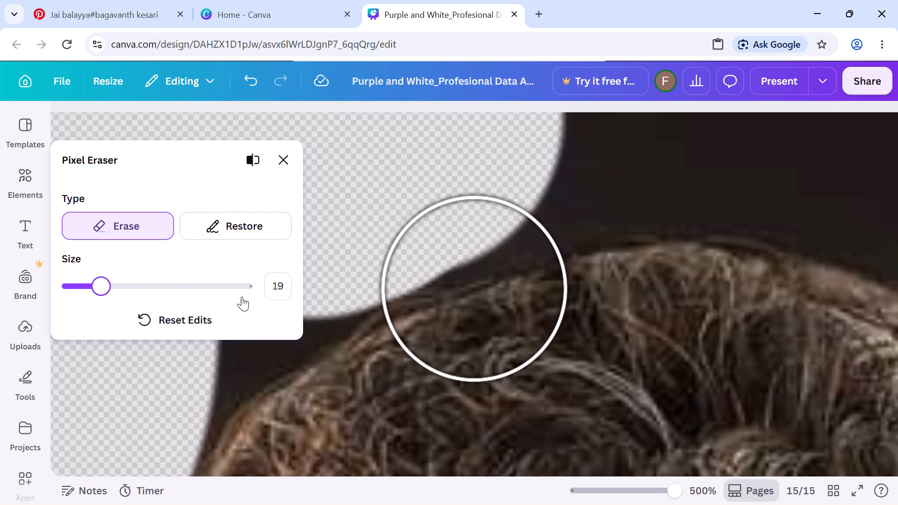
click(628, 149)
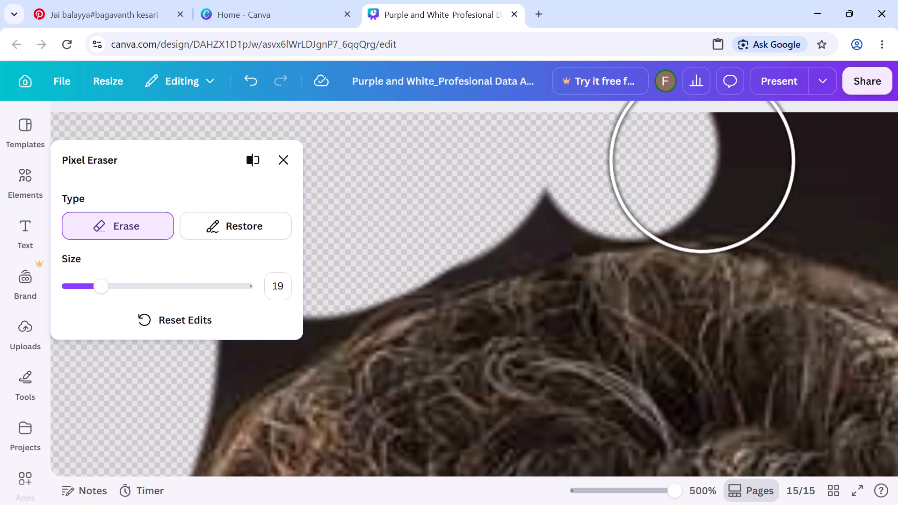
click(742, 154)
drag(742, 154, 594, 142)
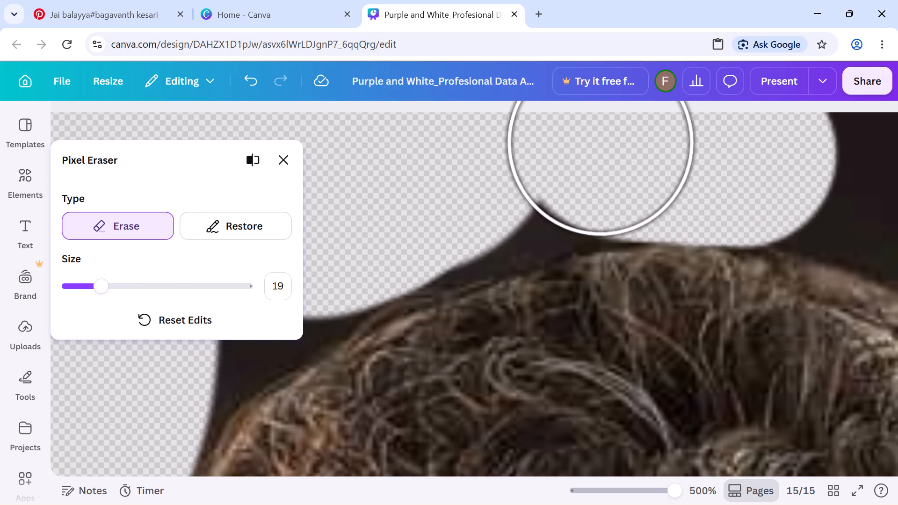
drag(594, 142, 546, 159)
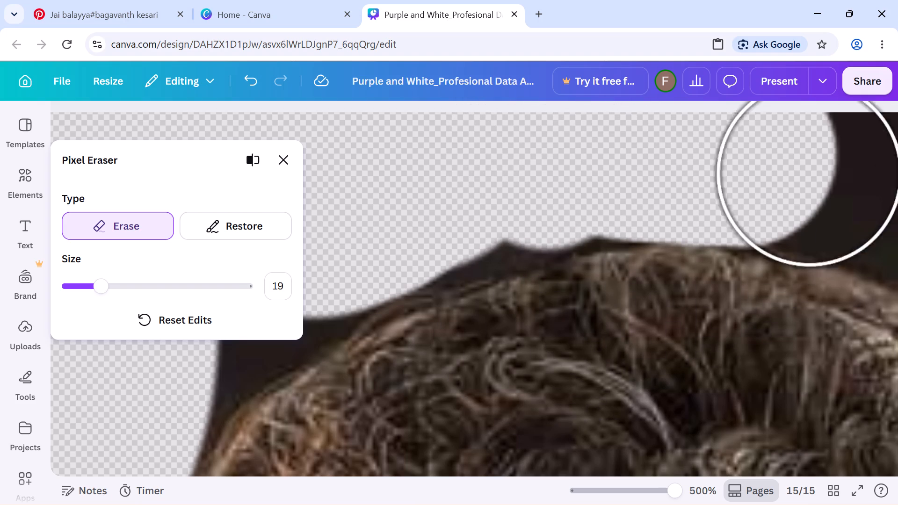
click(832, 170)
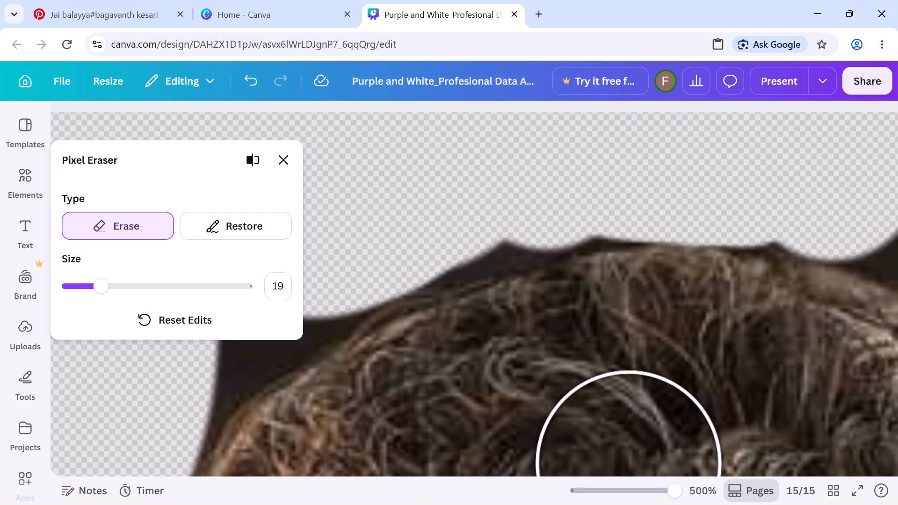
Erase the dark background above and around the back of the head at 90% zoom, including the detached leftover patch.
click(632, 493)
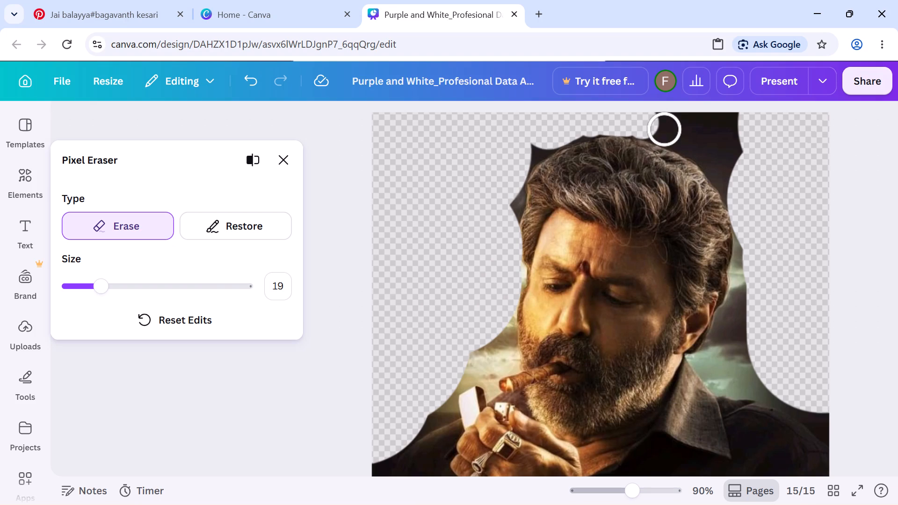
drag(665, 130, 733, 123)
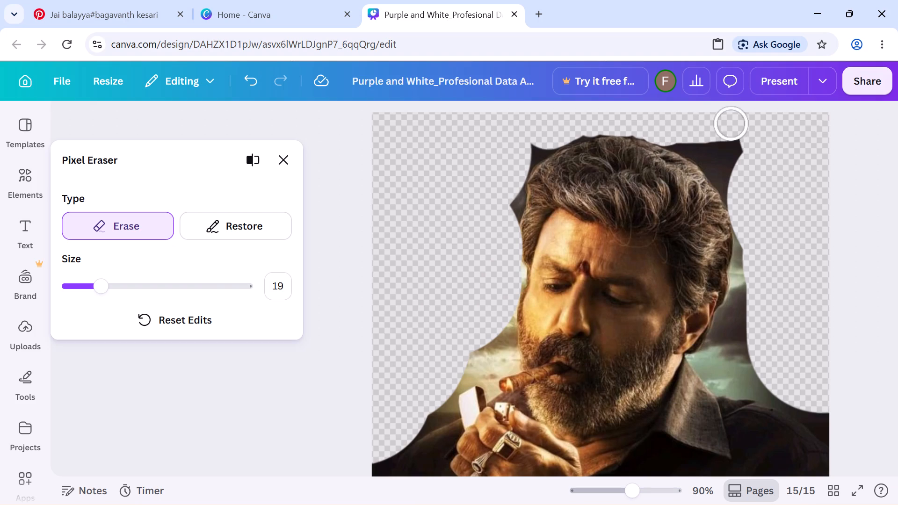
drag(733, 123, 696, 142)
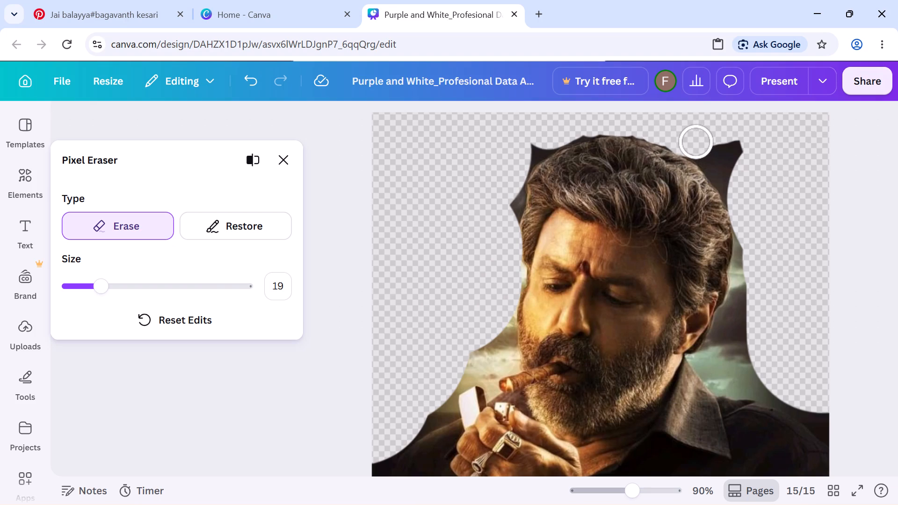
drag(696, 142, 731, 179)
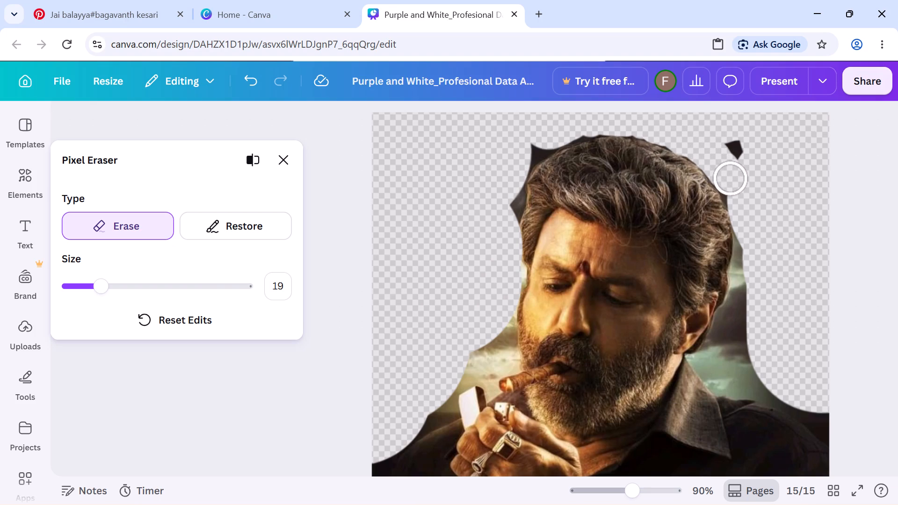
drag(731, 179, 726, 132)
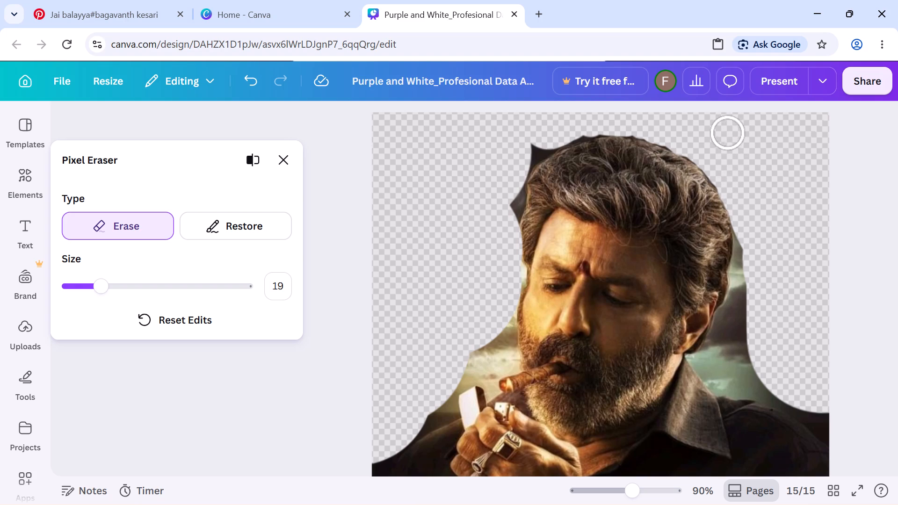
drag(726, 132, 629, 124)
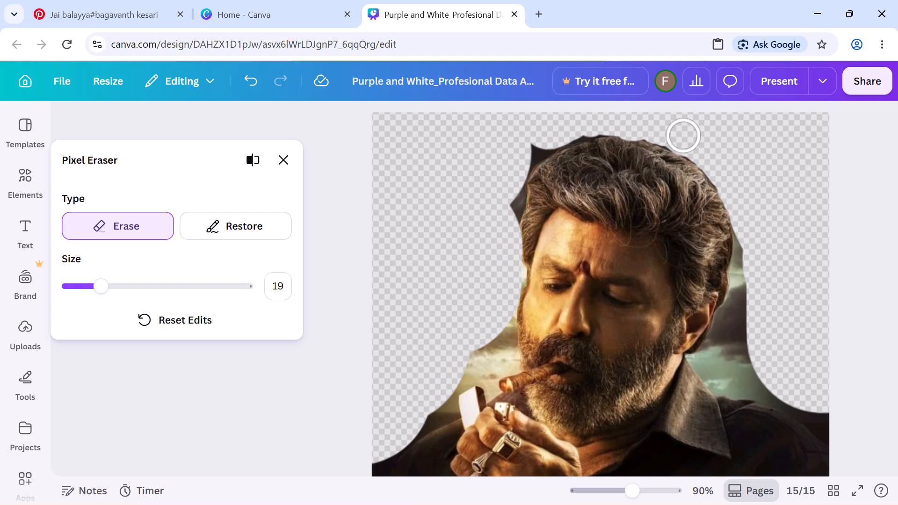
Erase the dark leftover patches beside the front of the hair, down to the forehead.
click(544, 143)
click(544, 143)
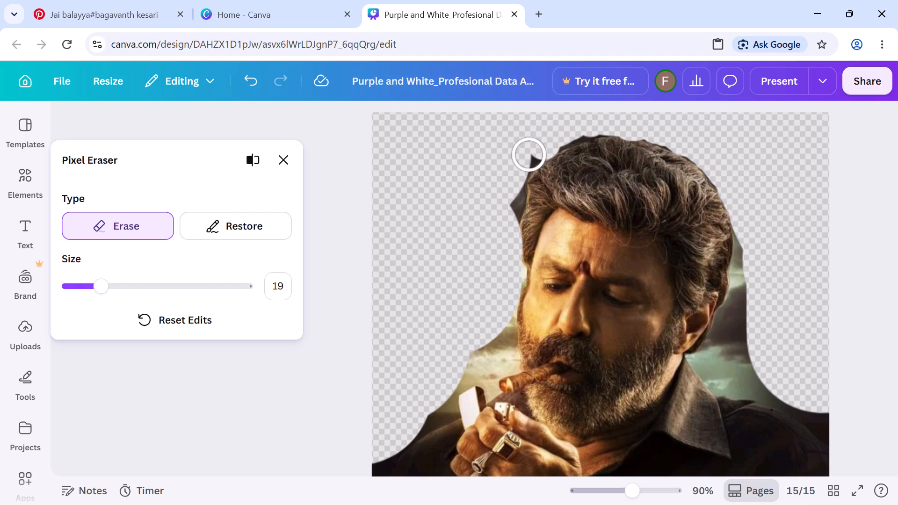
click(531, 151)
drag(531, 151, 520, 160)
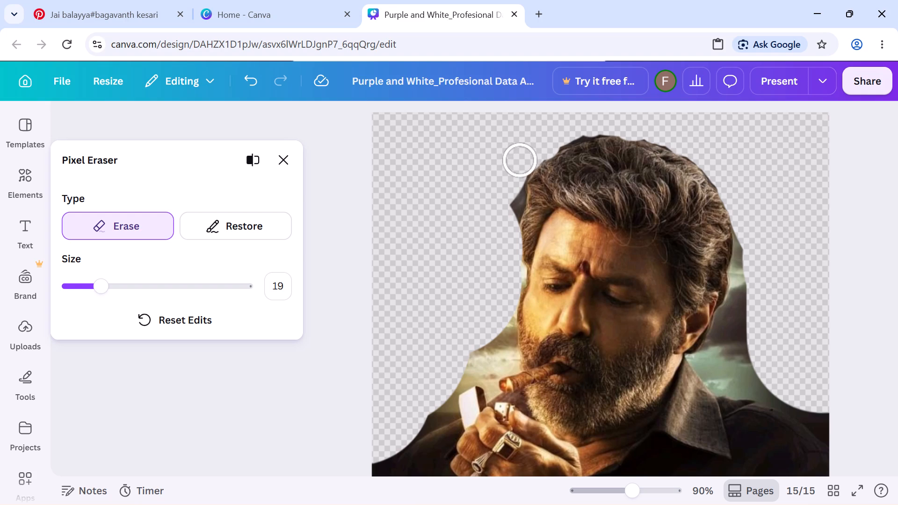
drag(520, 160, 509, 199)
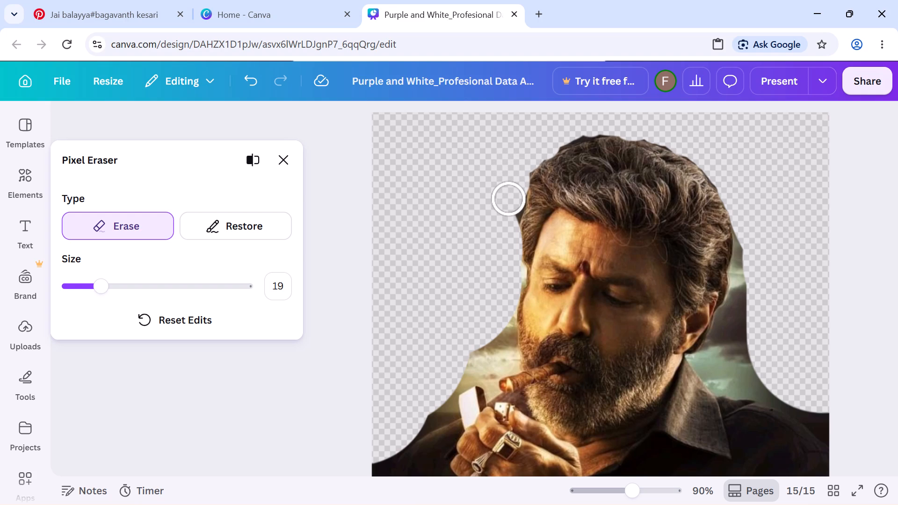
drag(509, 199, 509, 209)
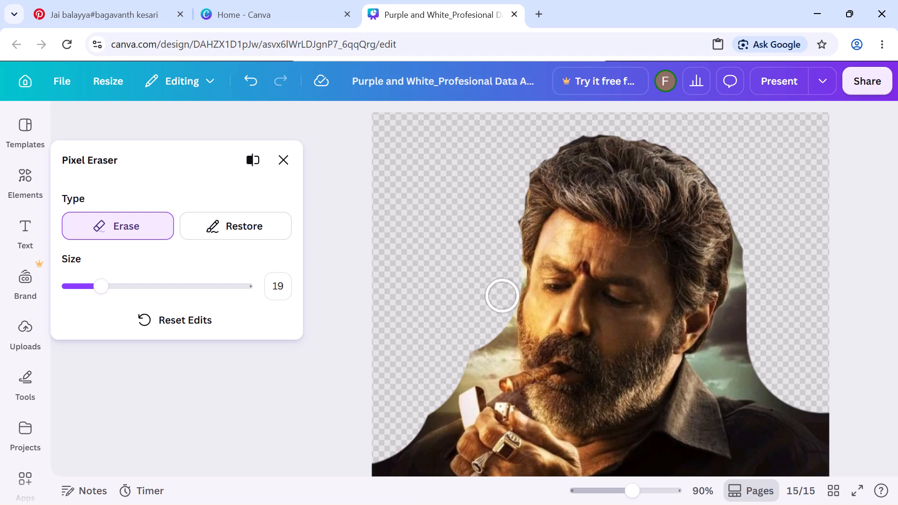
Erase the background strip behind the head and above the rear shoulder, out to the picture's edge, with eraser size 19.
drag(747, 258, 749, 252)
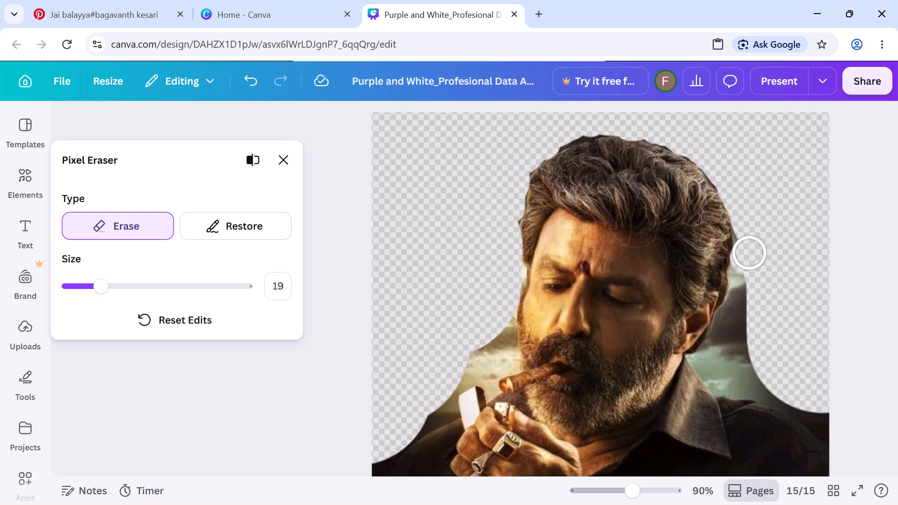
drag(749, 252, 751, 247)
click(751, 247)
drag(751, 247, 747, 274)
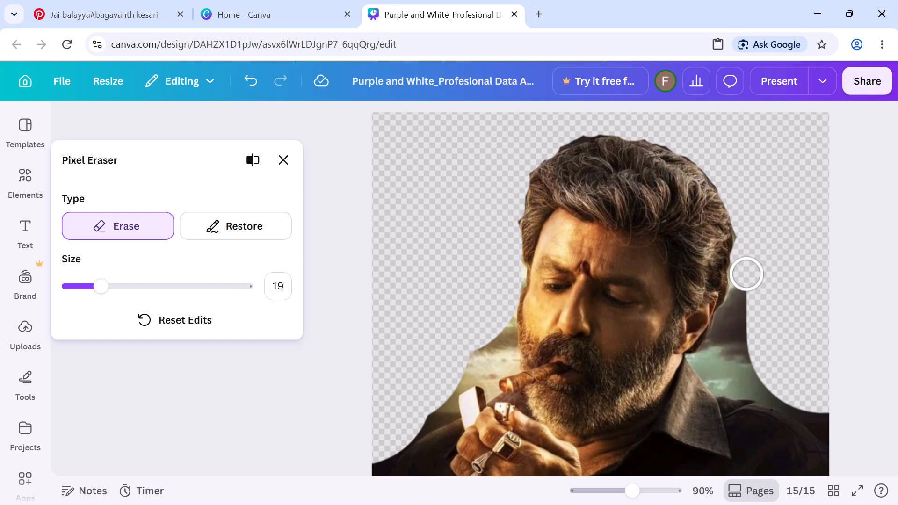
drag(747, 274, 758, 374)
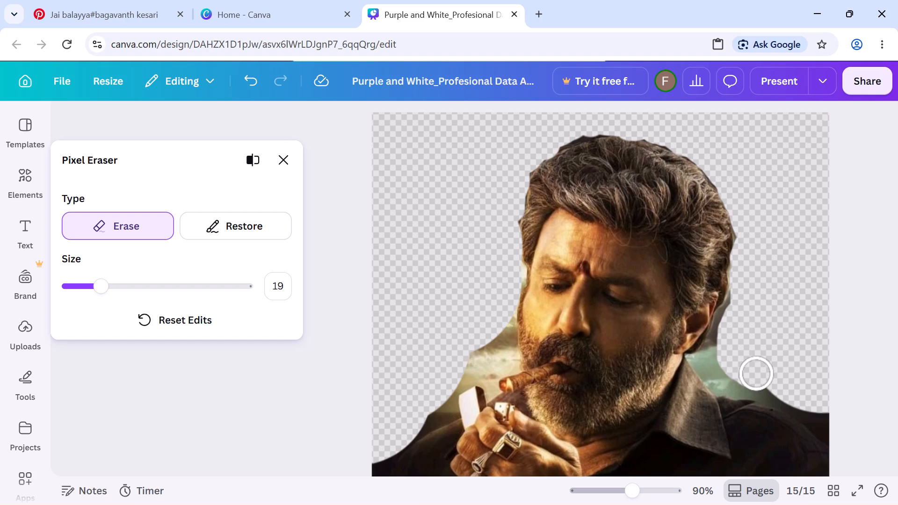
drag(758, 374, 842, 420)
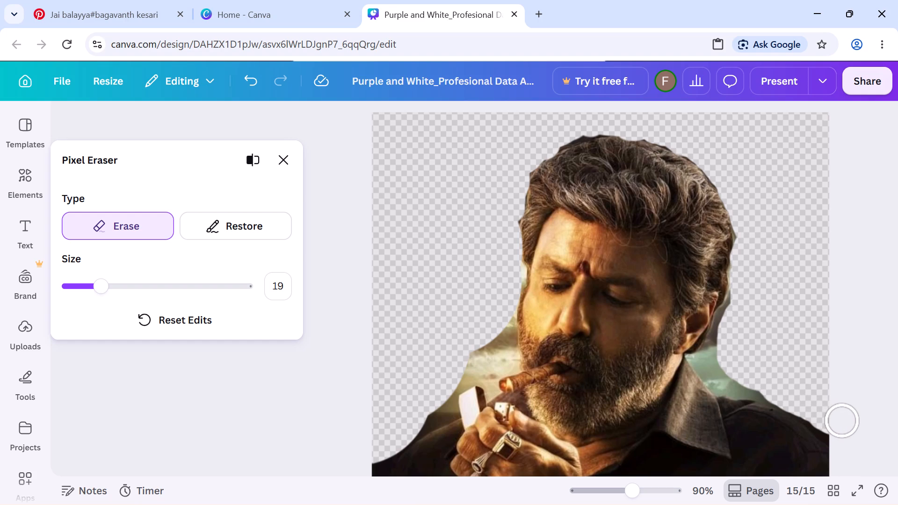
drag(842, 420, 786, 394)
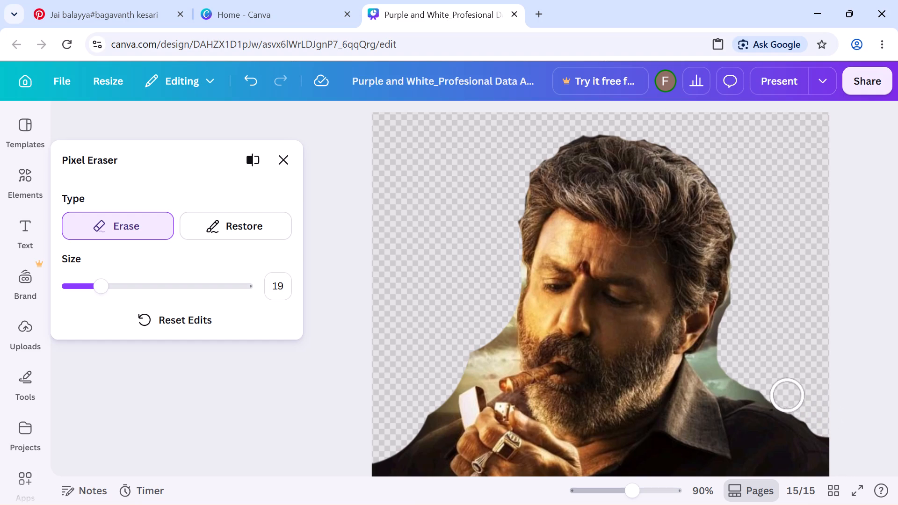
Erase the remaining background between the collar and the ear and up along the back of the hair.
drag(786, 394, 715, 371)
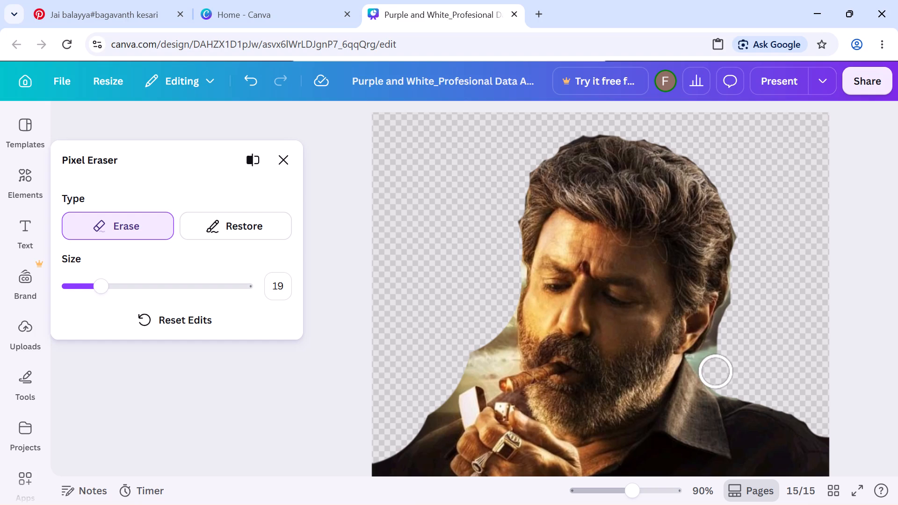
drag(715, 371, 730, 333)
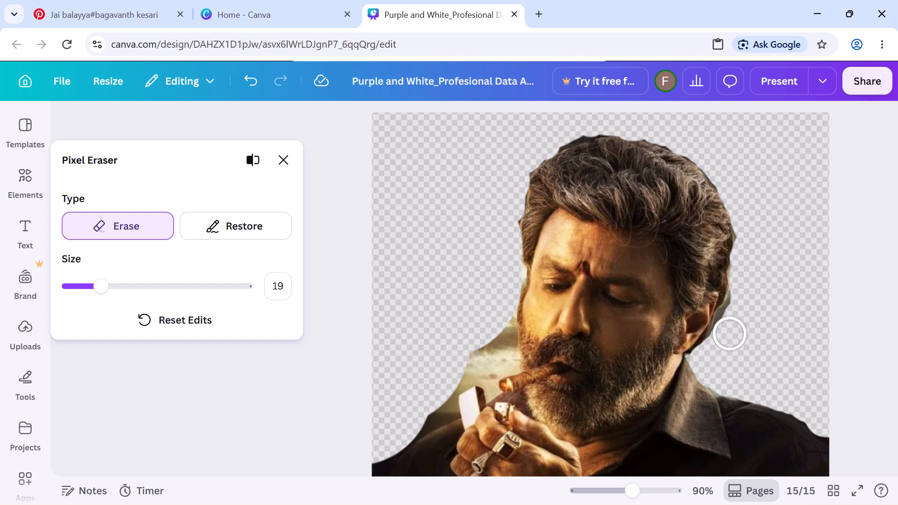
drag(730, 333, 779, 230)
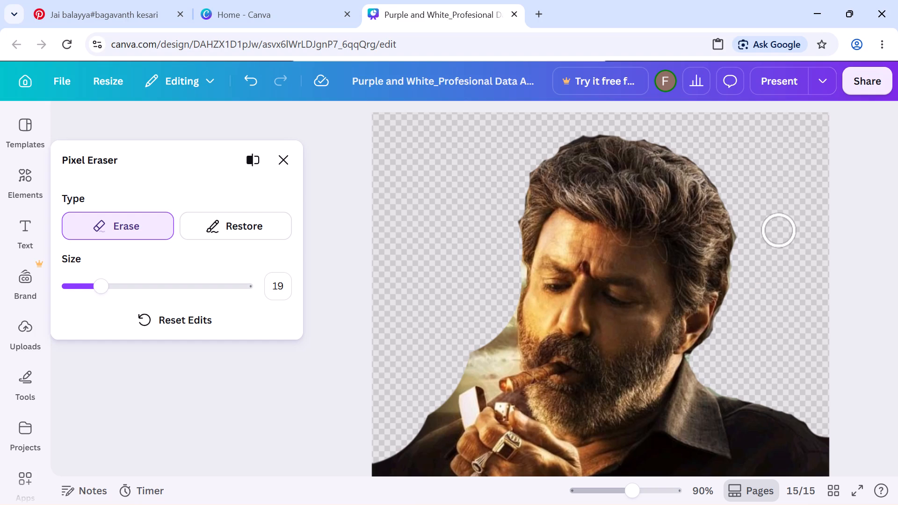
drag(779, 230, 772, 234)
scroll(772, 234, up, 1)
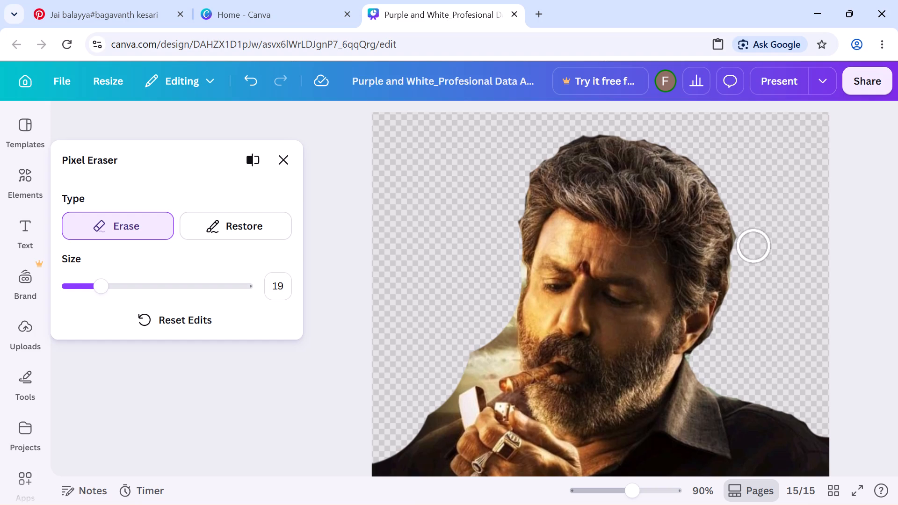
click(750, 243)
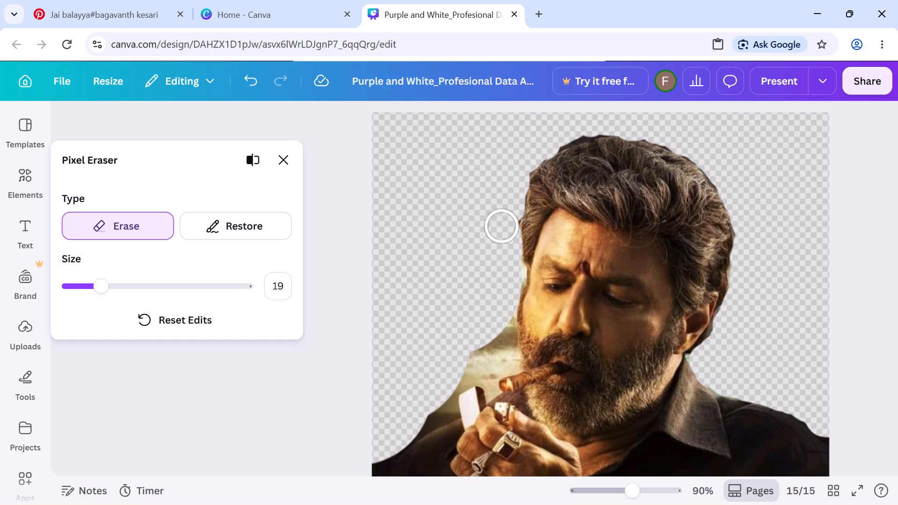
Erase the pale background in front of the face and beard, down to the top of the lighter.
drag(483, 358, 502, 338)
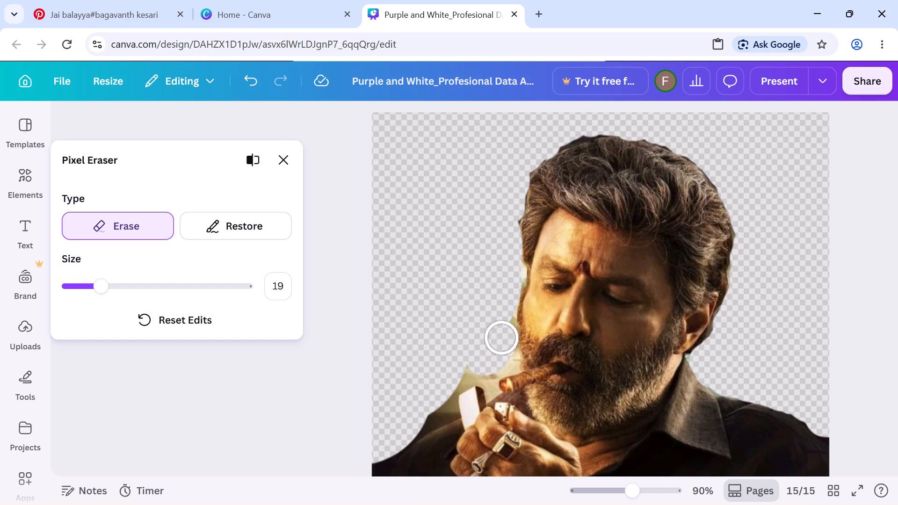
drag(502, 338, 507, 282)
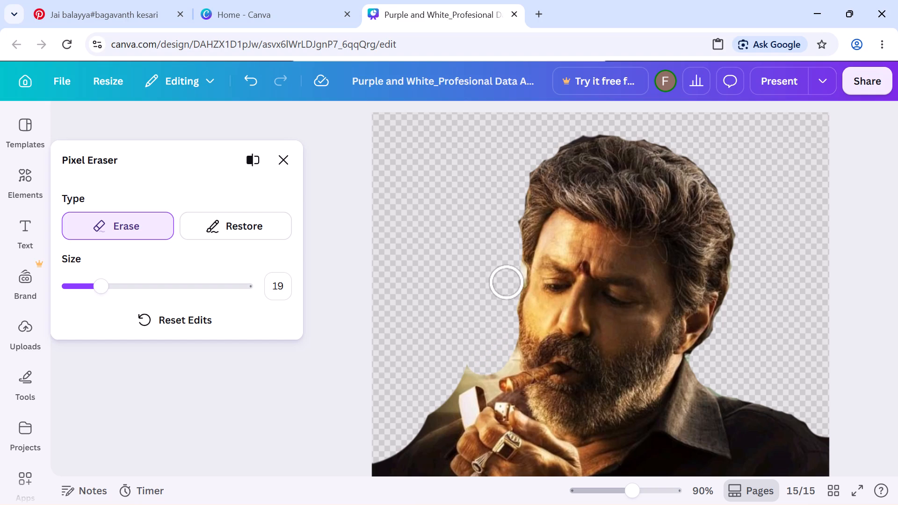
drag(507, 282, 472, 379)
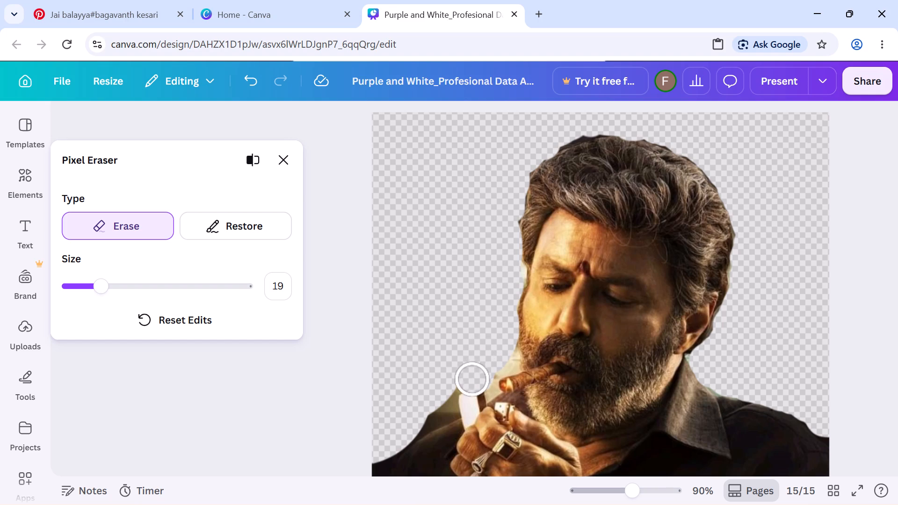
drag(472, 379, 464, 379)
Restore the area at the top of the lighter with the Pixel Eraser's Restore brush at size 19.
click(227, 235)
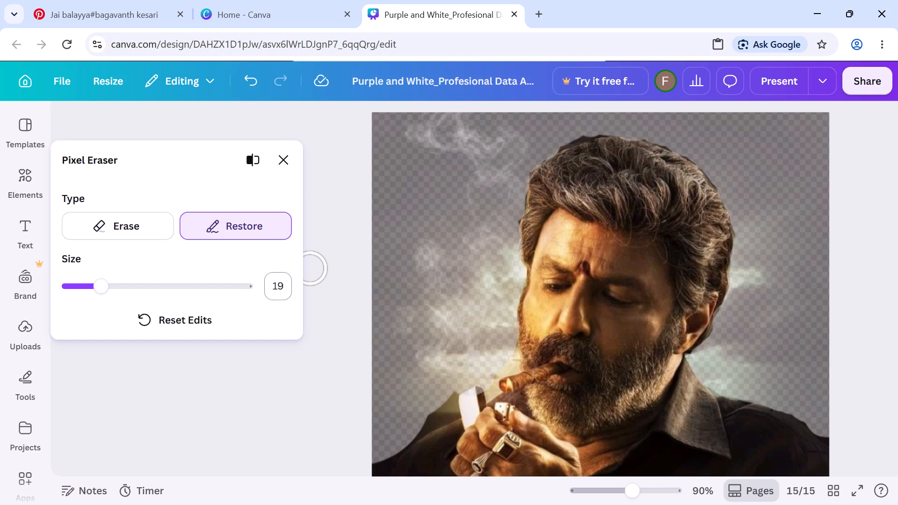
click(471, 392)
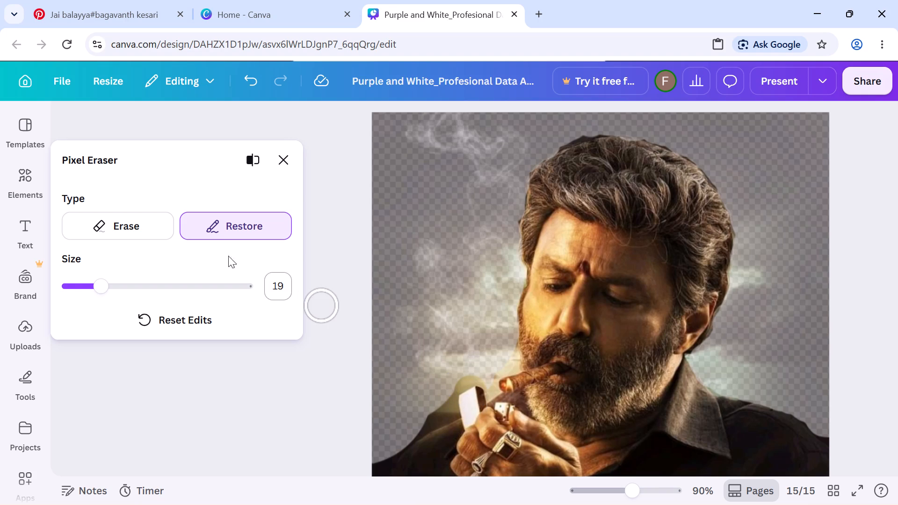
Switch back to Erase and remove the pale background between the front of the beard and the cigar.
click(149, 213)
scroll(437, 404, down, 3)
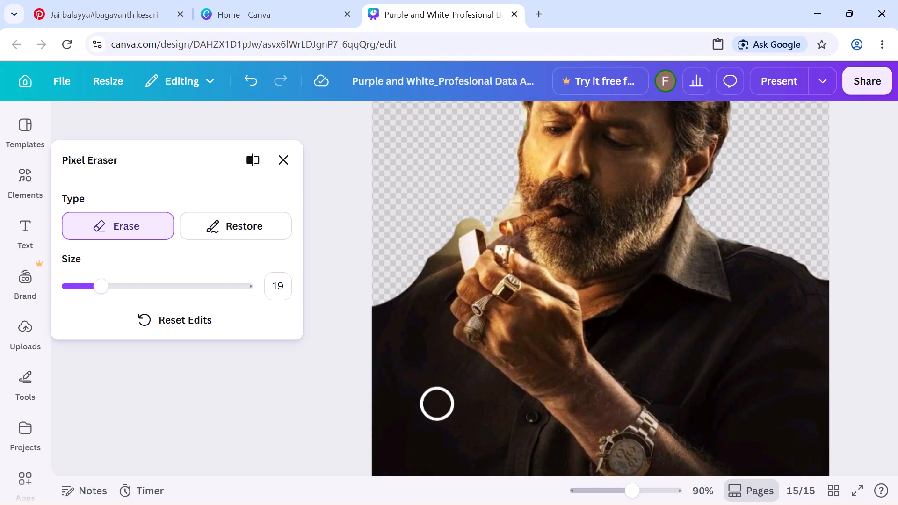
scroll(437, 404, down, 1)
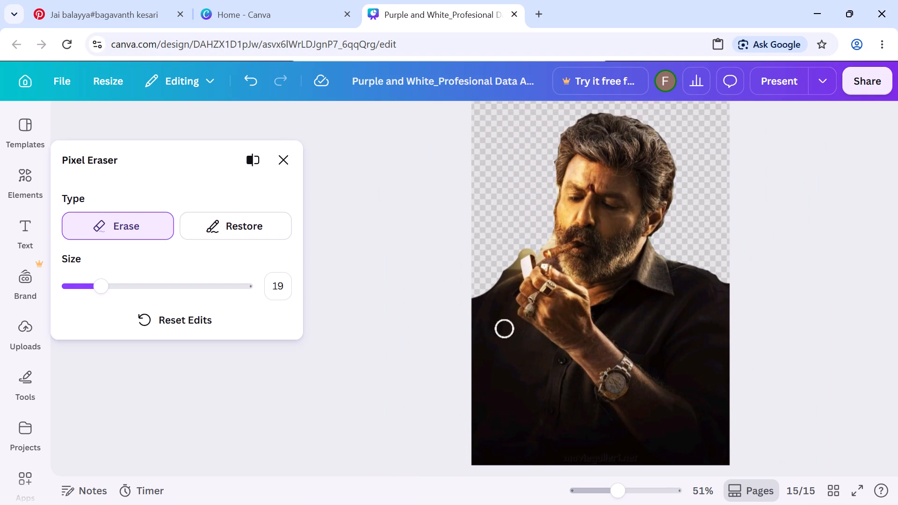
scroll(475, 310, up, 1)
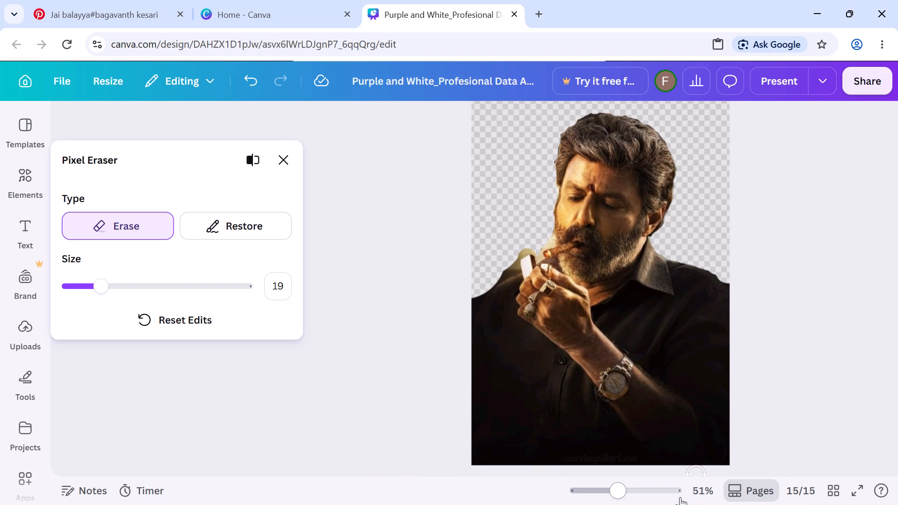
click(673, 494)
scroll(447, 301, right, 7)
scroll(447, 301, up, 2)
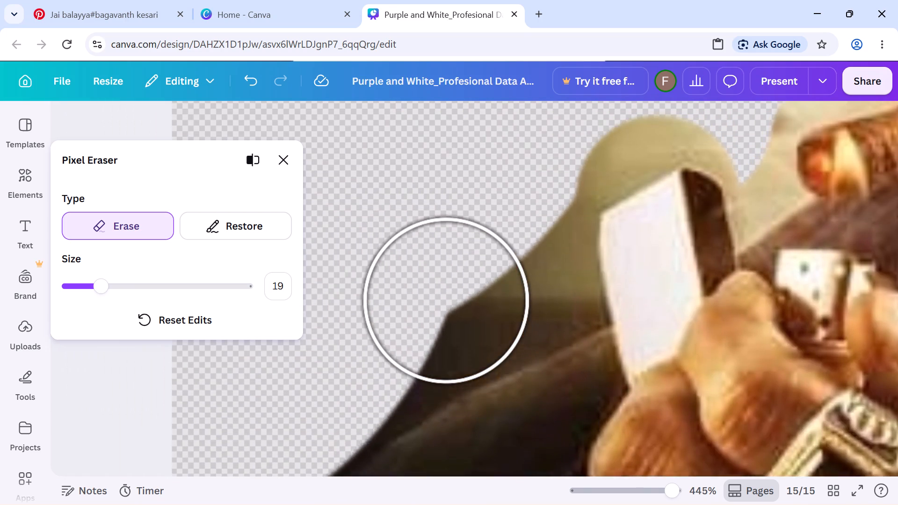
scroll(447, 301, up, 4)
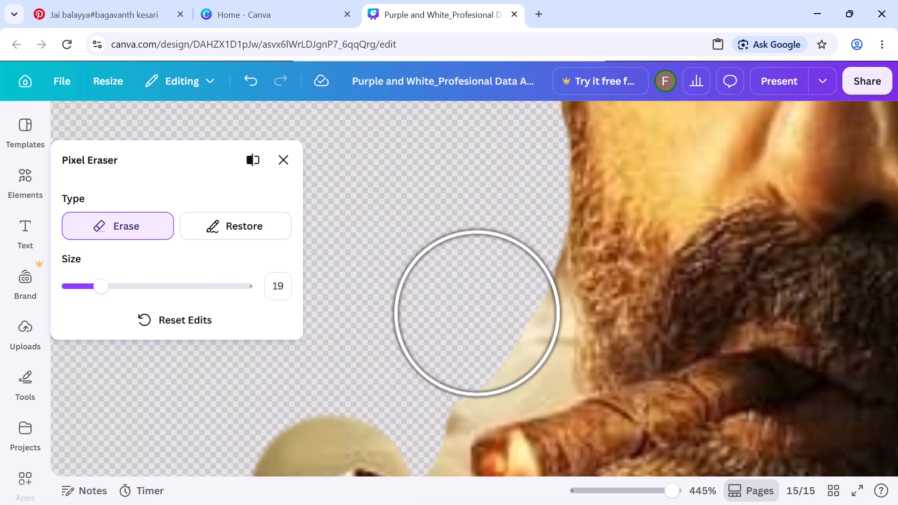
click(496, 321)
drag(496, 321, 494, 295)
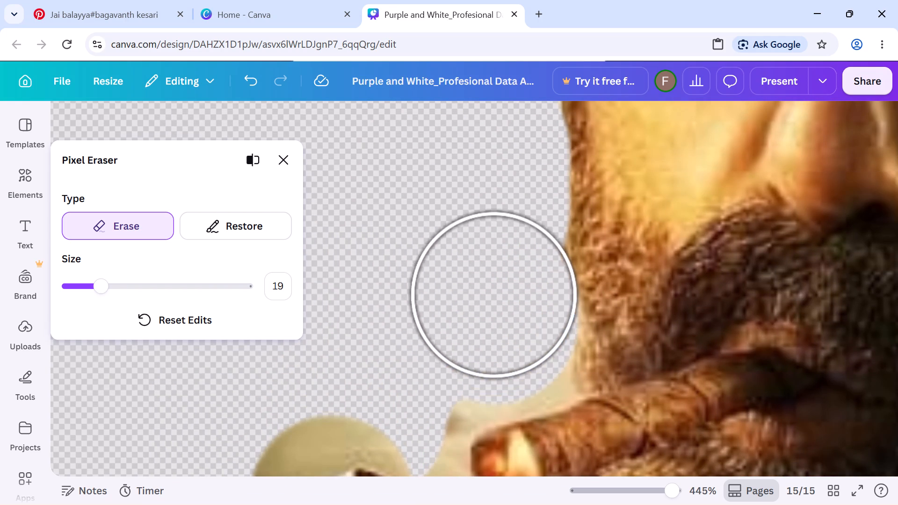
drag(494, 295, 462, 348)
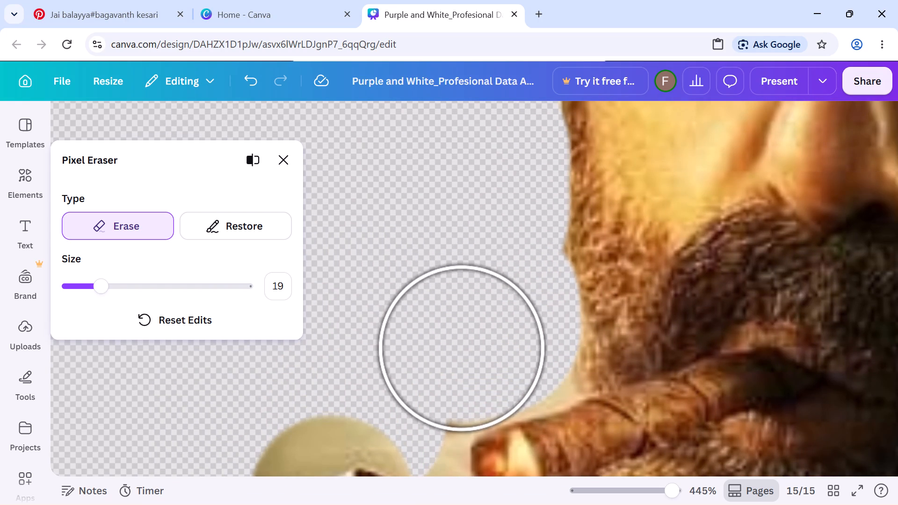
Erase the rounded background patch above the top of the lighter.
scroll(462, 348, down, 1)
click(462, 321)
drag(462, 321, 481, 315)
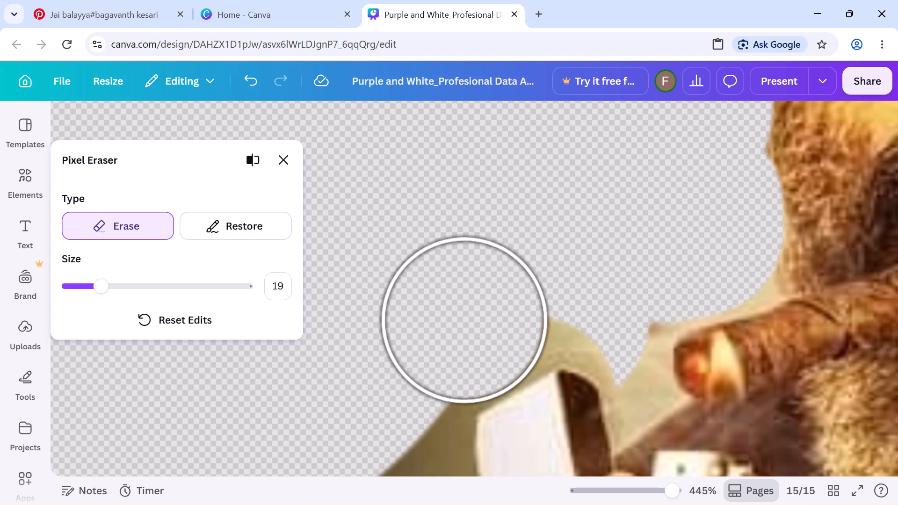
drag(481, 315, 593, 284)
double_click(593, 284)
Erase the dark and olive background between the front shoulder and the side of the lighter.
scroll(593, 284, down, 1)
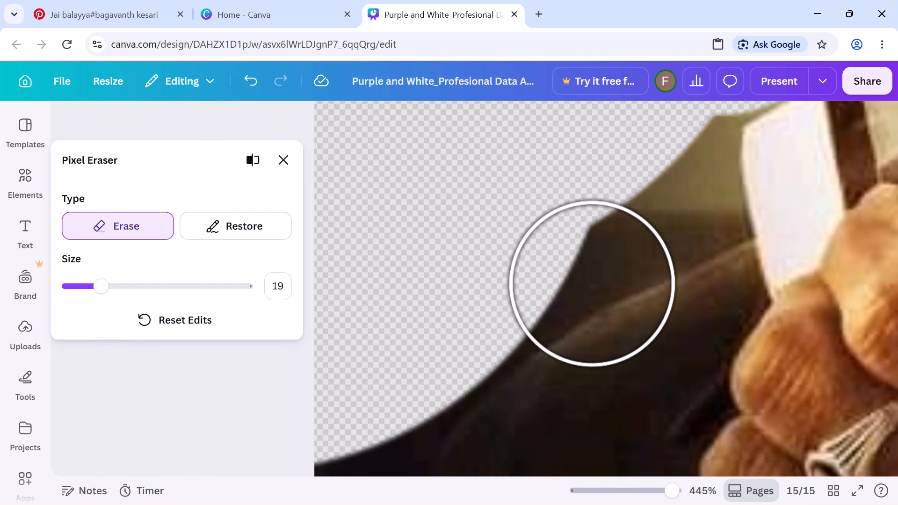
scroll(593, 284, up, 1)
drag(584, 303, 607, 287)
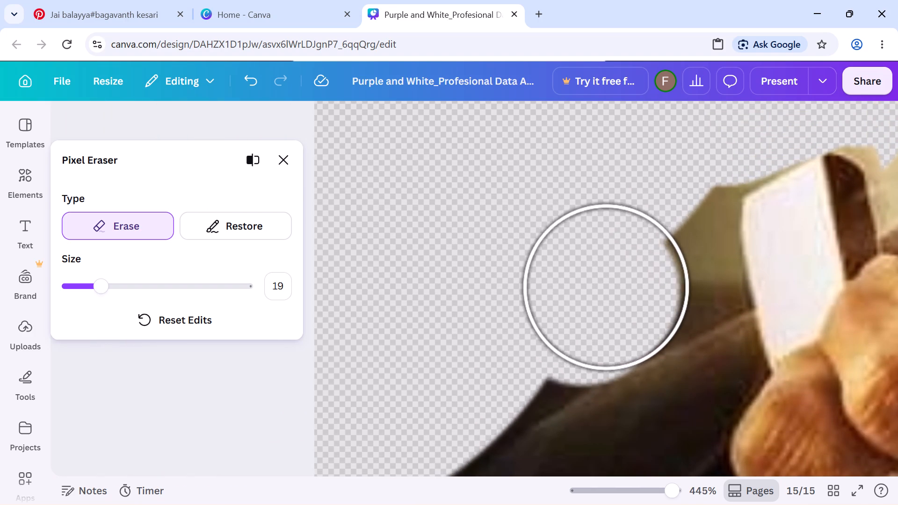
drag(607, 287, 653, 202)
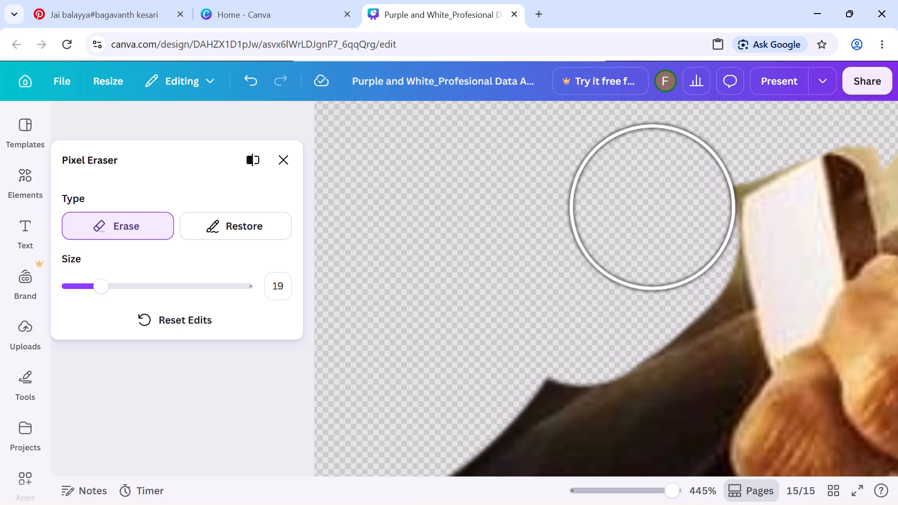
drag(653, 202, 655, 202)
click(655, 202)
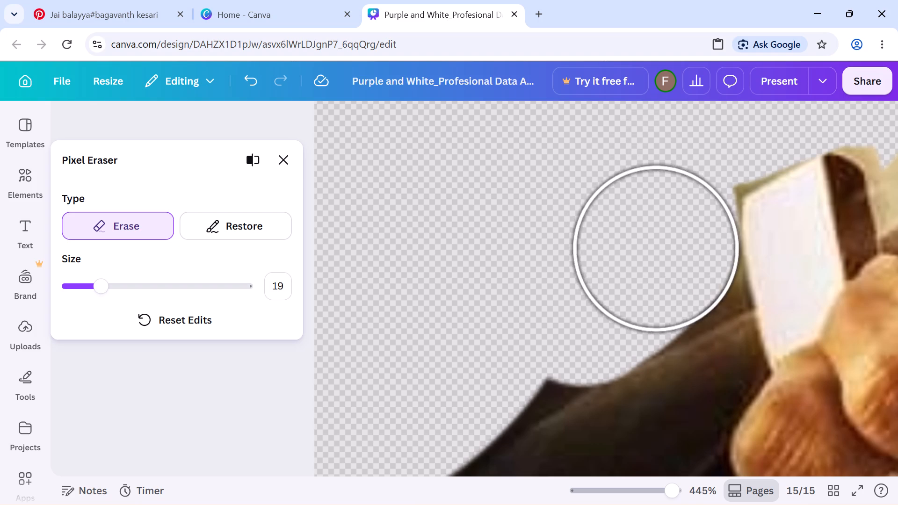
Set the eraser size to 7 and trim the background along the sleeve edge from the lighter to the shoulder.
click(79, 282)
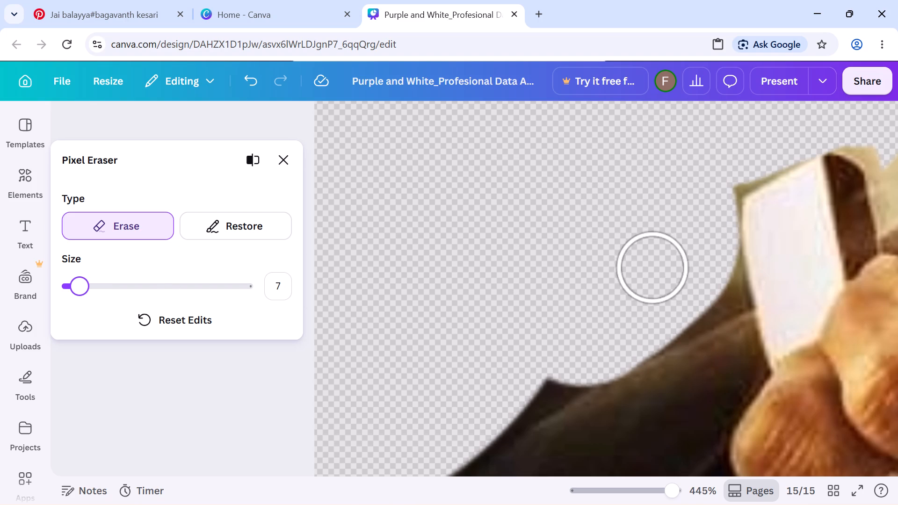
drag(706, 275, 711, 289)
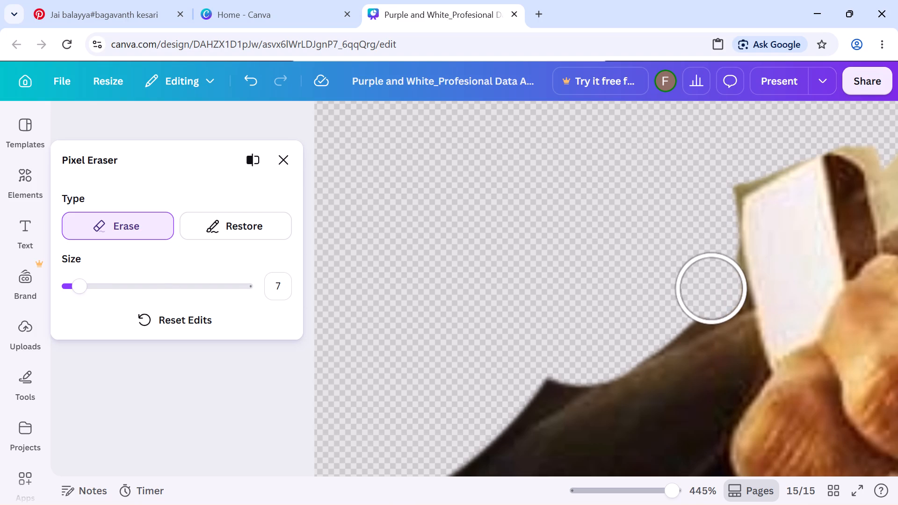
drag(711, 289, 711, 292)
click(711, 292)
drag(711, 292, 675, 299)
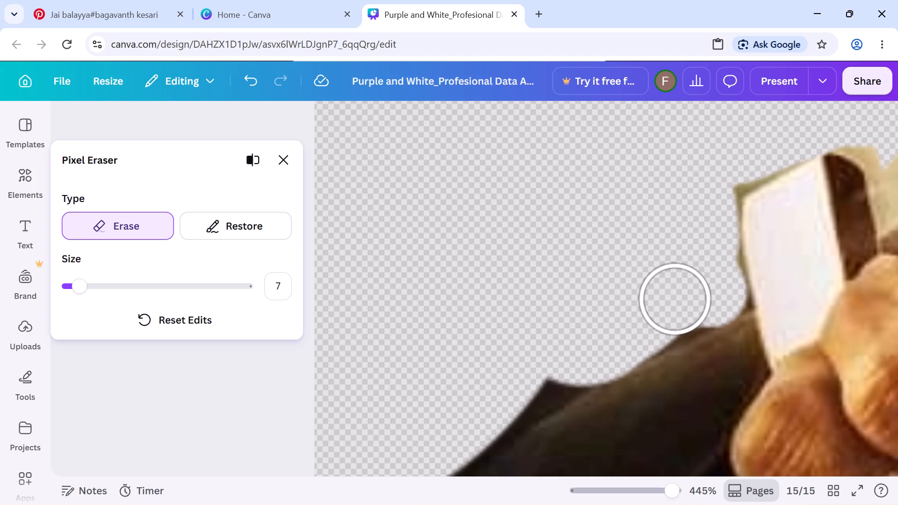
drag(675, 299, 678, 307)
click(678, 307)
drag(678, 307, 653, 311)
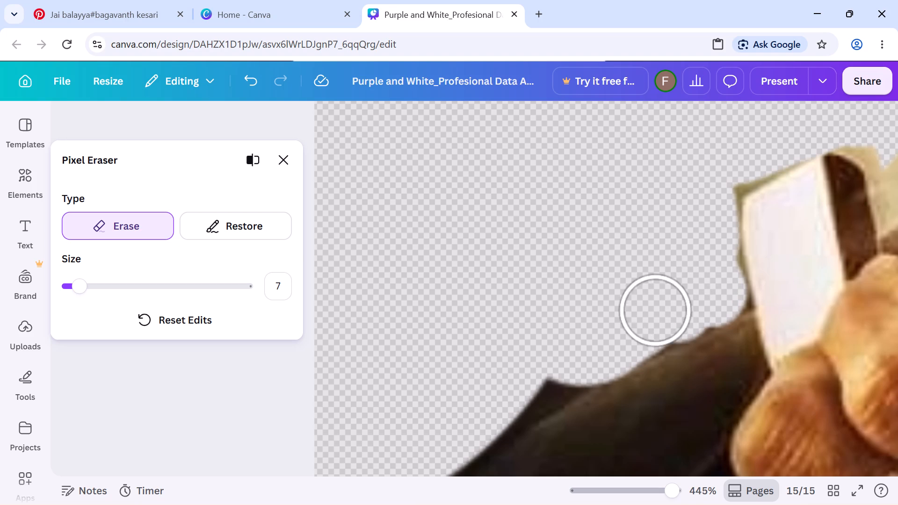
drag(653, 311, 565, 357)
click(565, 357)
Erase the pointed leftover on the front shoulder to smooth its outline.
scroll(565, 357, down, 1)
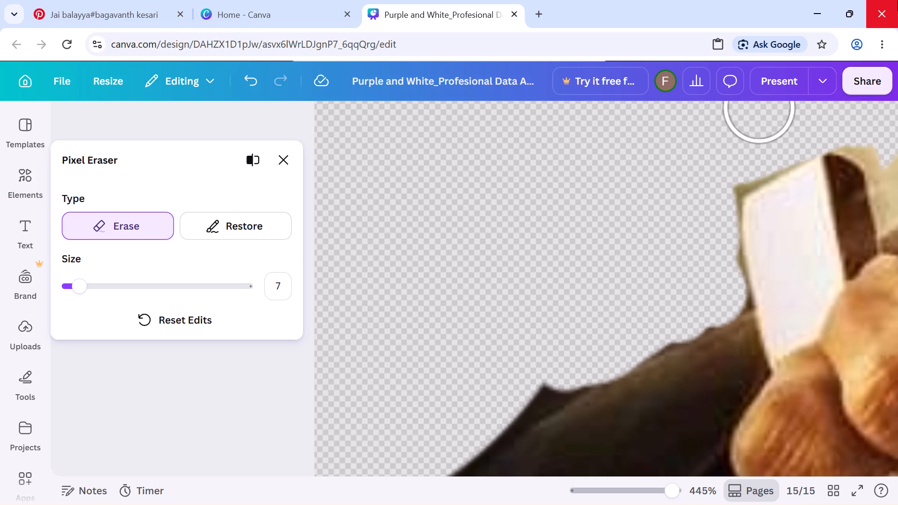
scroll(897, 0, down, 1)
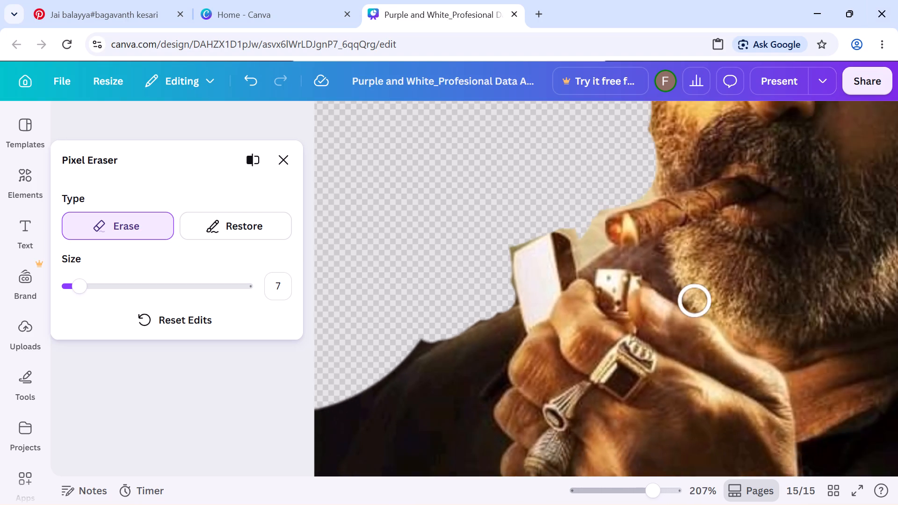
drag(385, 332, 397, 327)
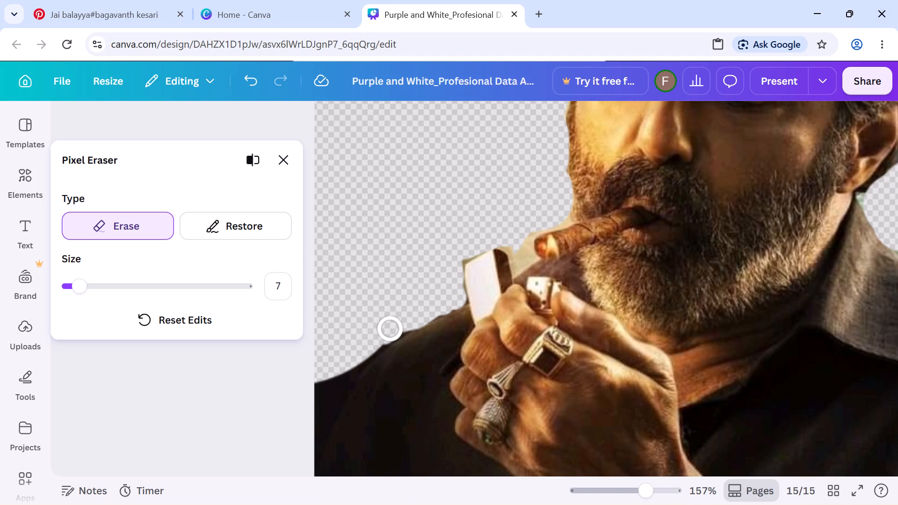
drag(397, 327, 411, 323)
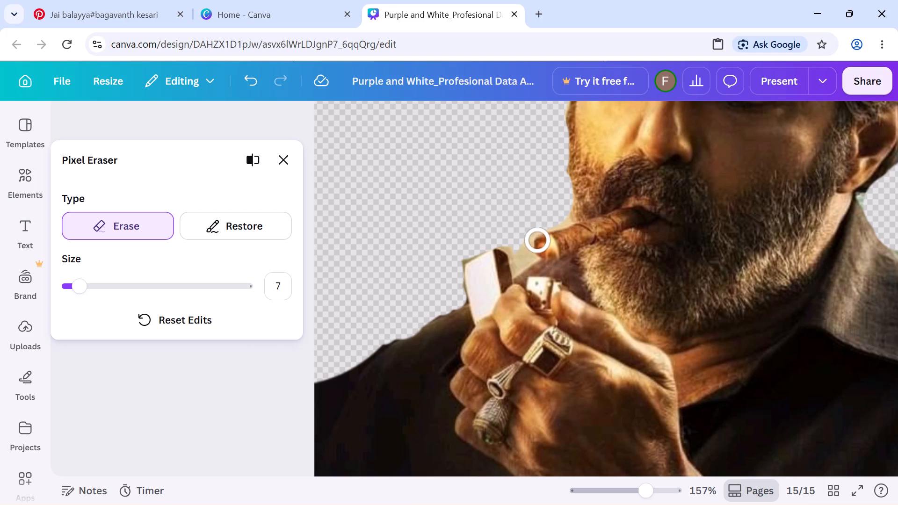
Erase the background leftover between the lighter's top and the cigar, and finish the pixel erasing.
double_click(520, 257)
drag(520, 257, 541, 229)
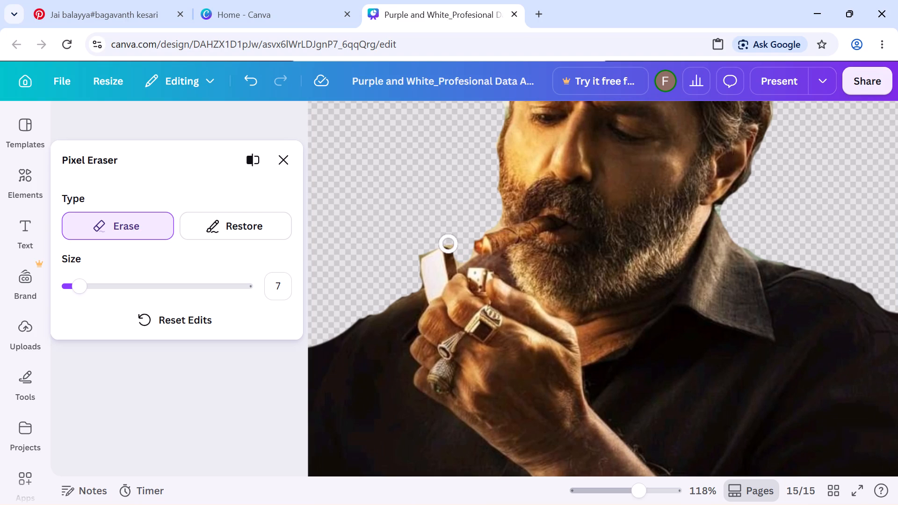
click(454, 241)
click(493, 221)
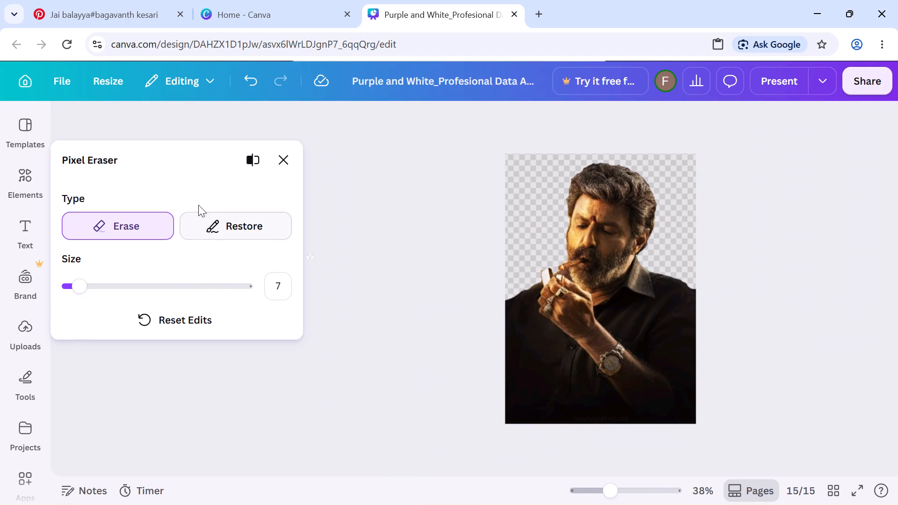
click(288, 159)
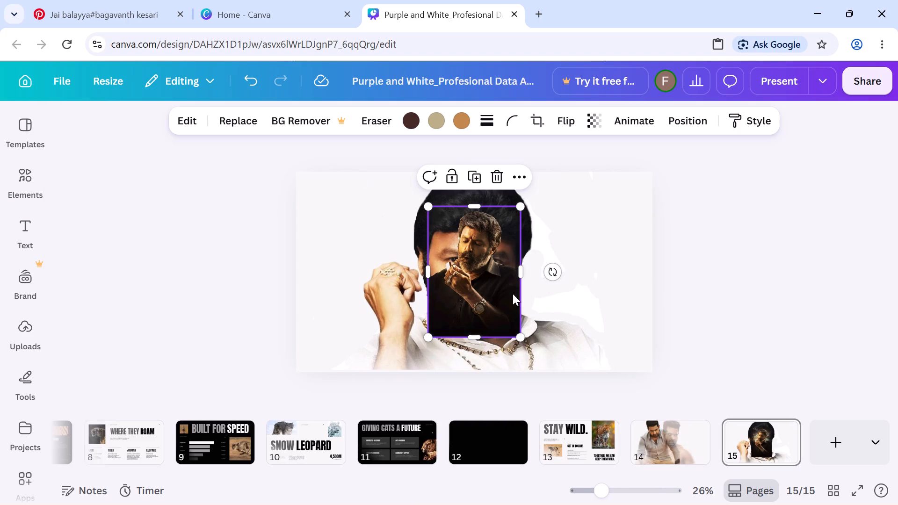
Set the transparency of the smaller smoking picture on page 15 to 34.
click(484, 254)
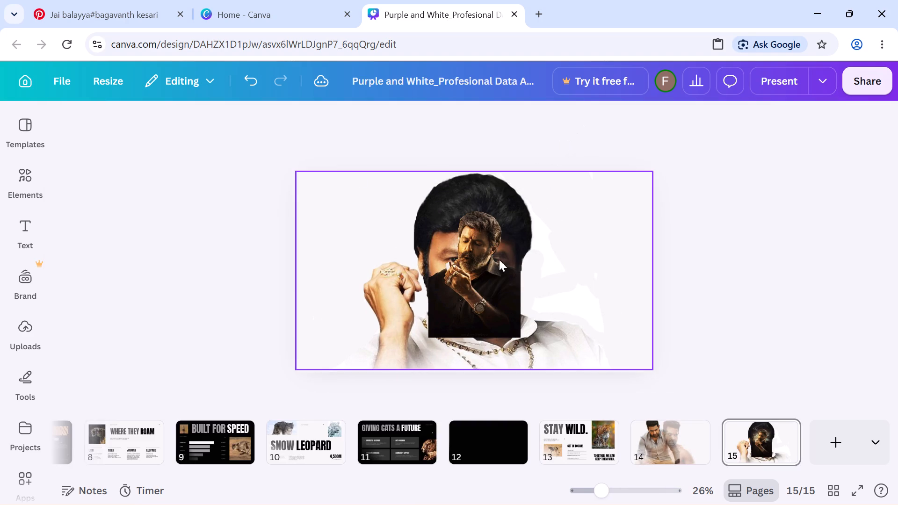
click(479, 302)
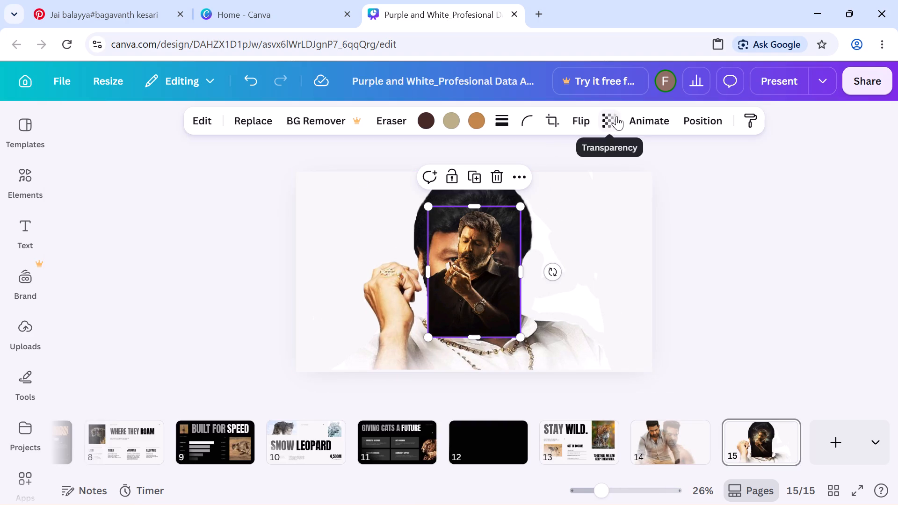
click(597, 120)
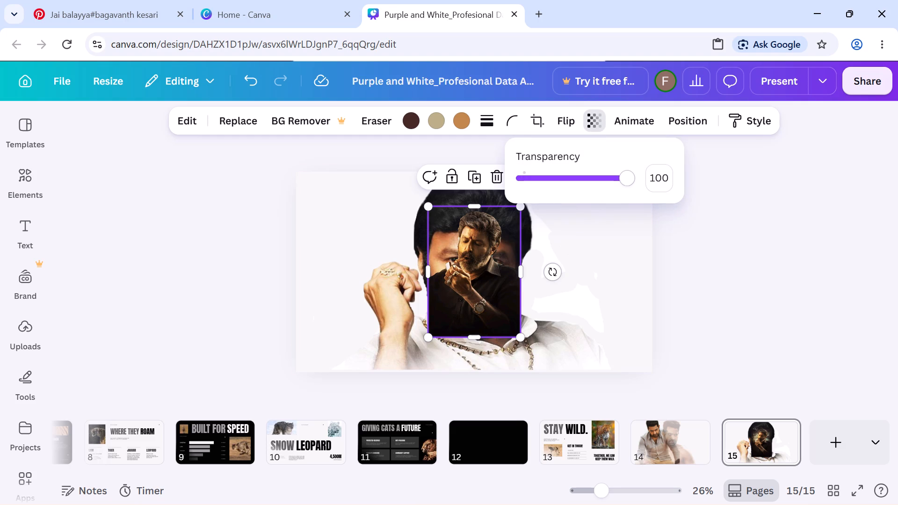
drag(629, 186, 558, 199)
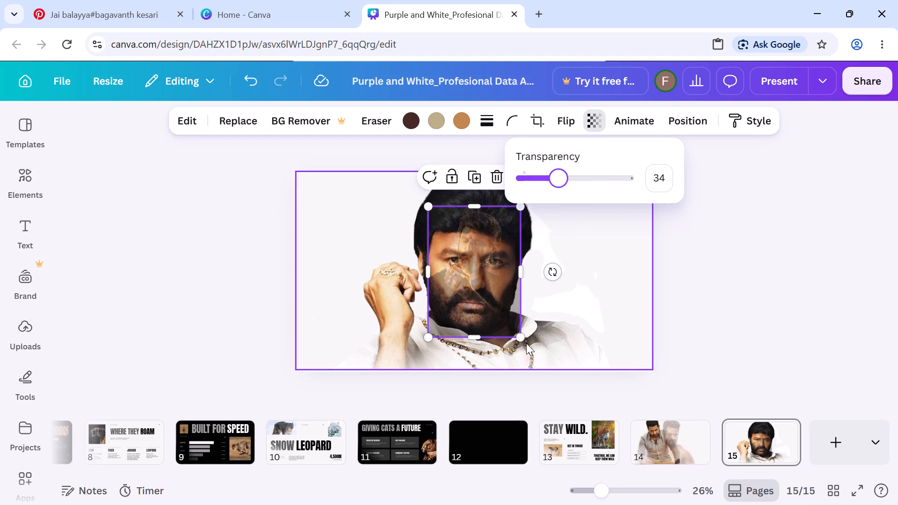
Widen the smoking picture's frame and recentre it over the large portrait.
drag(516, 275, 530, 274)
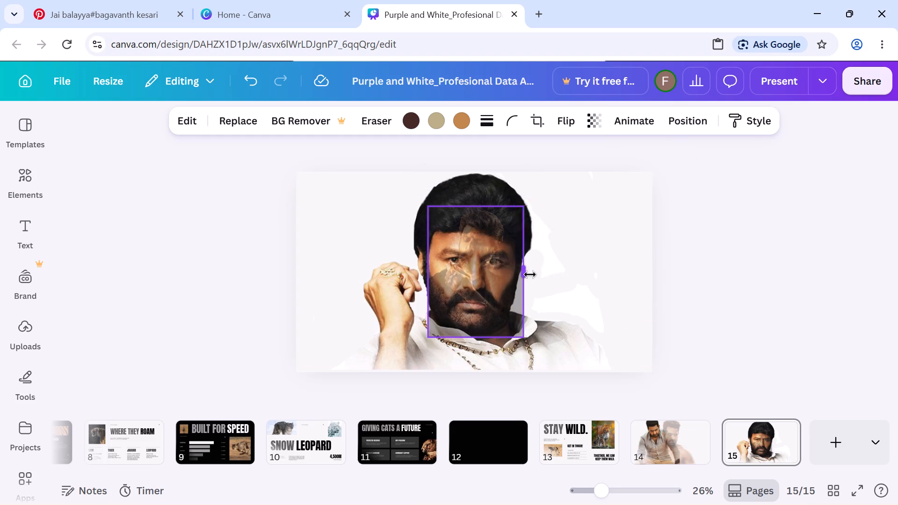
drag(530, 274, 577, 275)
drag(481, 294, 439, 301)
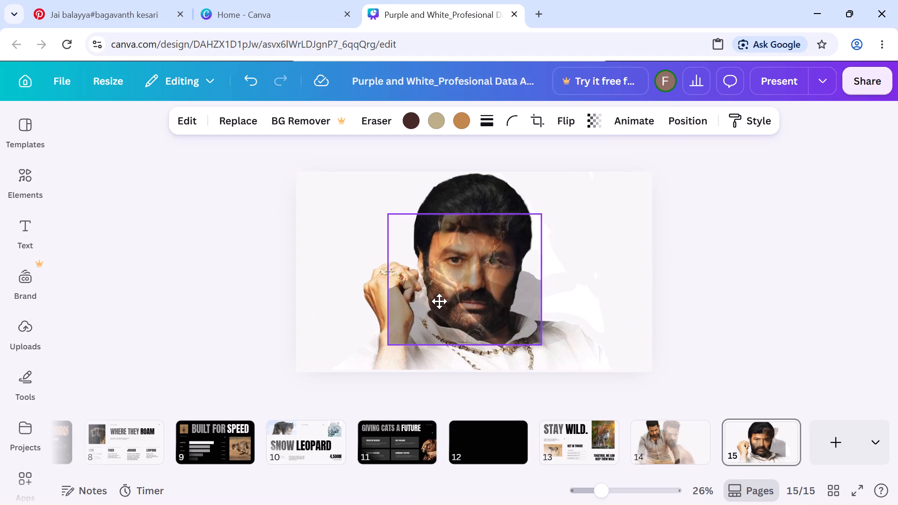
drag(439, 301, 455, 290)
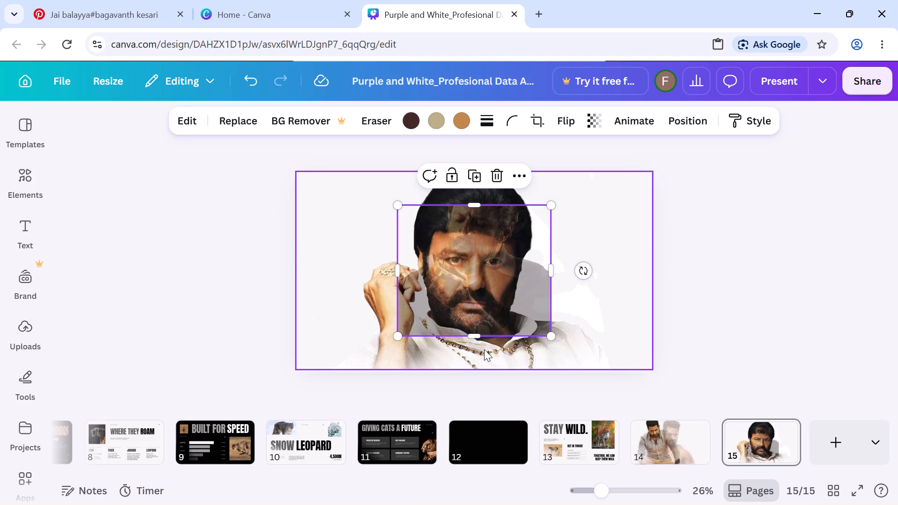
Set the transparency of the large portrait behind the smoking picture to 45.
click(484, 349)
click(578, 125)
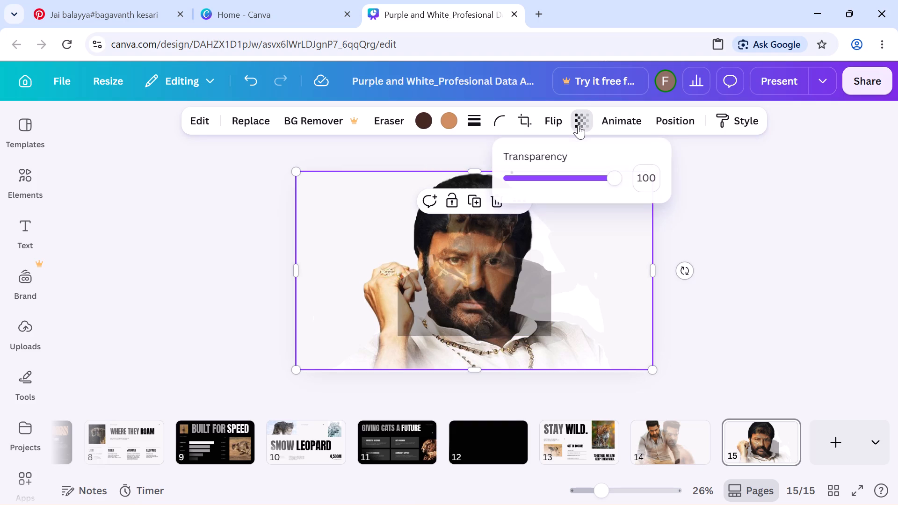
click(557, 177)
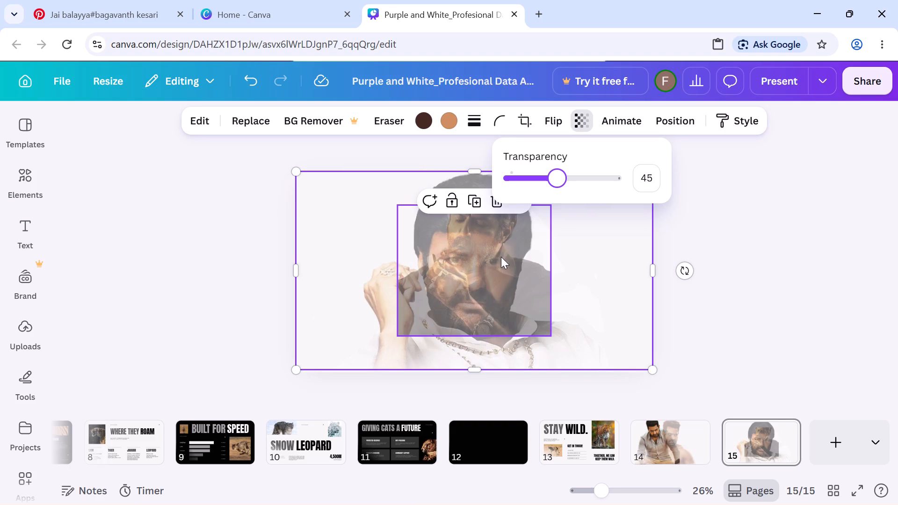
Set the smoking picture's transparency to 100.
click(491, 271)
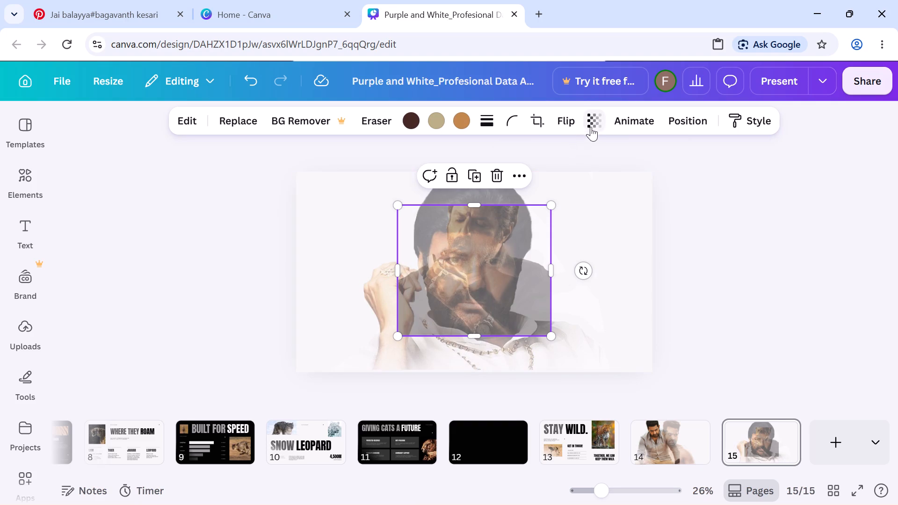
click(593, 126)
click(602, 176)
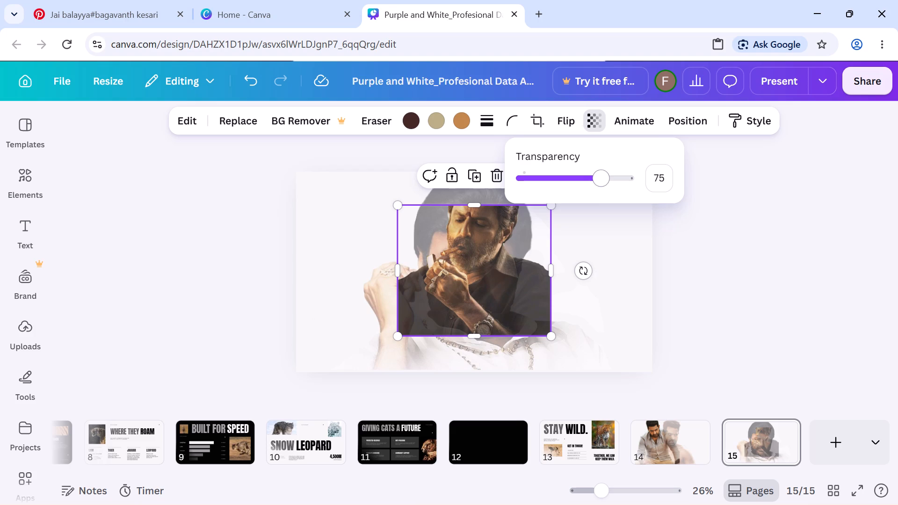
drag(615, 181, 653, 179)
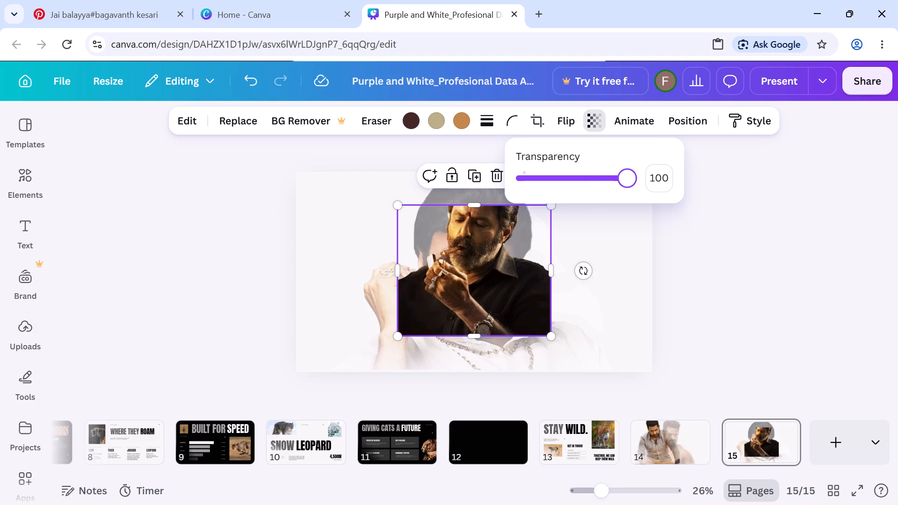
drag(653, 179, 653, 179)
click(665, 227)
Separate the two pictures, moving the faded portrait partly off the page's right edge and the smoking picture to the page's top-left corner.
drag(467, 260, 381, 236)
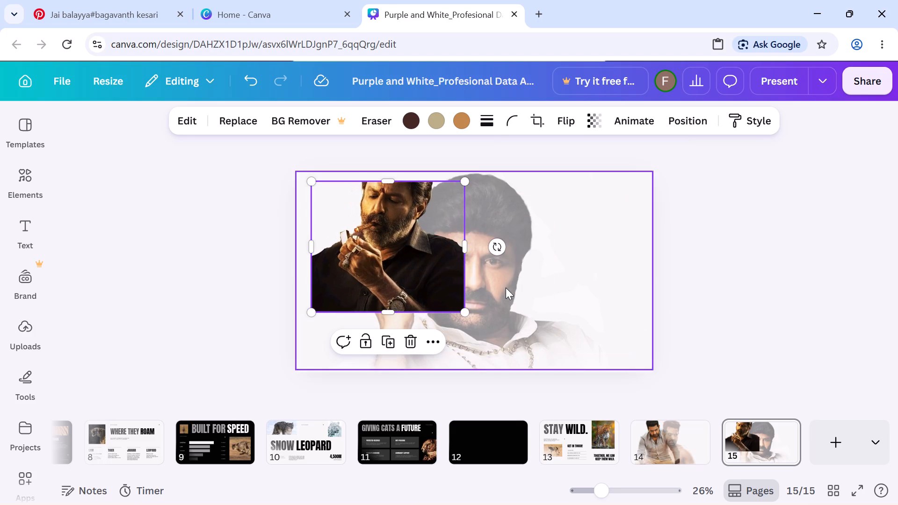
drag(506, 288, 686, 299)
drag(420, 267, 462, 308)
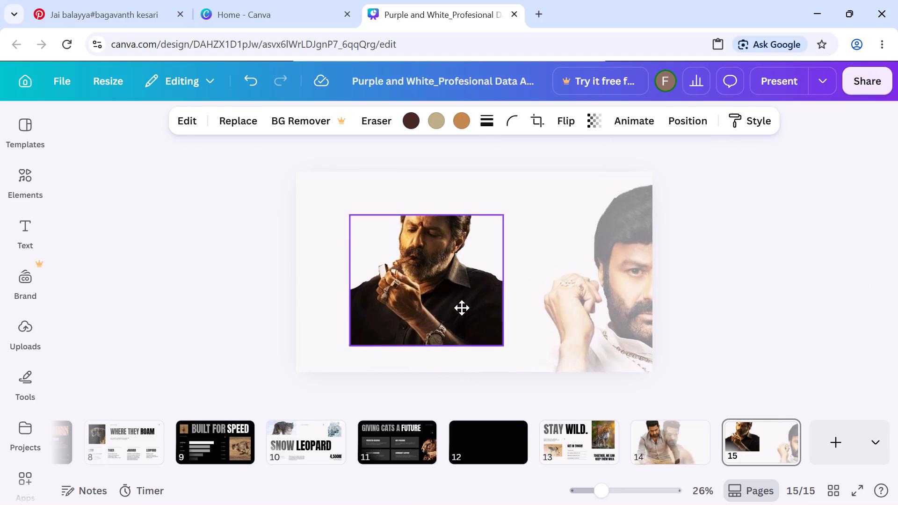
drag(462, 308, 401, 260)
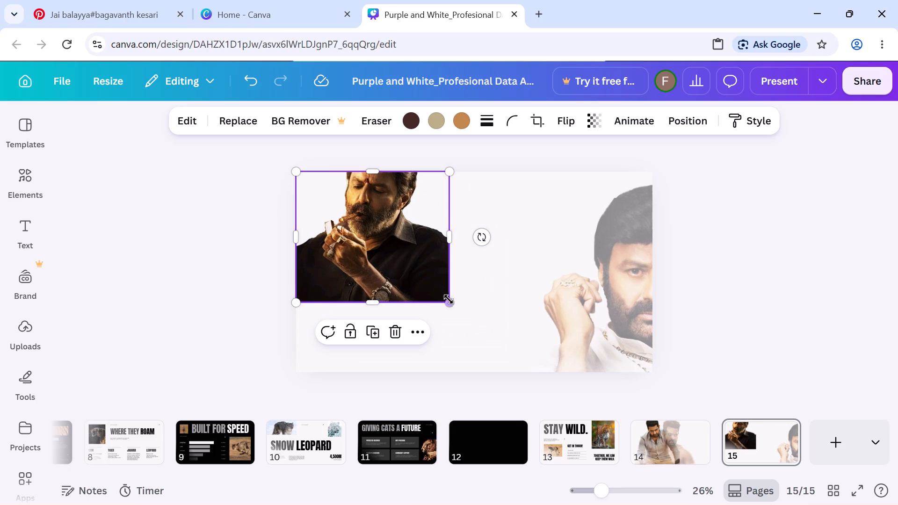
Enlarge the smoking picture to about 1,441 wide and extend its frame to the page's bottom edge and above its top edge.
drag(449, 236, 601, 236)
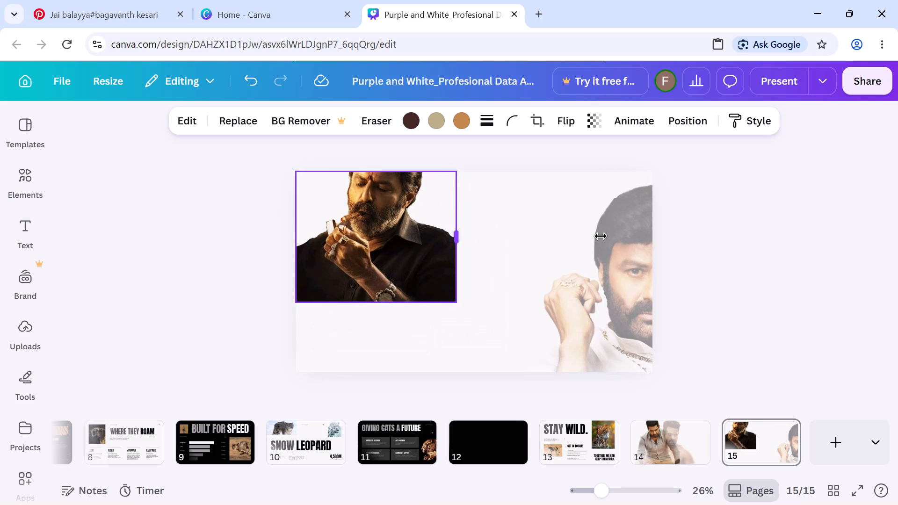
drag(601, 236, 564, 249)
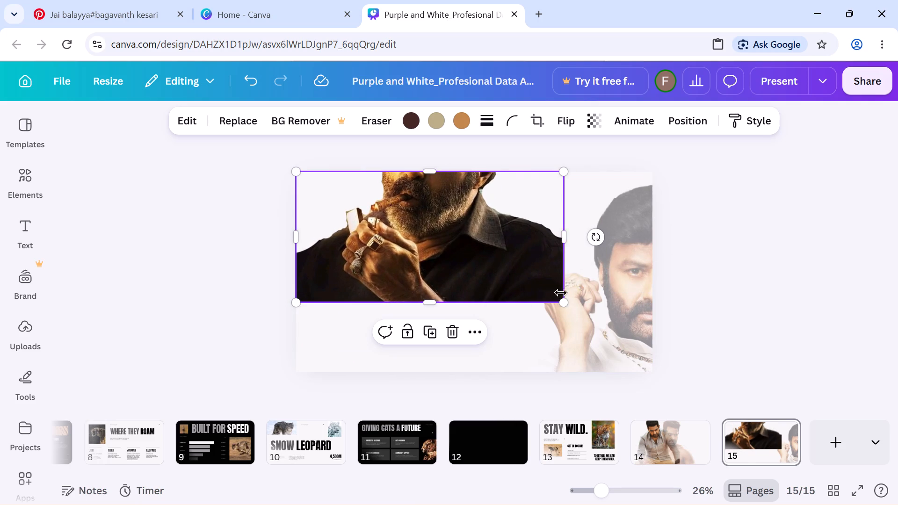
drag(427, 303, 441, 352)
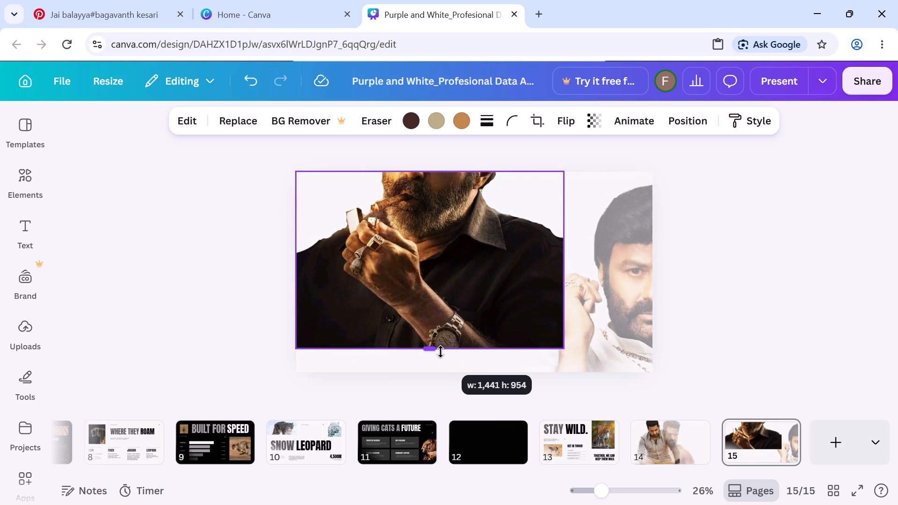
drag(441, 352, 433, 374)
scroll(426, 329, up, 1)
drag(428, 172, 431, 136)
scroll(427, 250, up, 1)
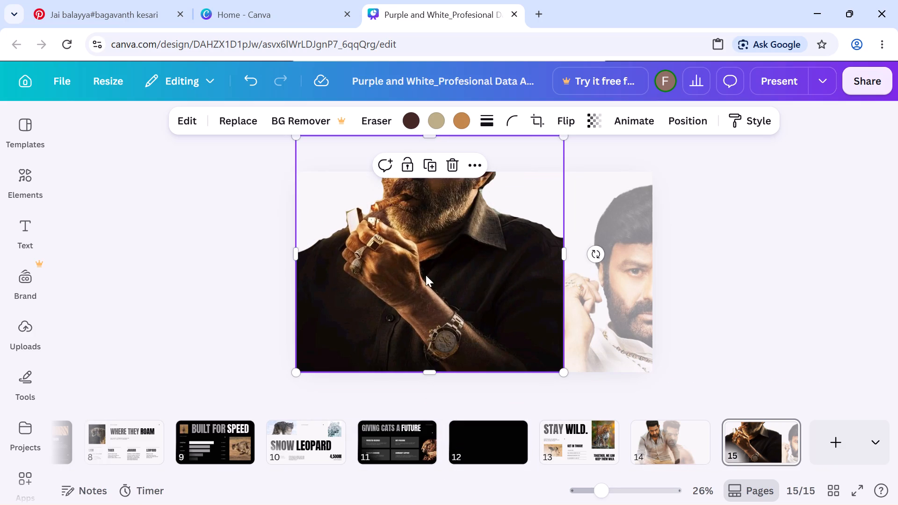
Reframe the smoking picture from the page's bottom to its top edge so the head is included, and widen it slightly.
drag(431, 372, 420, 284)
drag(425, 134, 428, 140)
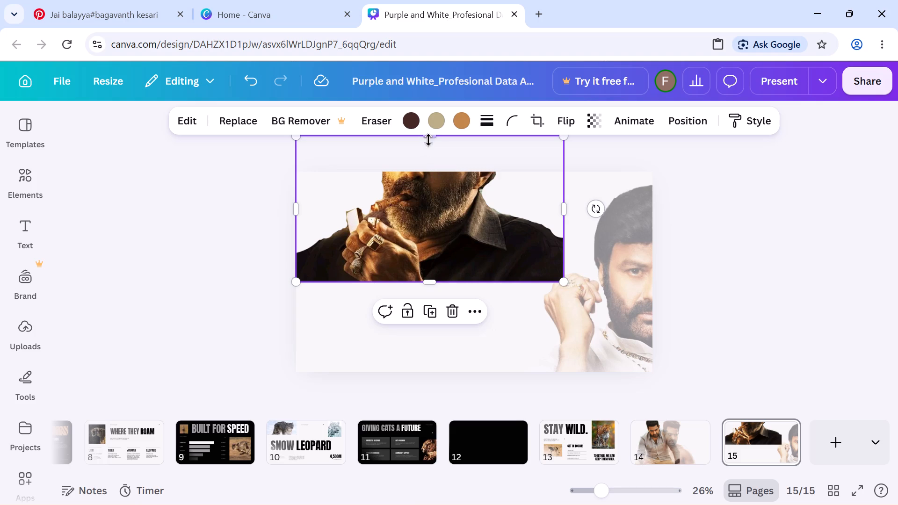
drag(428, 140, 430, 142)
drag(438, 247, 443, 344)
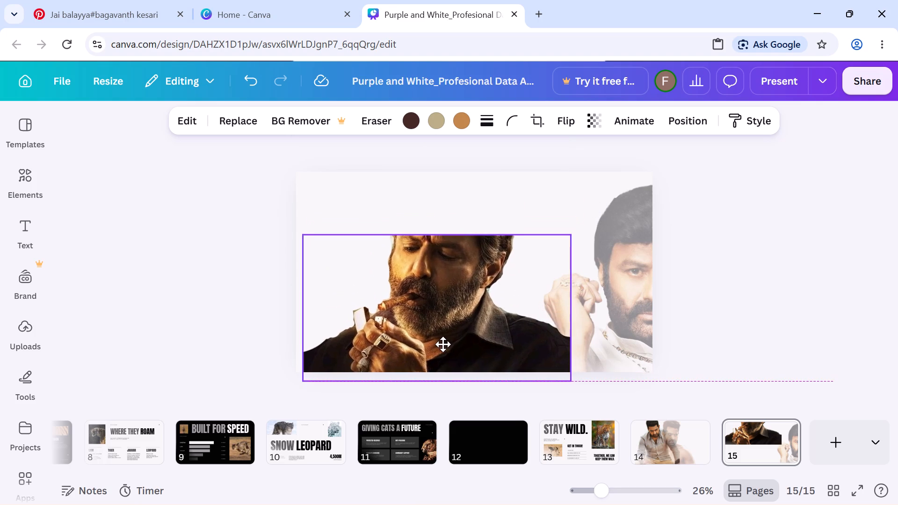
drag(443, 344, 438, 337)
drag(429, 223, 430, 164)
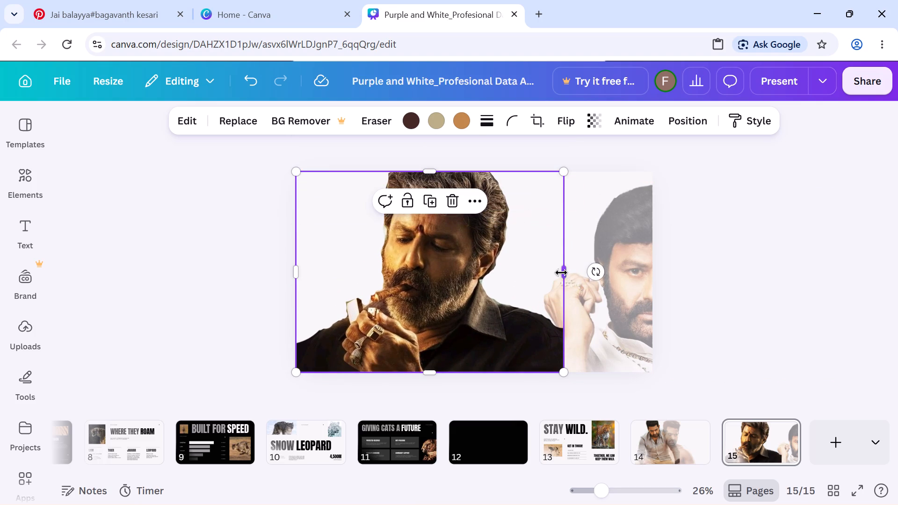
drag(563, 273, 573, 268)
Move the faded portrait back onto the page, behind and to the right of the smoking picture's head.
drag(625, 300, 504, 269)
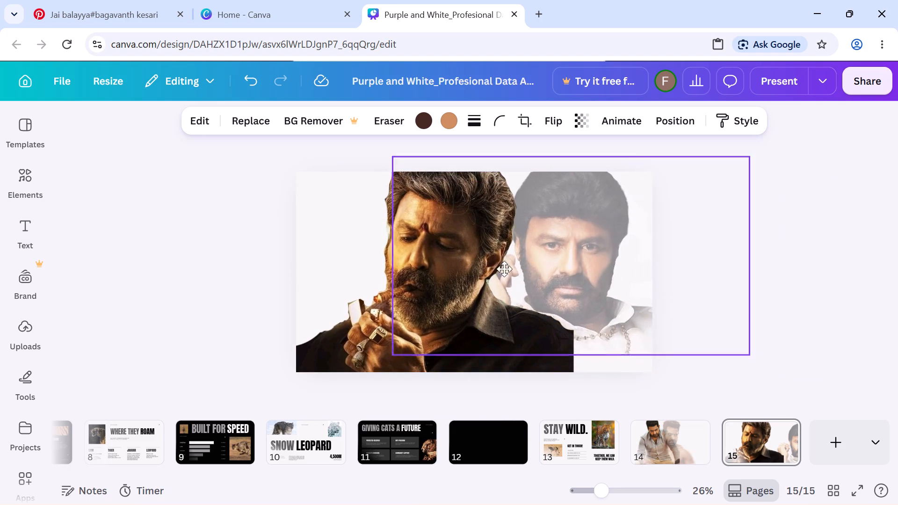
drag(504, 269, 542, 281)
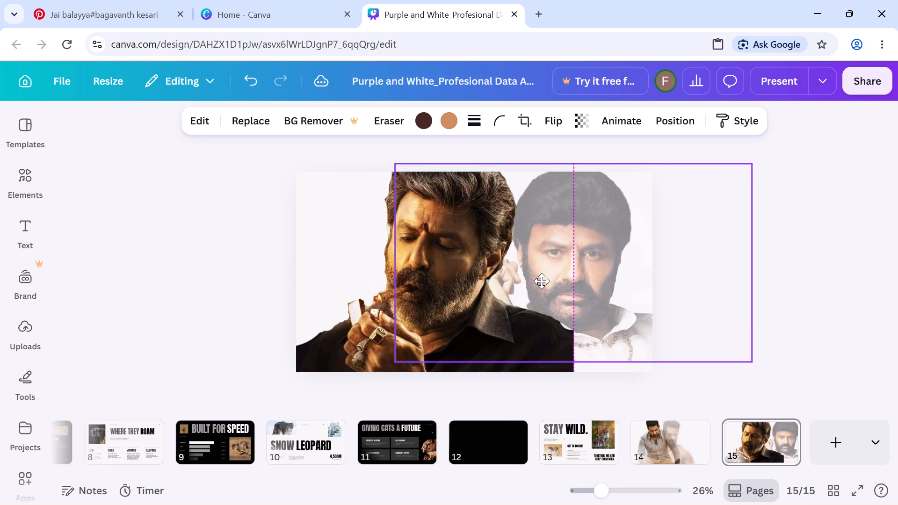
drag(542, 281, 542, 290)
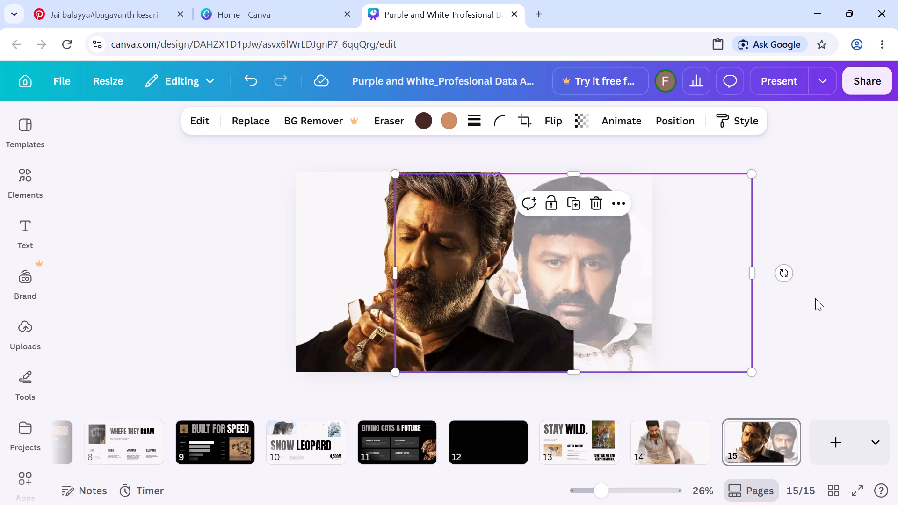
click(815, 298)
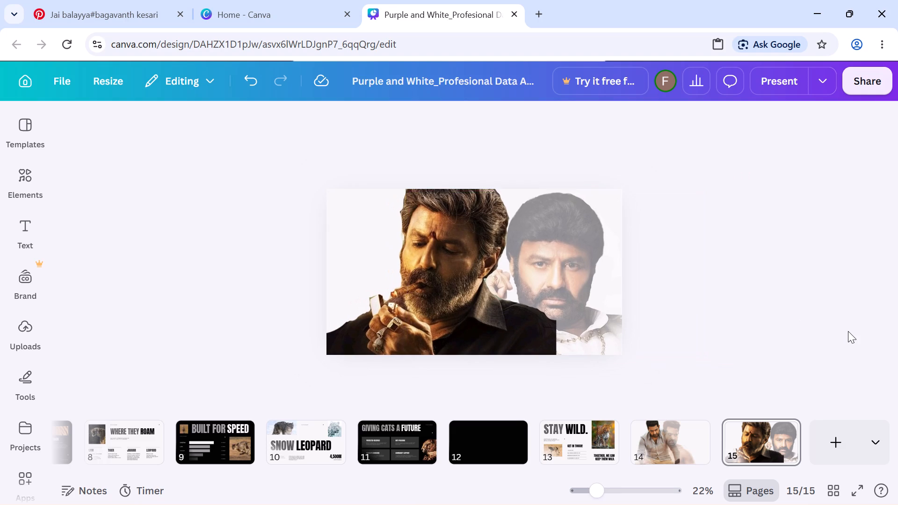
click(848, 331)
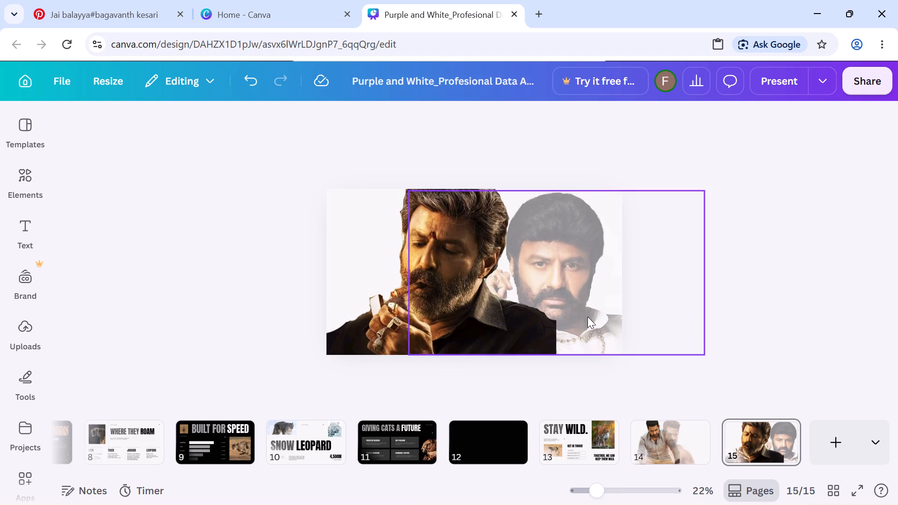
click(587, 317)
drag(435, 311, 435, 311)
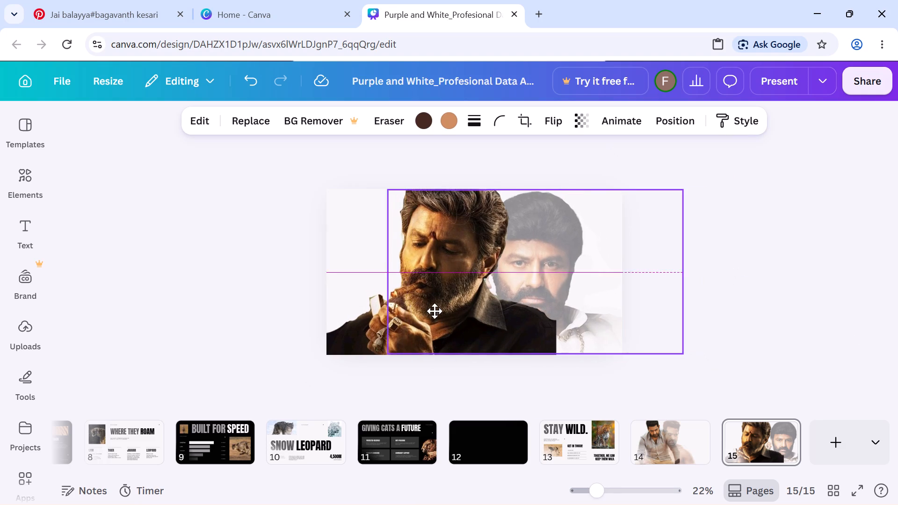
drag(435, 311, 442, 309)
Shift the smoking picture slightly left, partly past the page's left edge, to uncover more of the faded portrait.
click(395, 260)
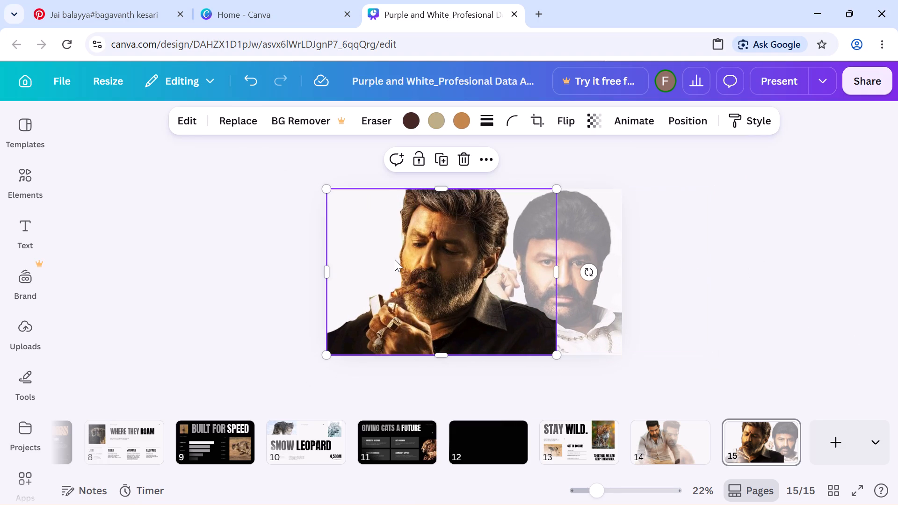
drag(454, 261, 434, 261)
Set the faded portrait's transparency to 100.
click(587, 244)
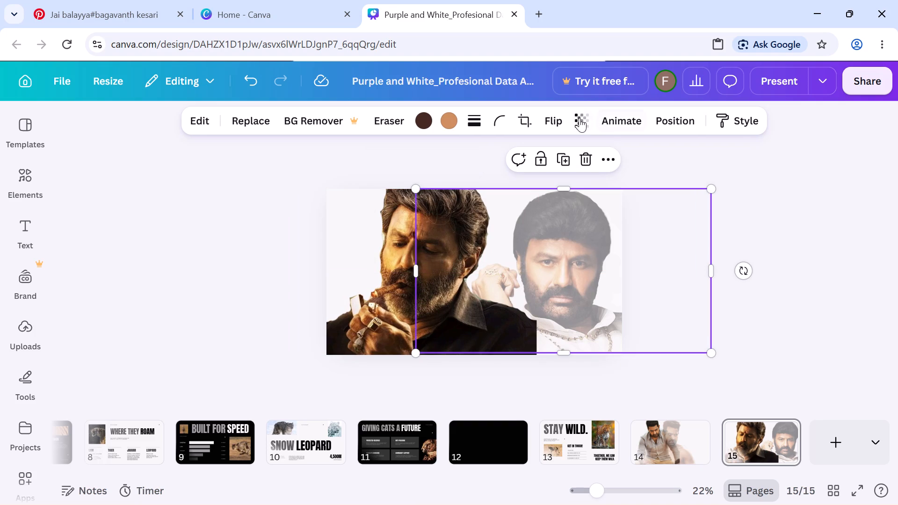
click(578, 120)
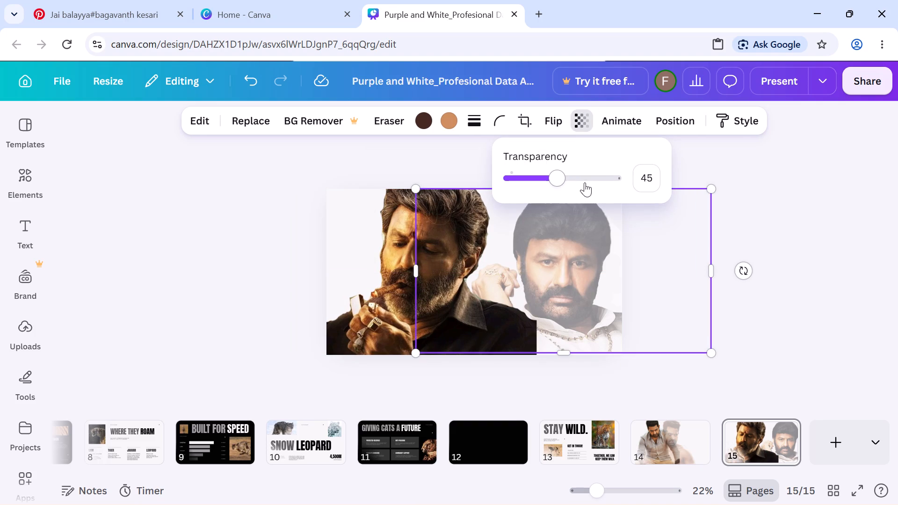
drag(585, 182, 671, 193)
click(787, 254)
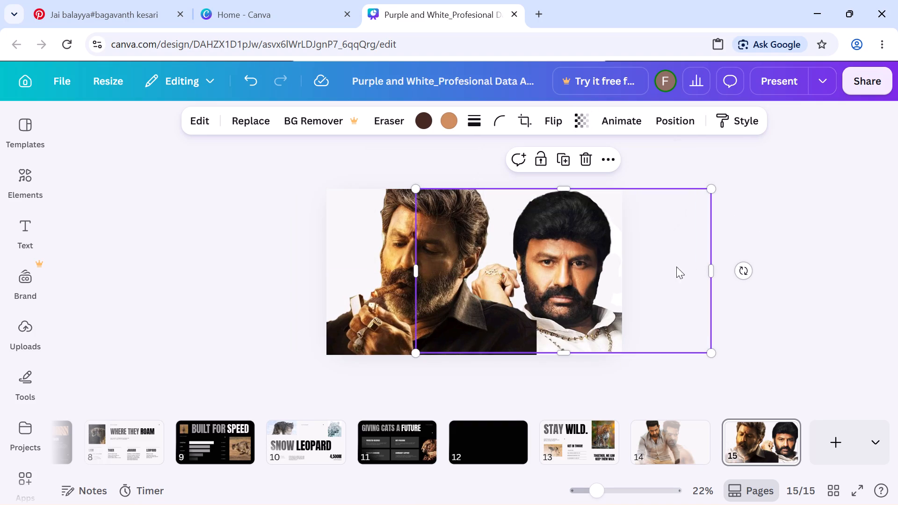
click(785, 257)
Bring the portrait to the front, above the smoking picture.
click(549, 307)
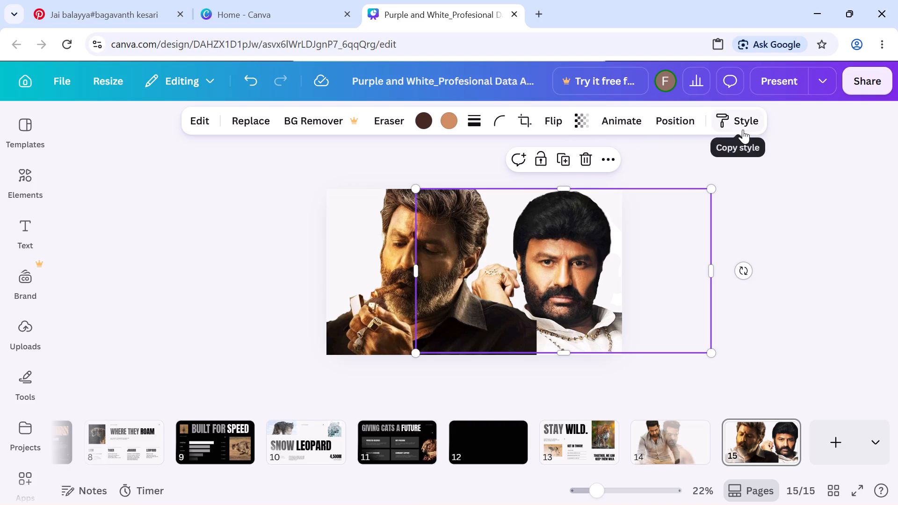
click(612, 163)
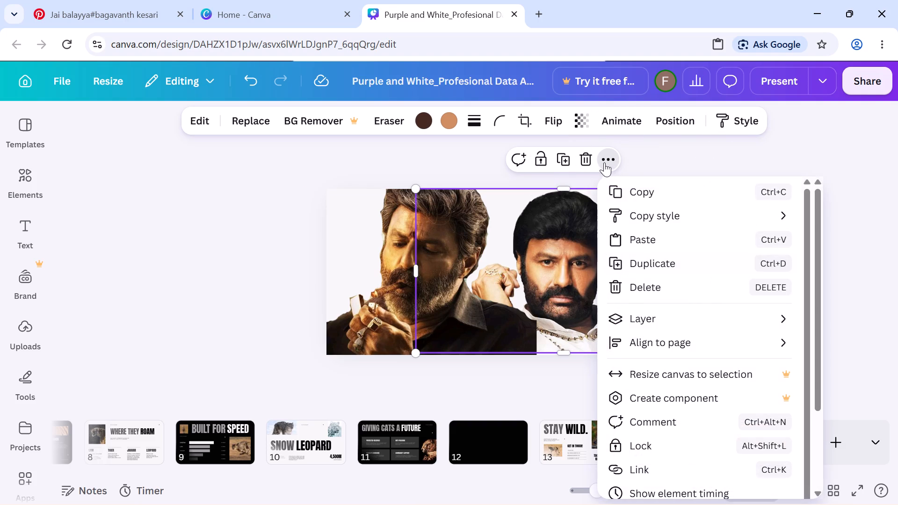
scroll(633, 274, down, 1)
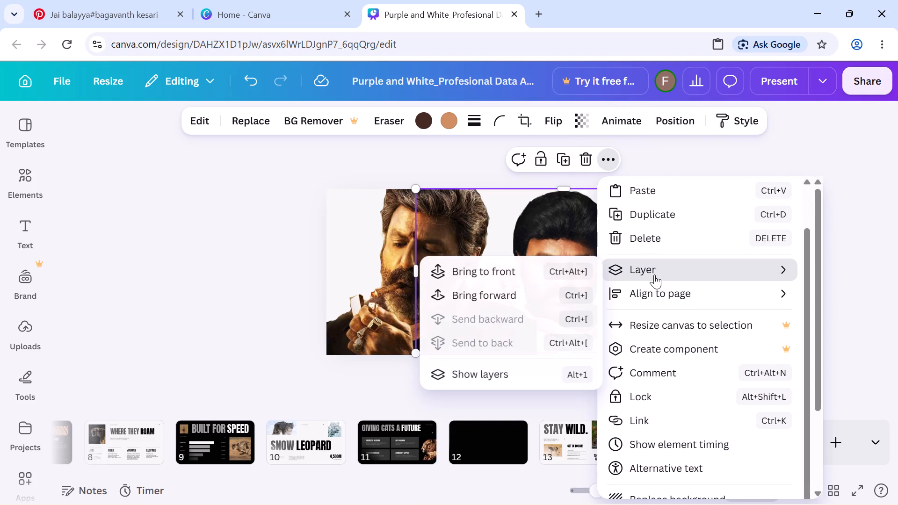
click(546, 270)
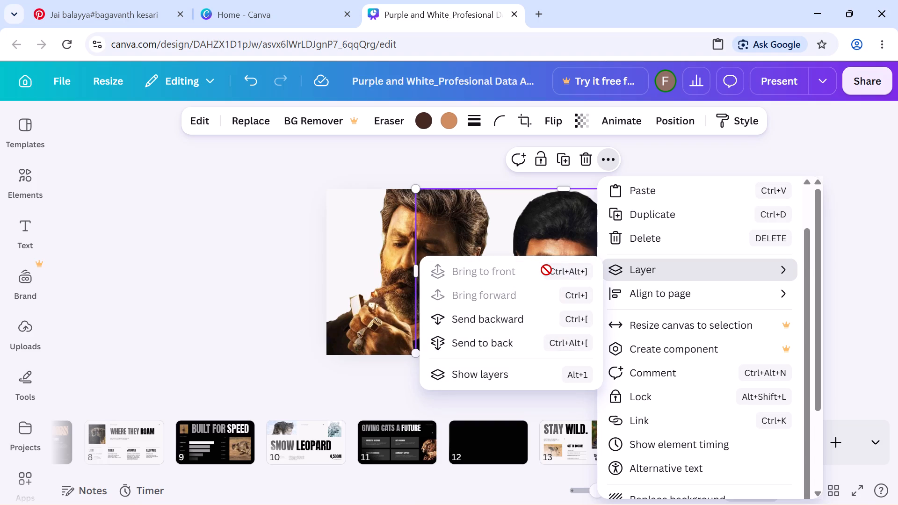
click(855, 303)
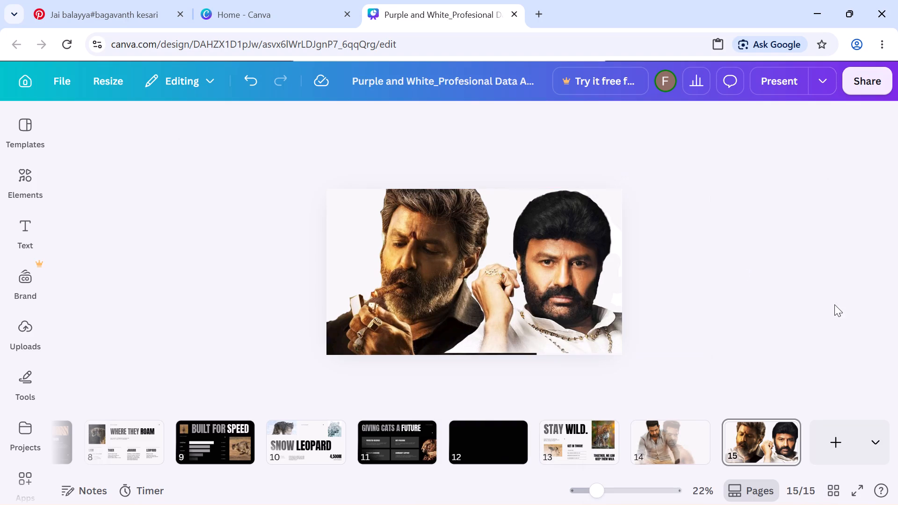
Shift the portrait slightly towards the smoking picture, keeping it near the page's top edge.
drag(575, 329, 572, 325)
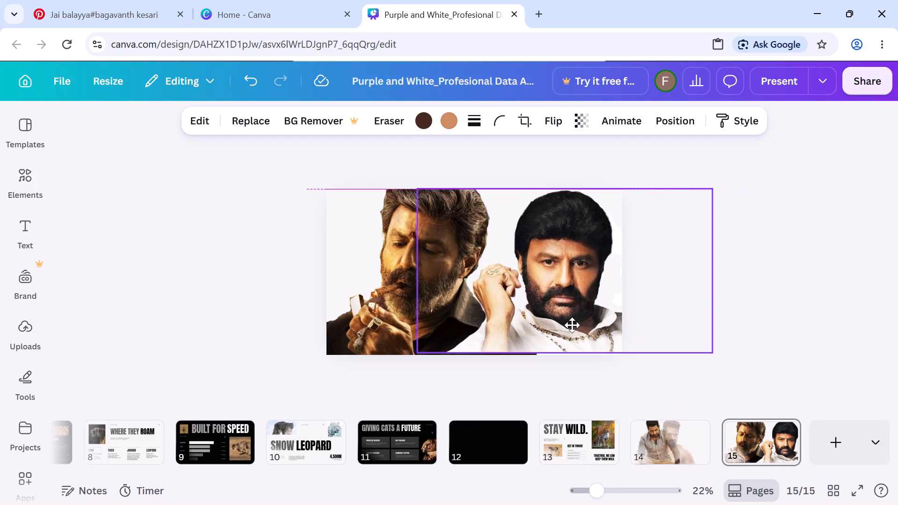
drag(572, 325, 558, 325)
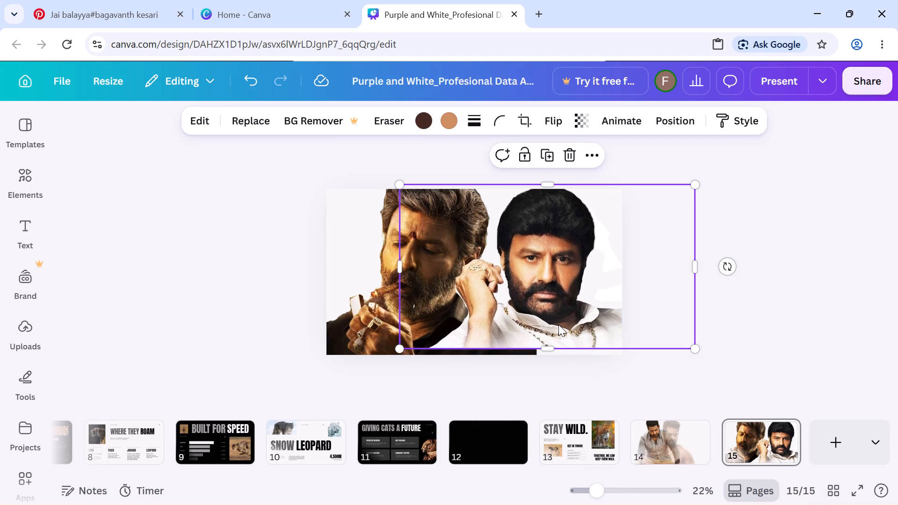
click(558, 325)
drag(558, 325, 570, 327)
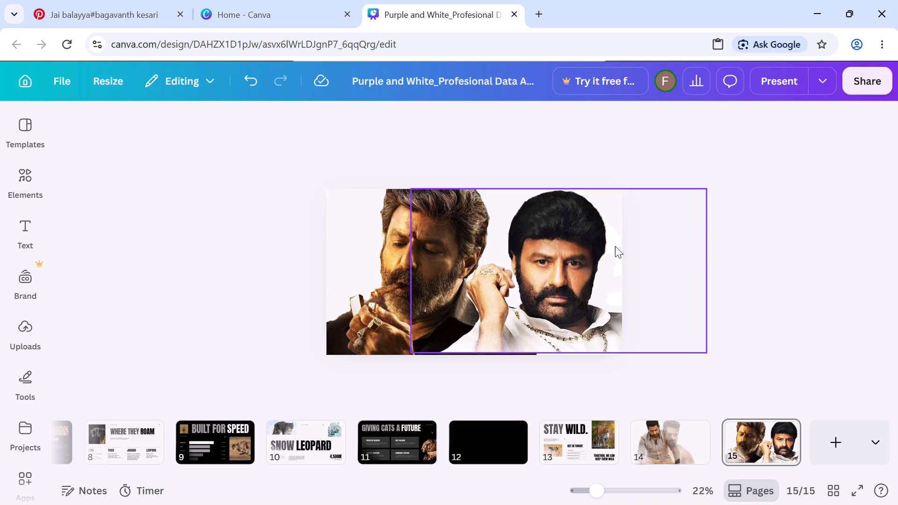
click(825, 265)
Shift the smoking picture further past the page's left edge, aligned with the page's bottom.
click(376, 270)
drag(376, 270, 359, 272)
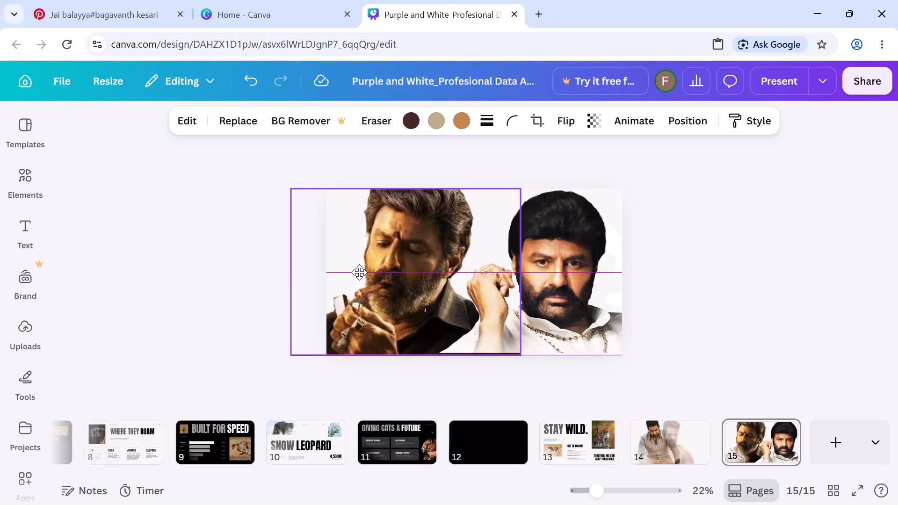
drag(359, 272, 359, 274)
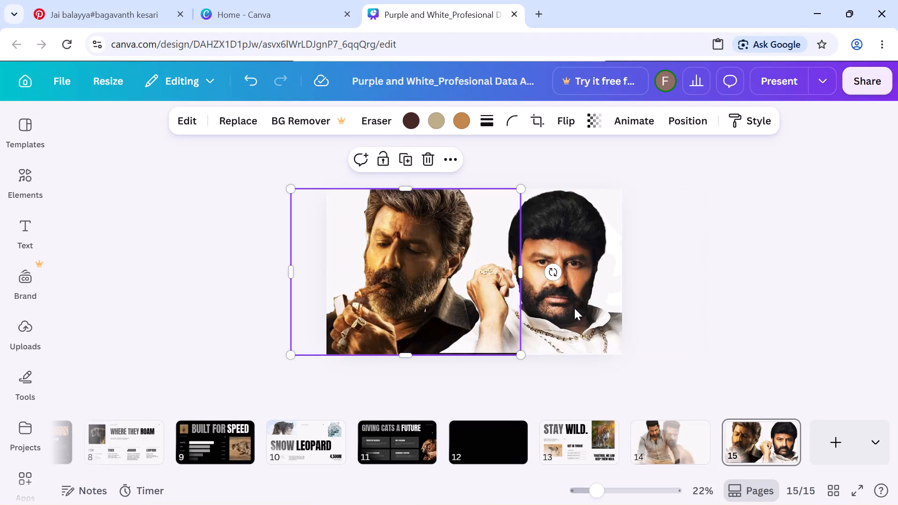
Set the portrait's transparency to 38.
click(574, 308)
click(579, 124)
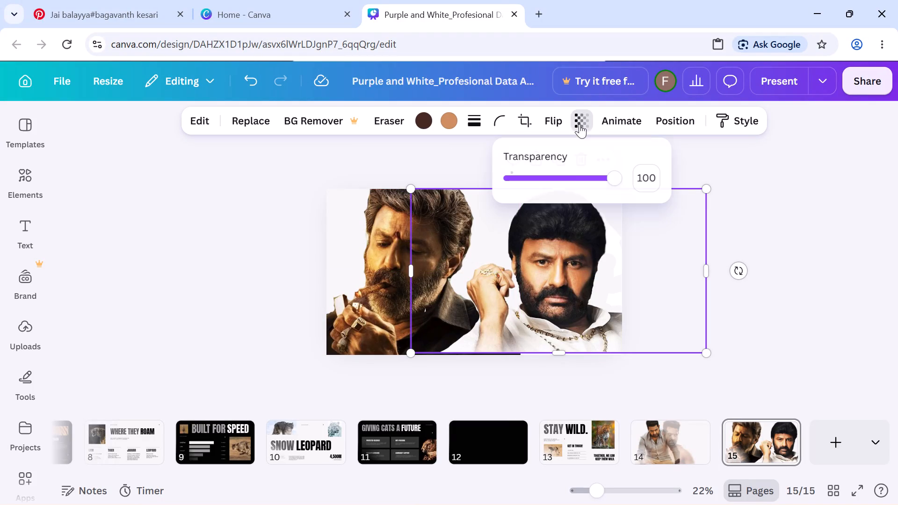
click(550, 177)
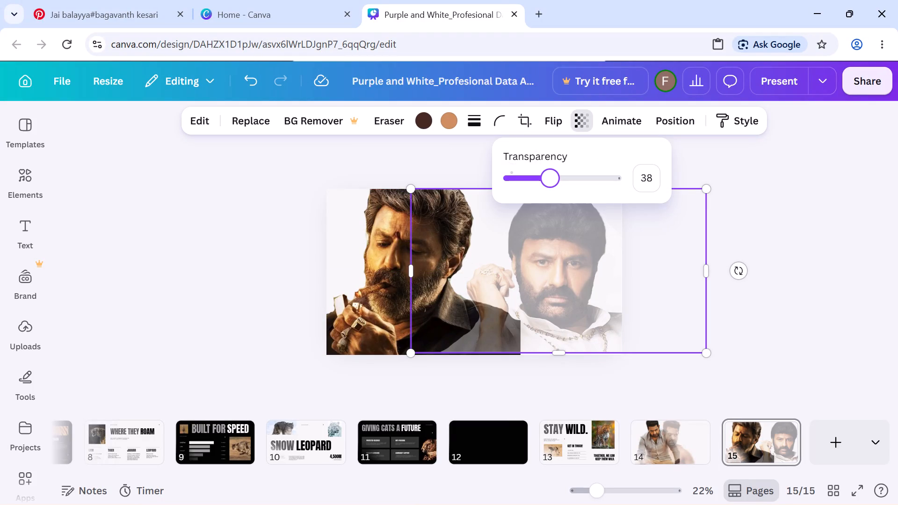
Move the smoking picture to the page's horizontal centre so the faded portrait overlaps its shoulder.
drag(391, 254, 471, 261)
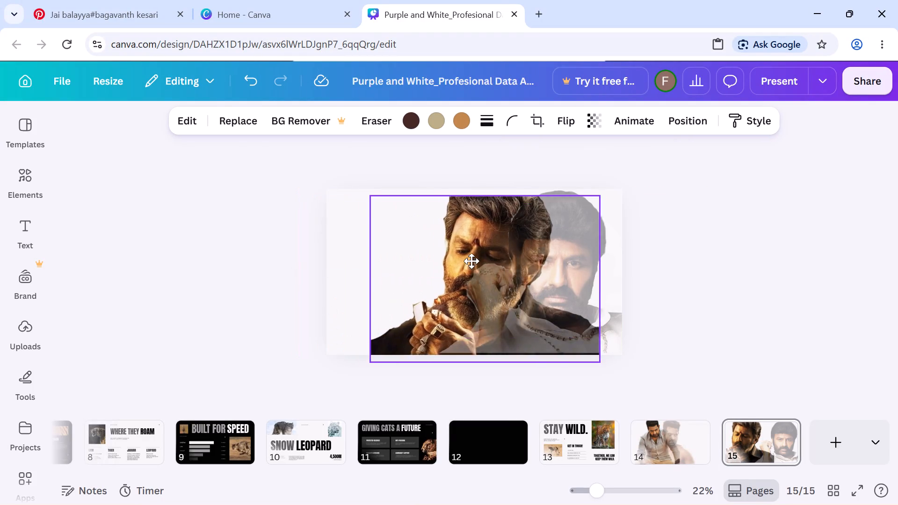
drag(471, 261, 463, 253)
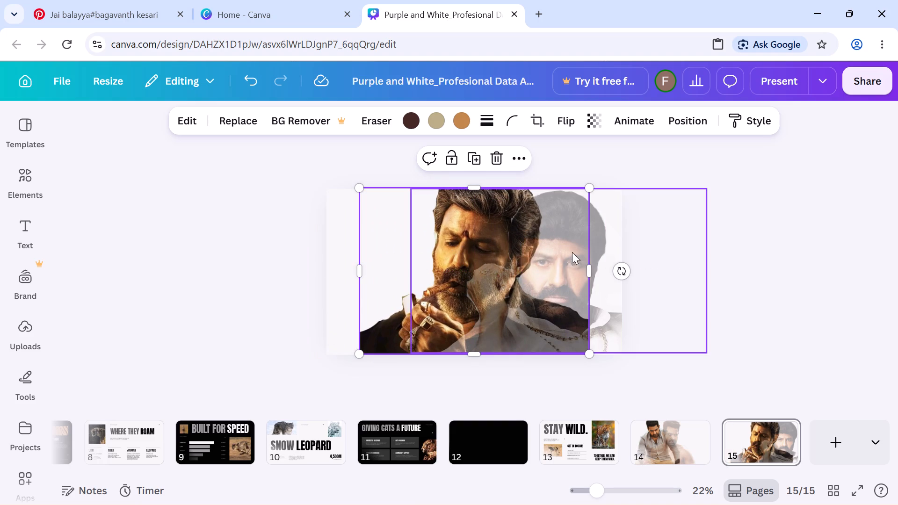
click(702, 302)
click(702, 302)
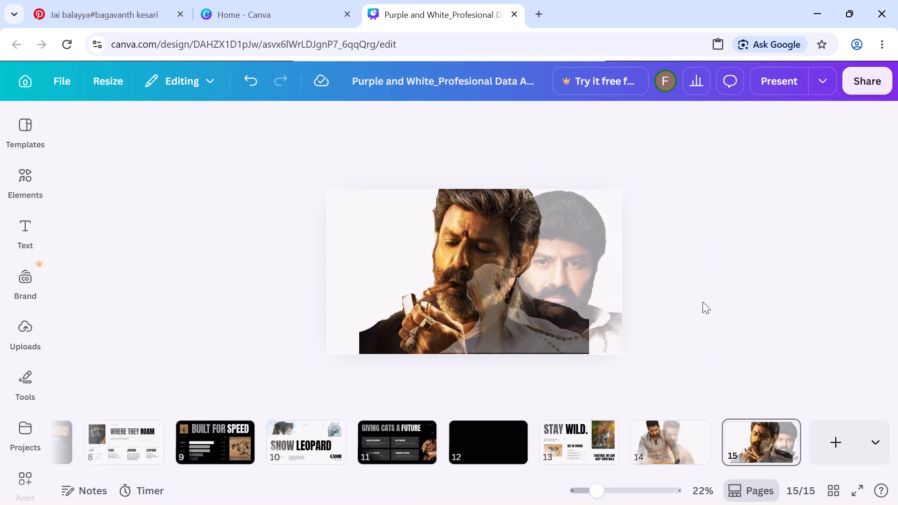
Move the faded portrait mostly off the page, past its lower right corner, clear of the smoking picture.
click(444, 267)
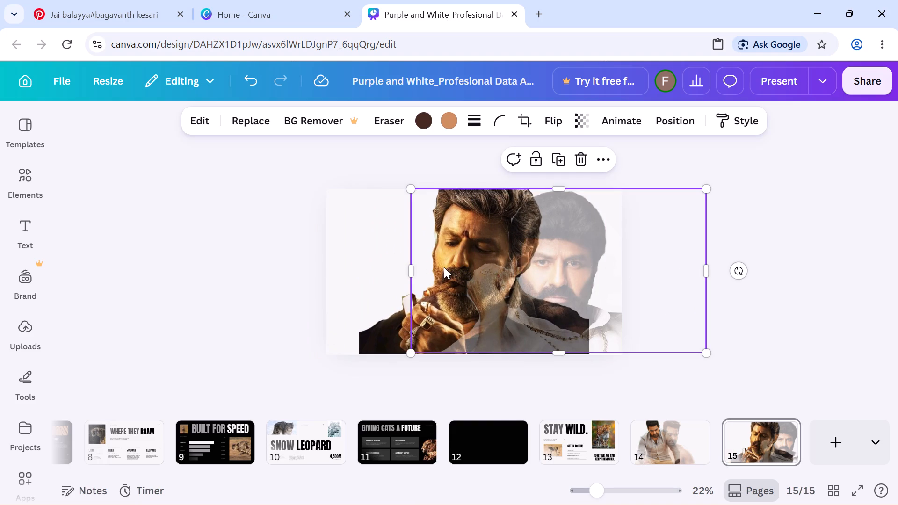
drag(587, 252, 729, 259)
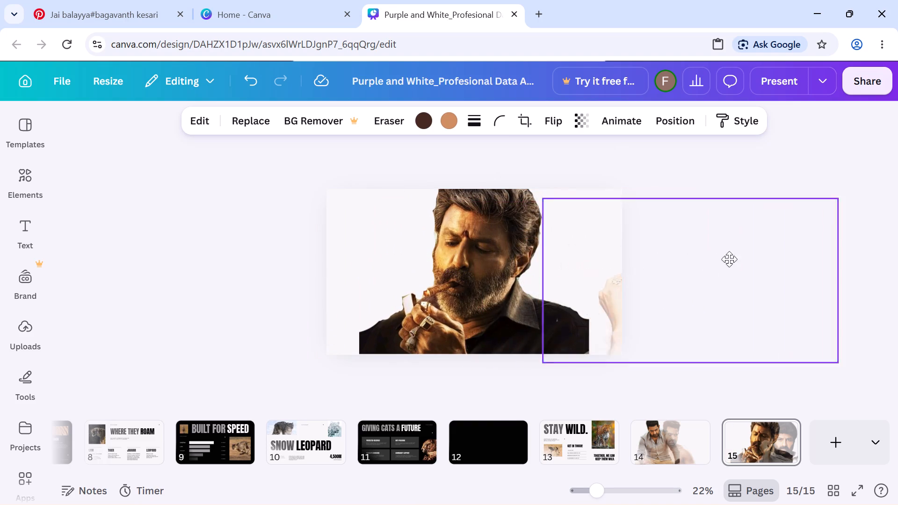
drag(729, 259, 706, 297)
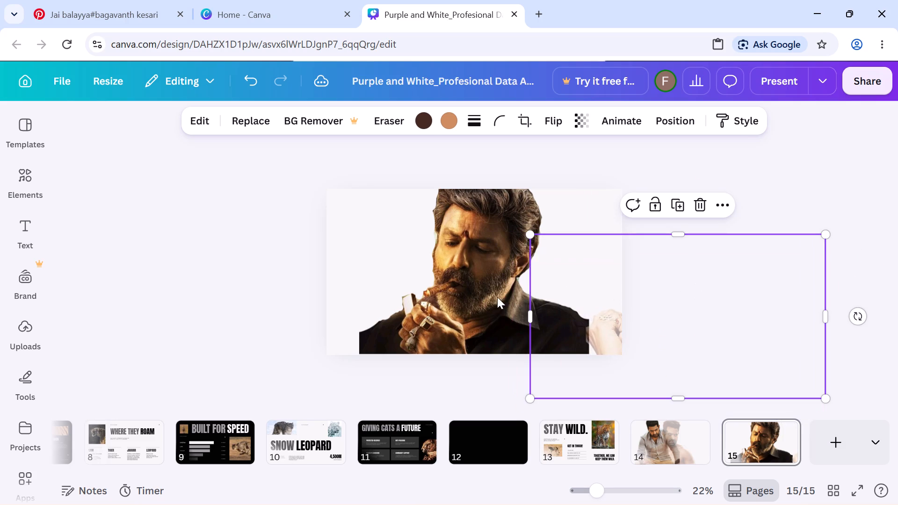
Widen the smoking picture to about 1,949 so it spans the full page, keeping its height at 1,080.
drag(449, 296, 435, 296)
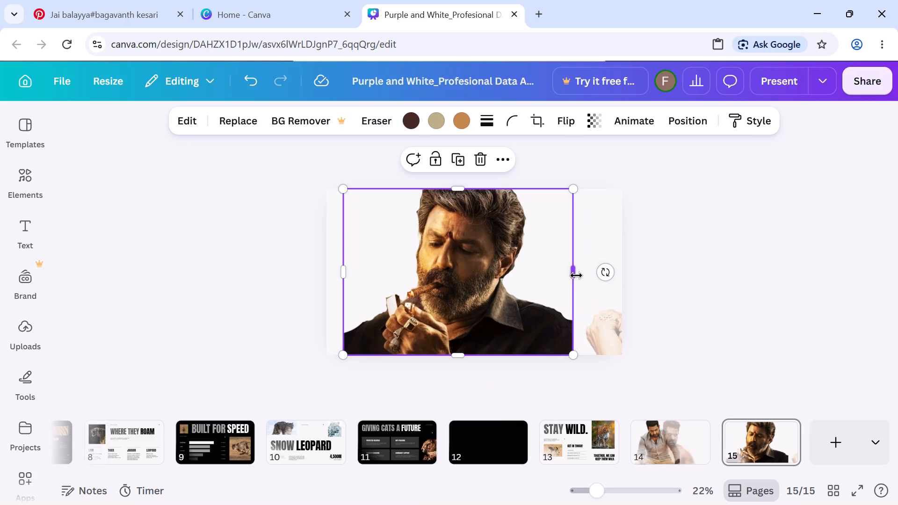
drag(576, 273, 618, 272)
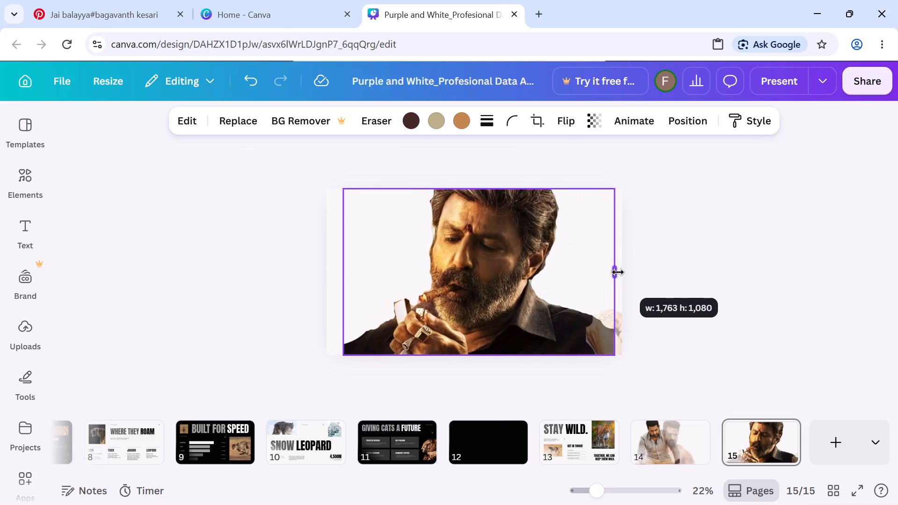
drag(618, 272, 630, 274)
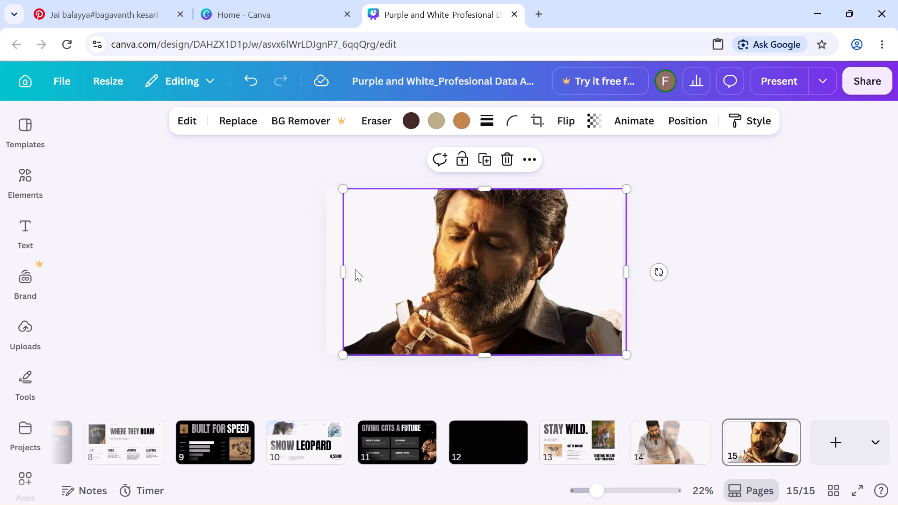
drag(341, 270, 325, 269)
drag(474, 189, 475, 169)
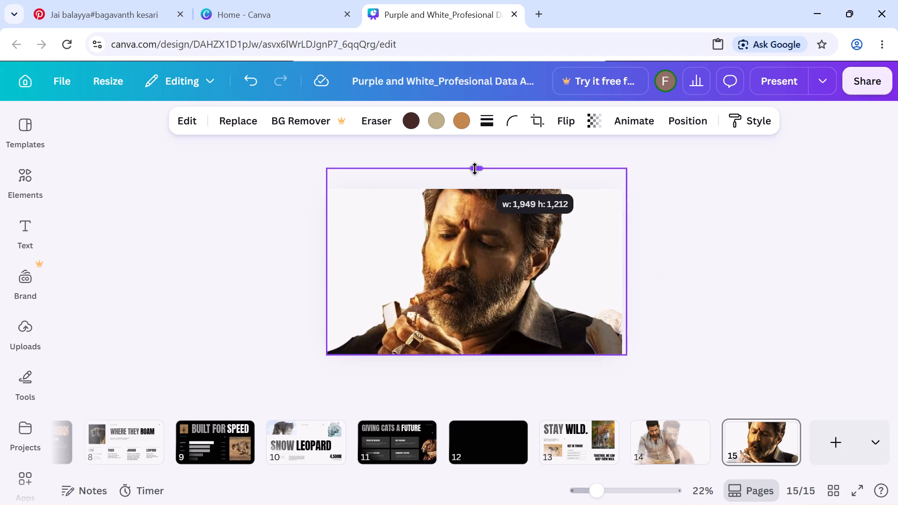
drag(475, 169, 480, 190)
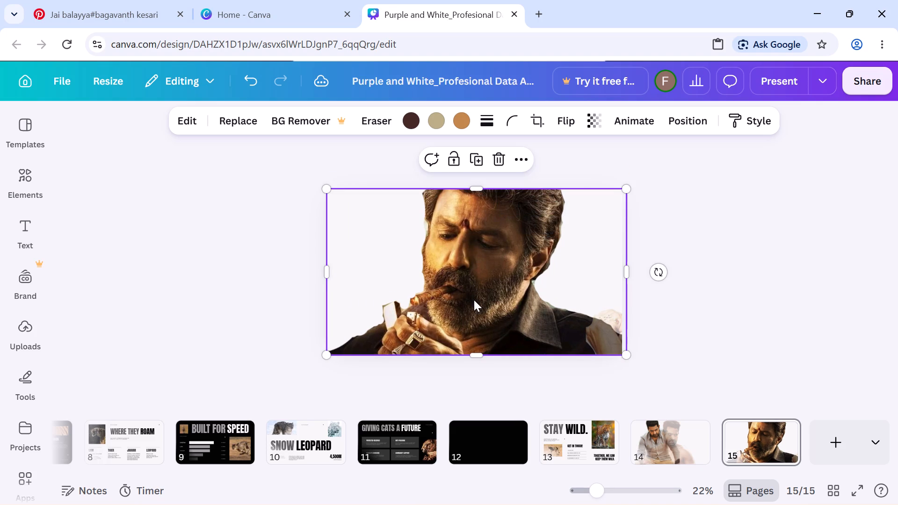
Scale the smoking picture down proportionally and place it inside the page, at the left margin.
click(592, 279)
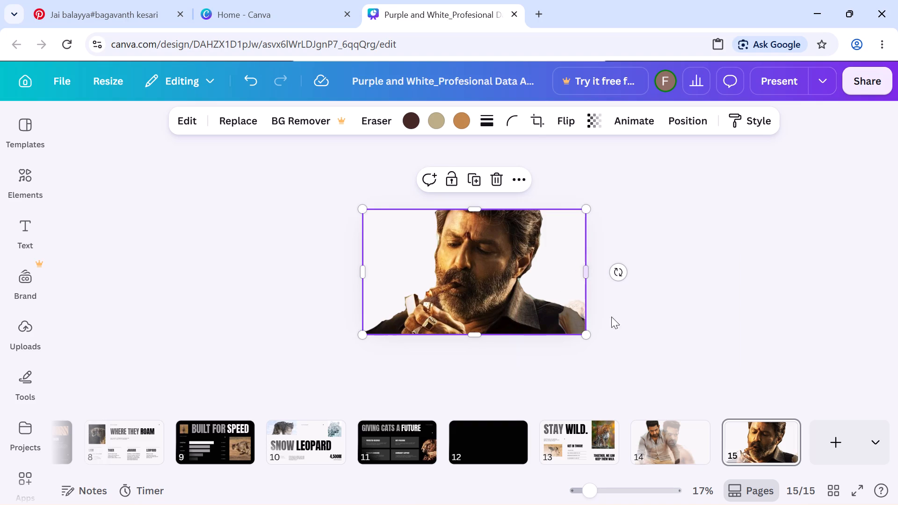
drag(589, 337, 576, 326)
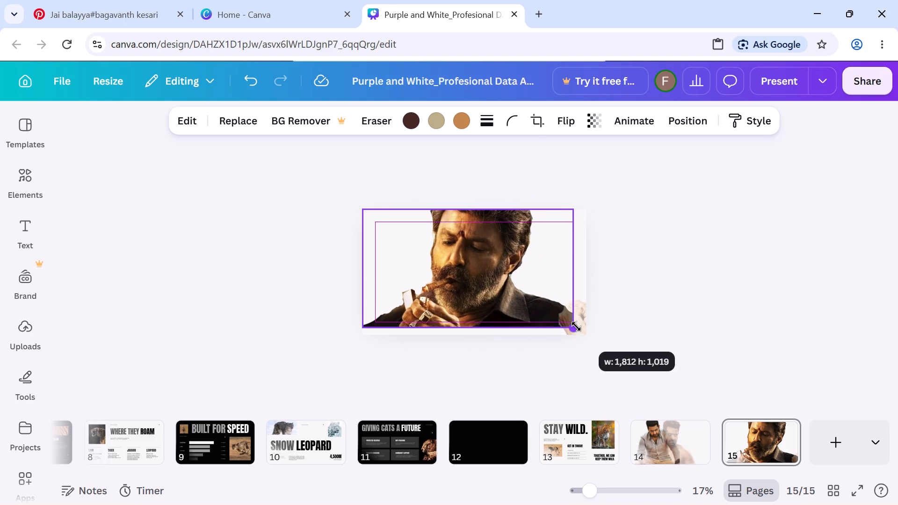
drag(576, 326, 551, 319)
drag(514, 291, 523, 300)
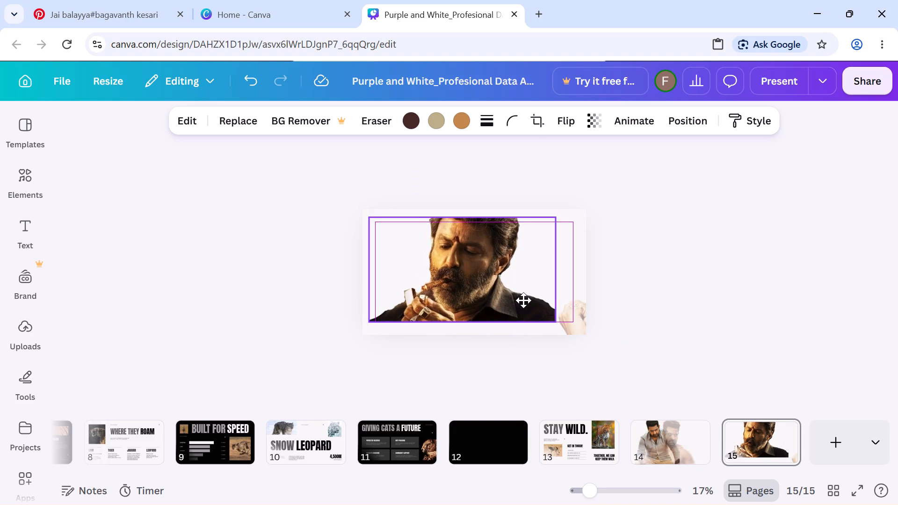
drag(523, 300, 523, 304)
Move the faded portrait back onto the page, directly over the smoking picture.
click(596, 293)
drag(576, 312, 429, 280)
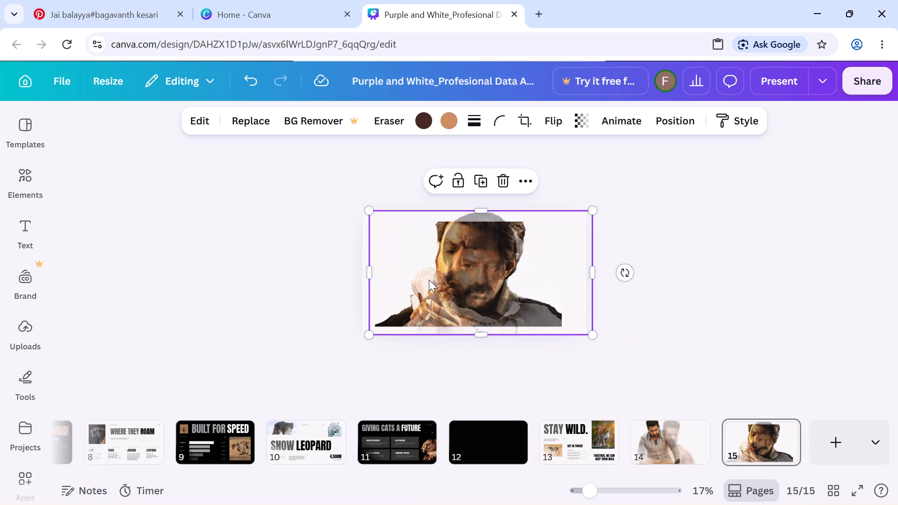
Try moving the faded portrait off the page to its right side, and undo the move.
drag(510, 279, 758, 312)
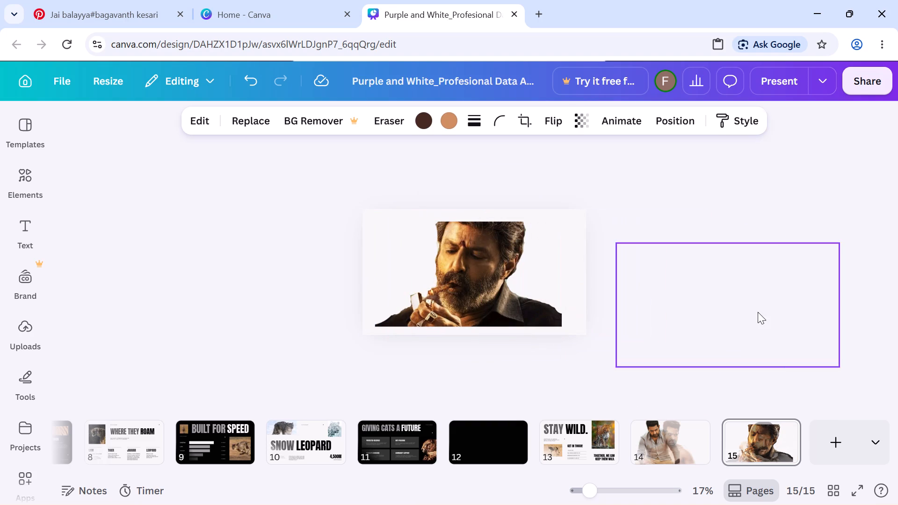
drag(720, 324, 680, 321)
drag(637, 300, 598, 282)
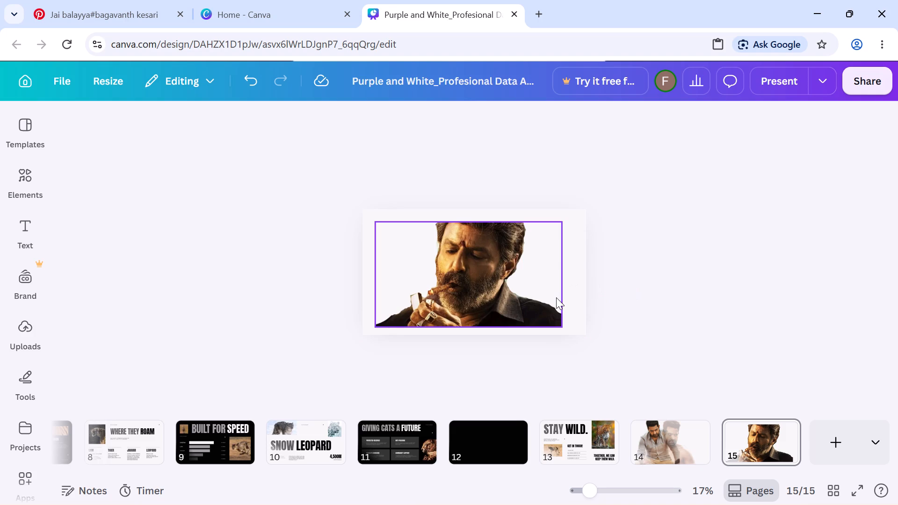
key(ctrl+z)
Move the faded portrait right until part of its face extends past the page's right edge.
drag(492, 290, 559, 294)
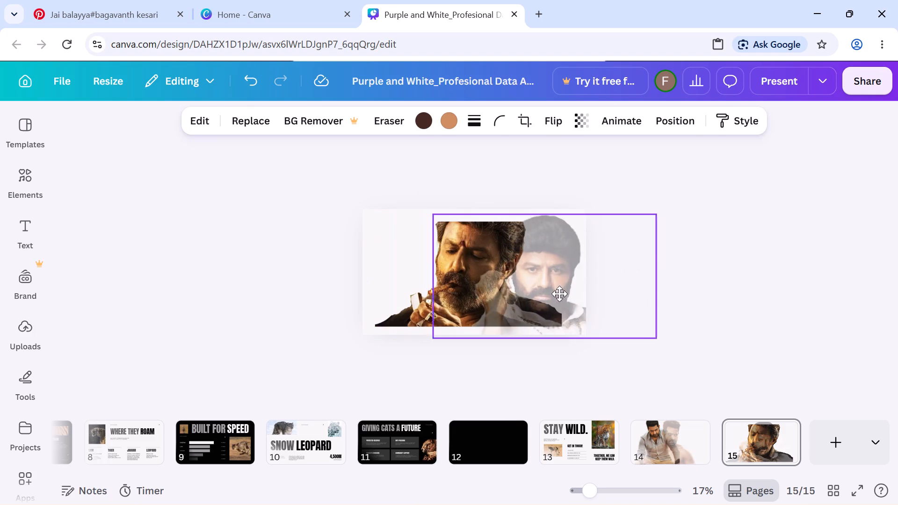
drag(559, 294, 593, 295)
Move the smoking picture to the page's bottom-left, slightly past the left edge, and enlarge its top edge up to the page's top.
drag(448, 283, 430, 286)
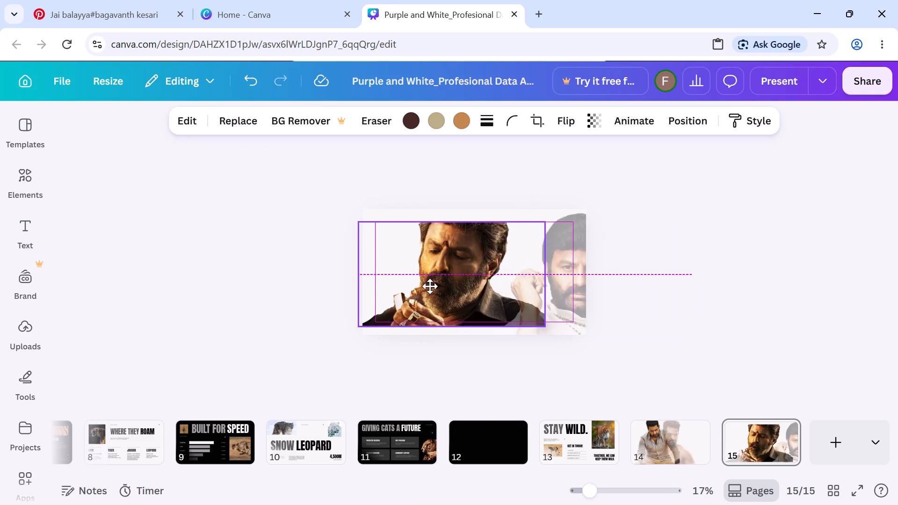
drag(430, 286, 422, 288)
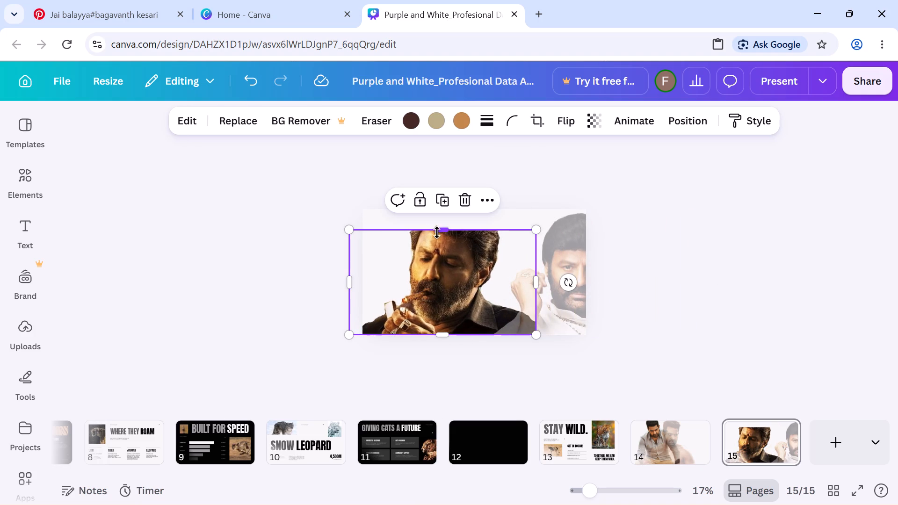
drag(442, 231, 442, 211)
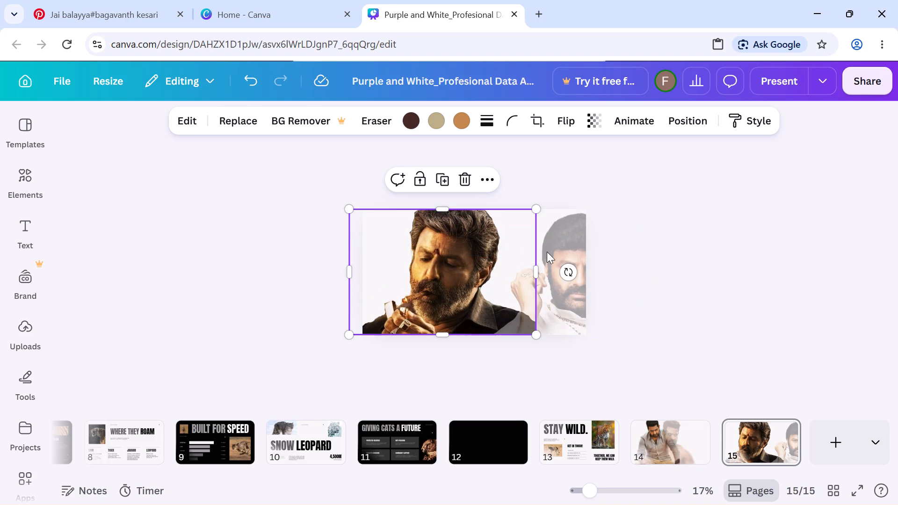
Set the faded portrait's transparency value on page 15 to 100.
click(555, 256)
click(574, 118)
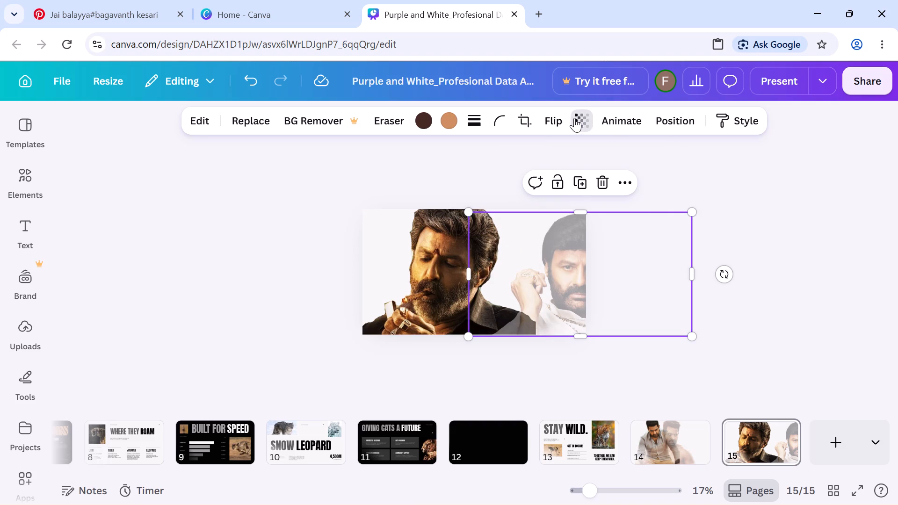
click(621, 180)
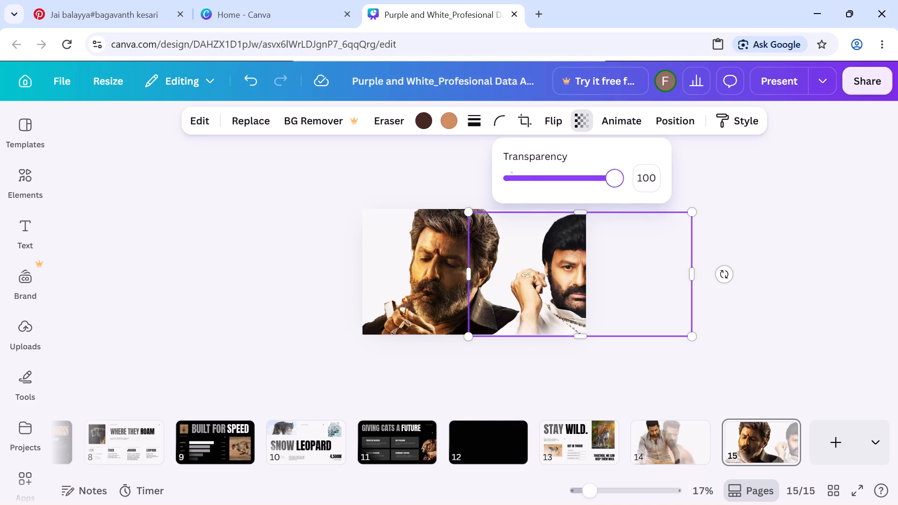
click(643, 274)
Move the white-shirt portrait left until the whole face is inside page 15, and shift the smoking picture slightly further left.
drag(555, 286, 507, 286)
drag(392, 289, 384, 289)
click(426, 354)
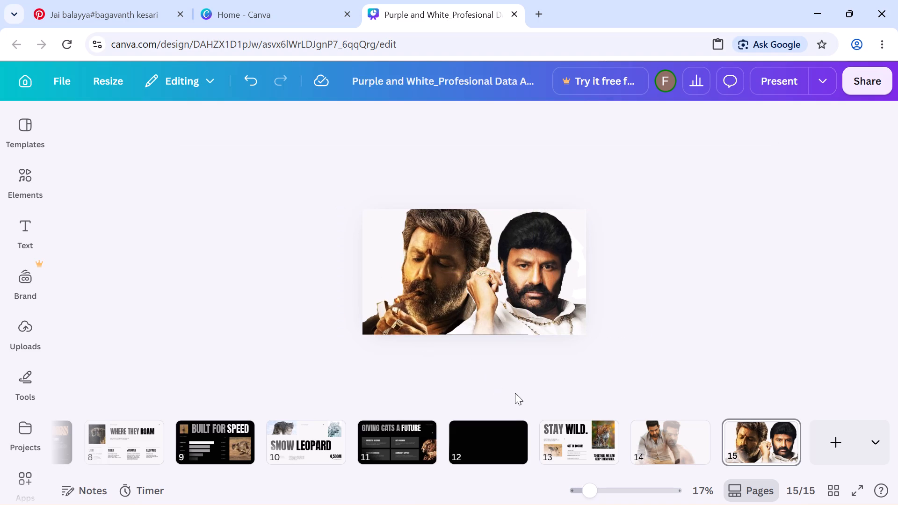
On page 14, move the faded shirtless portrait right until its frame extends slightly past the page's right edge.
click(664, 447)
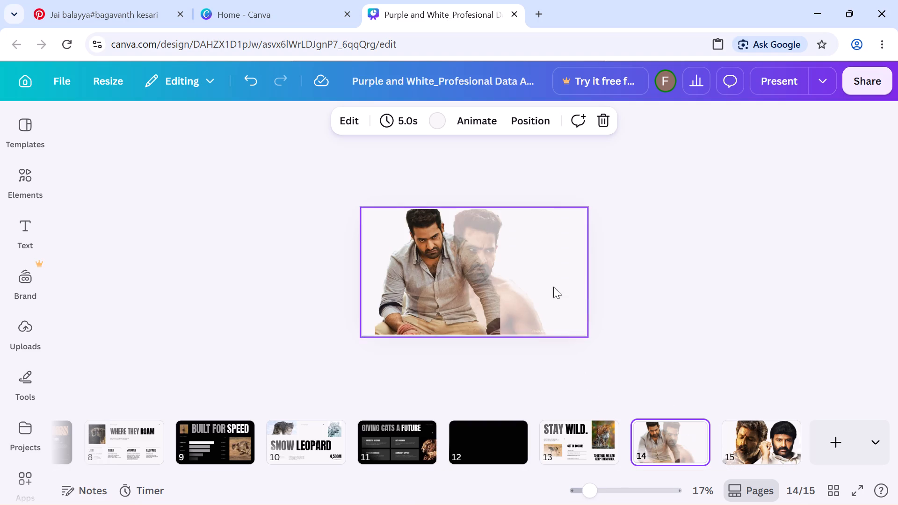
drag(509, 299, 519, 298)
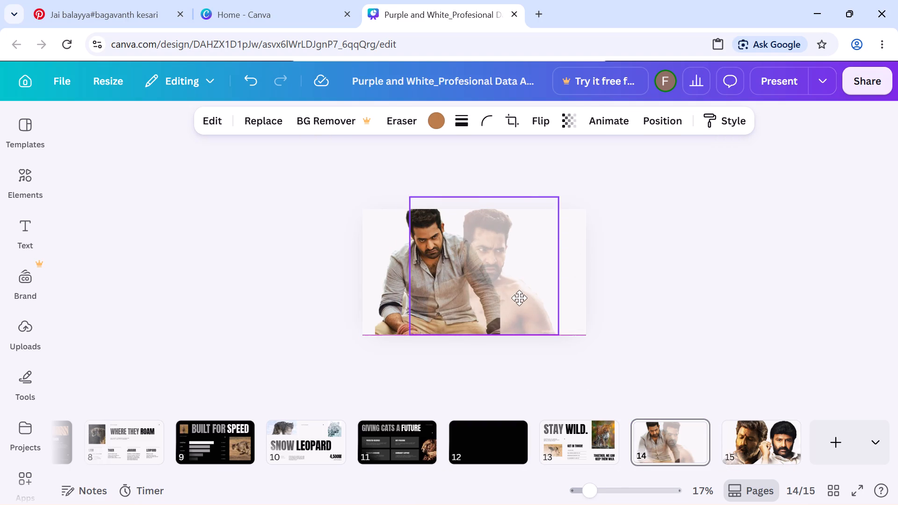
drag(519, 298, 550, 300)
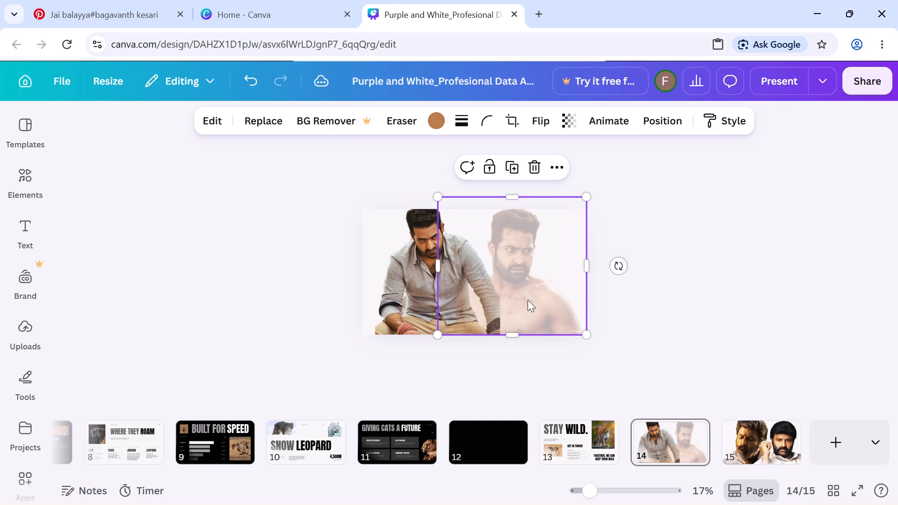
drag(512, 288, 523, 288)
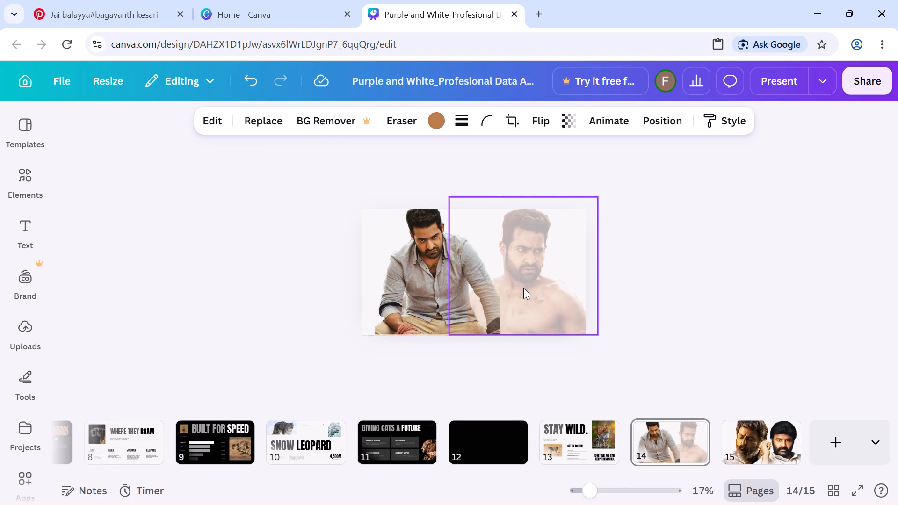
click(410, 283)
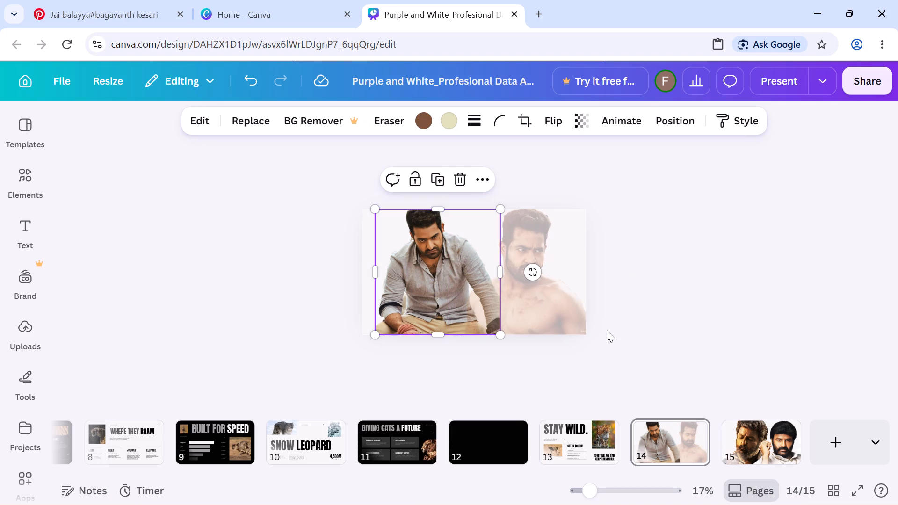
click(621, 360)
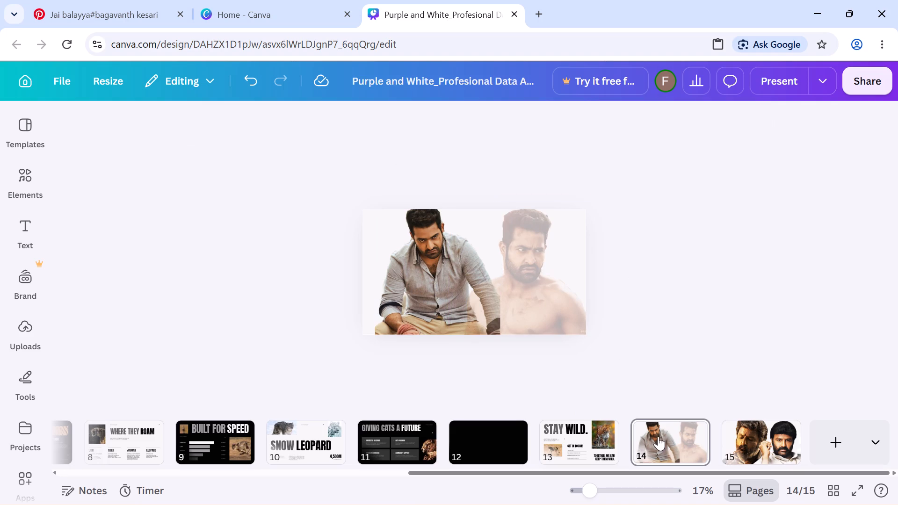
Copy the whole of page 14 from its page options.
click(659, 437)
click(697, 437)
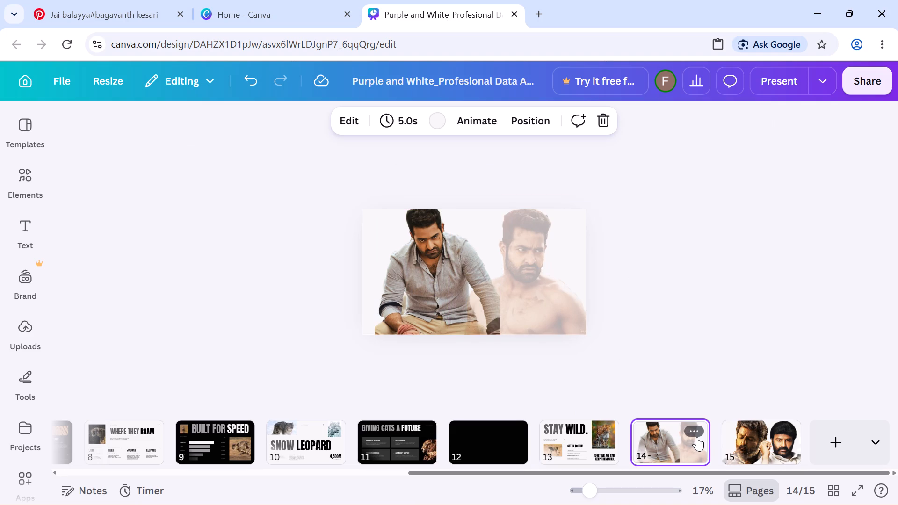
click(697, 437)
click(701, 426)
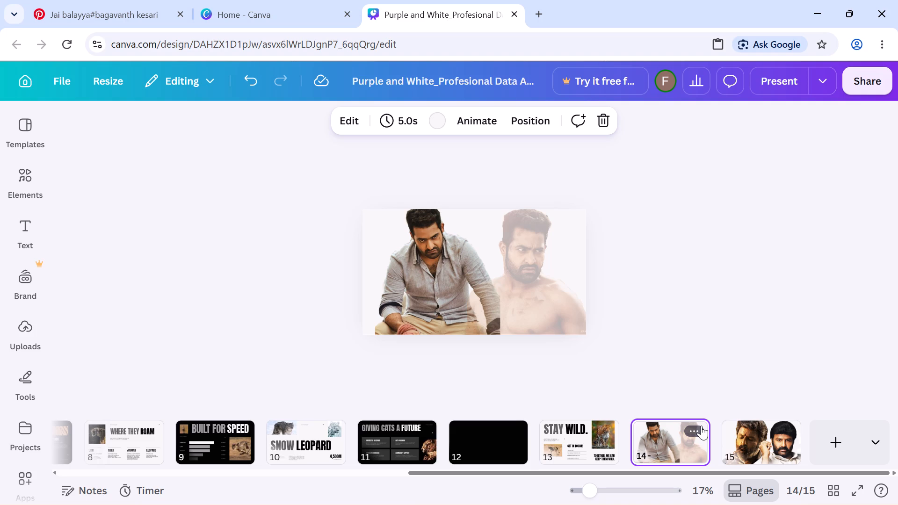
click(696, 430)
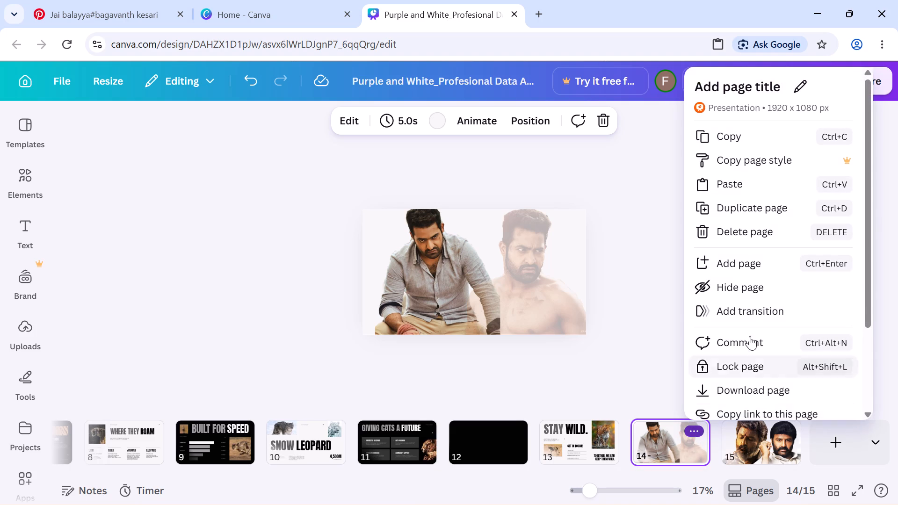
scroll(750, 318, down, 4)
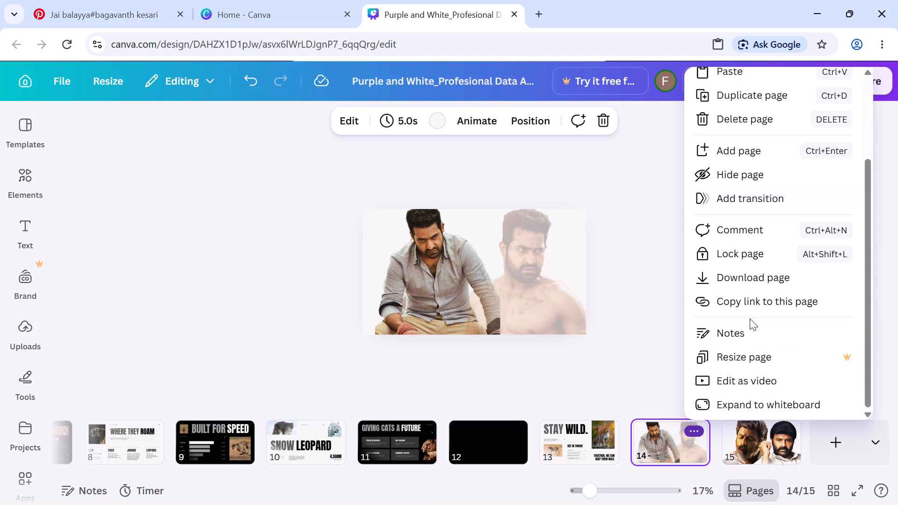
scroll(750, 318, up, 3)
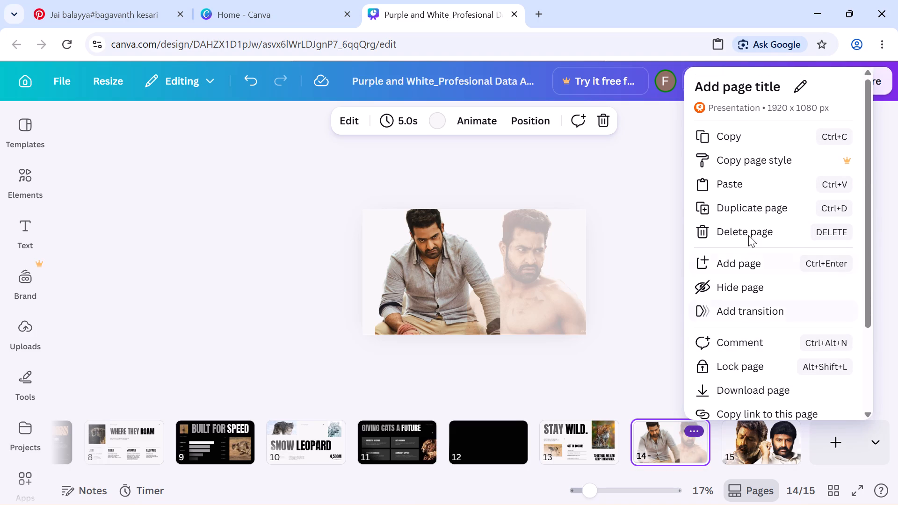
click(766, 134)
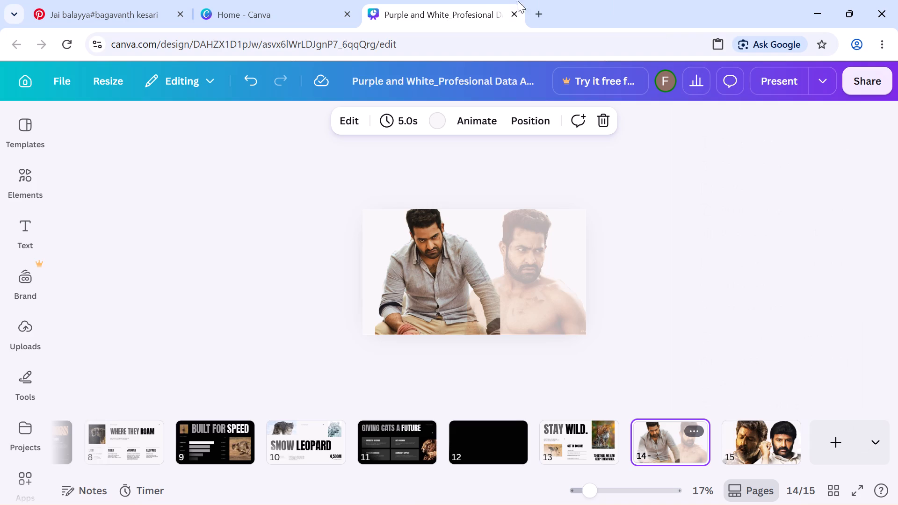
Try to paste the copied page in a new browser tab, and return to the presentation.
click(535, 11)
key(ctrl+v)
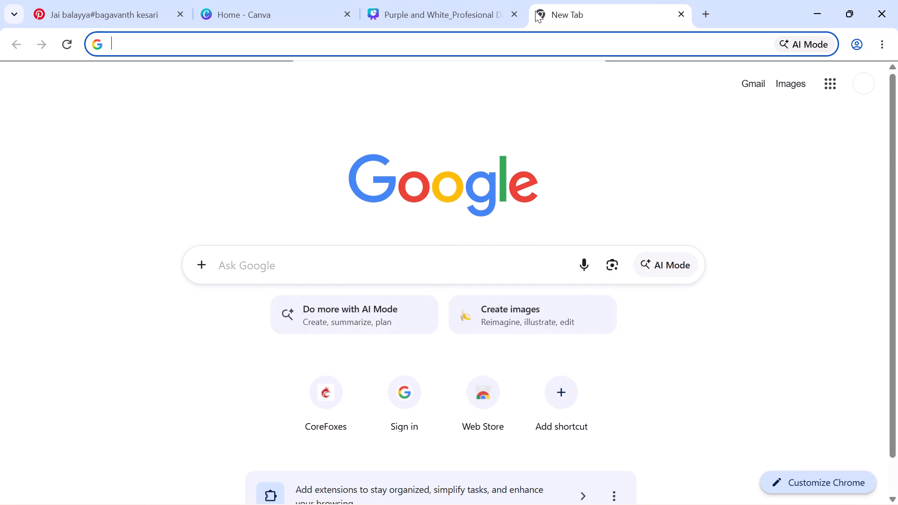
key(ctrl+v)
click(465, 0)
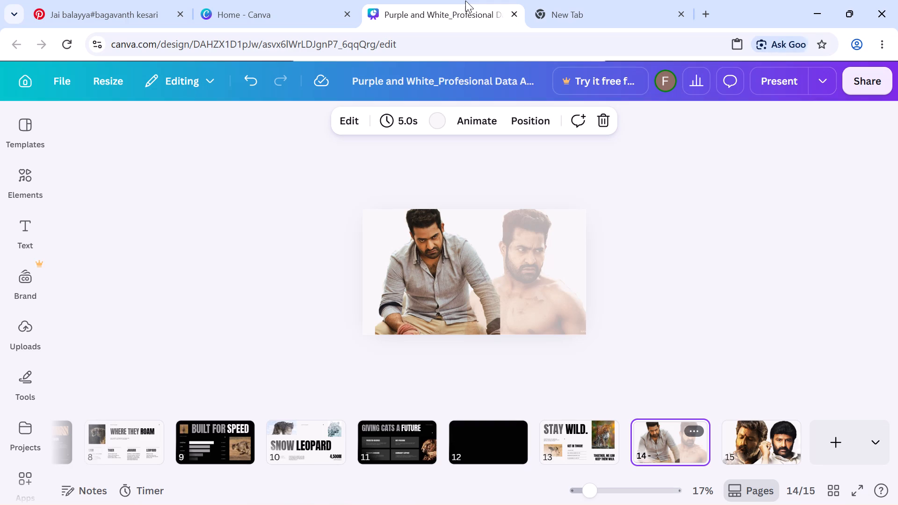
Add a blank page 16 at the end of the presentation and paste the copied page 14 after it.
click(818, 455)
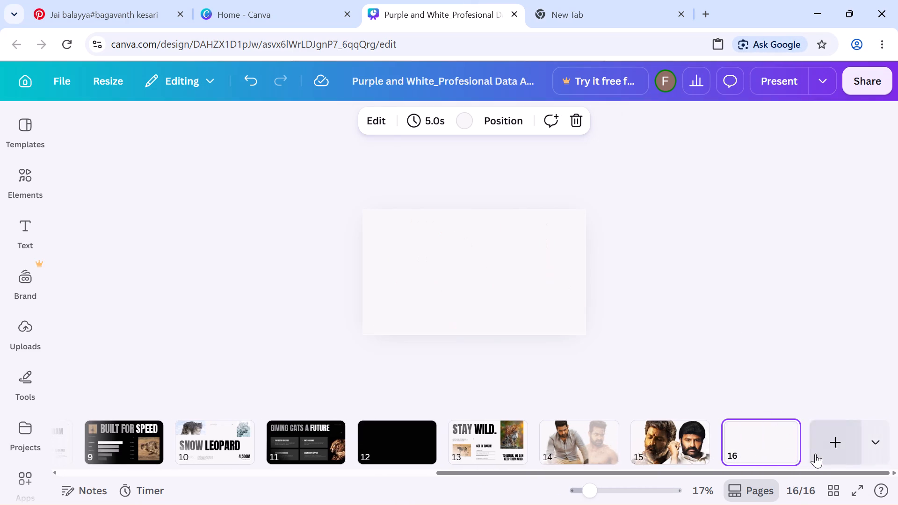
click(507, 284)
key(ctrl+v)
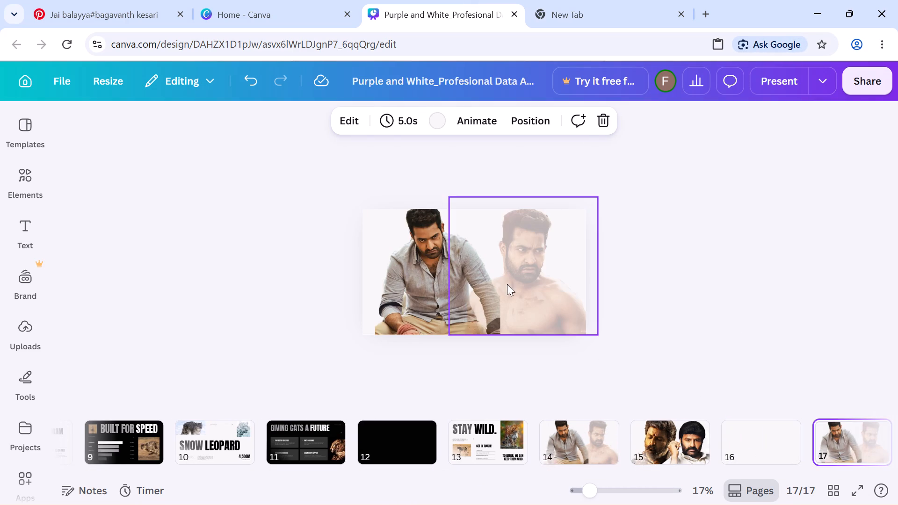
click(667, 327)
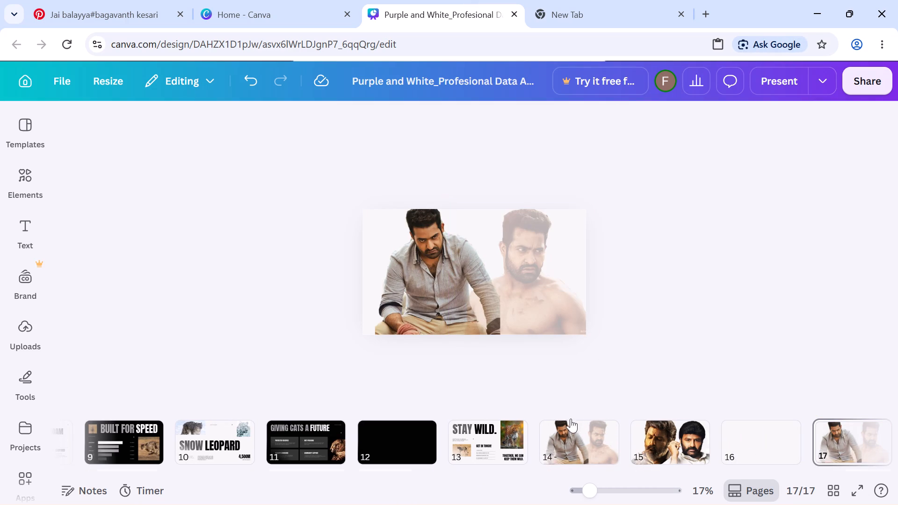
Make the faded shirtless portrait on the original page 14 more opaque.
click(565, 440)
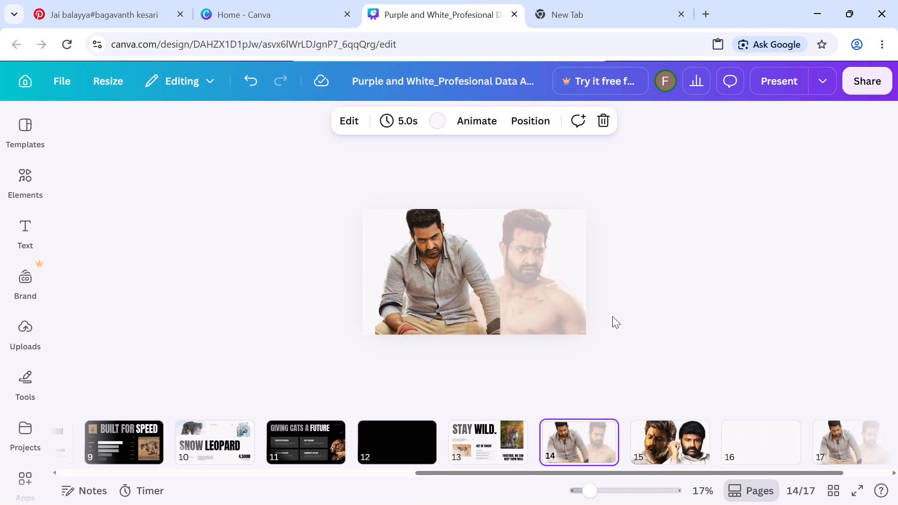
click(567, 303)
click(562, 120)
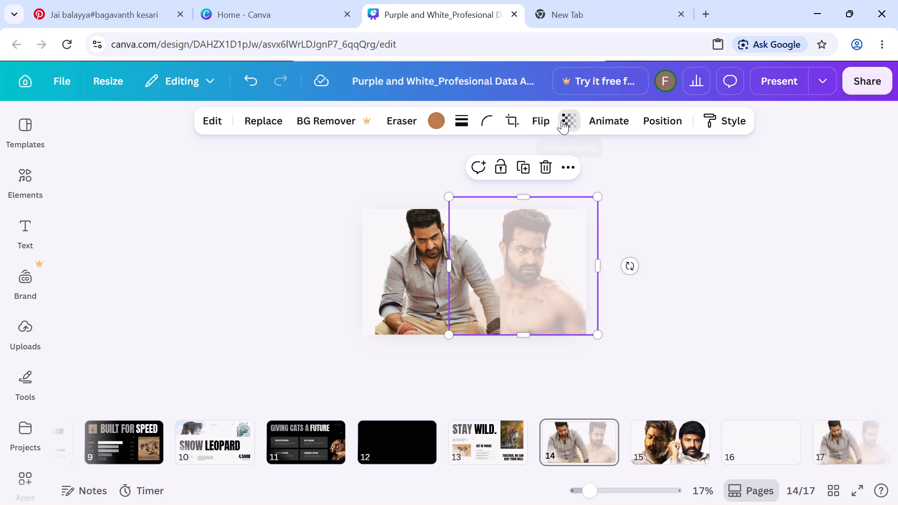
drag(536, 182, 556, 182)
click(698, 292)
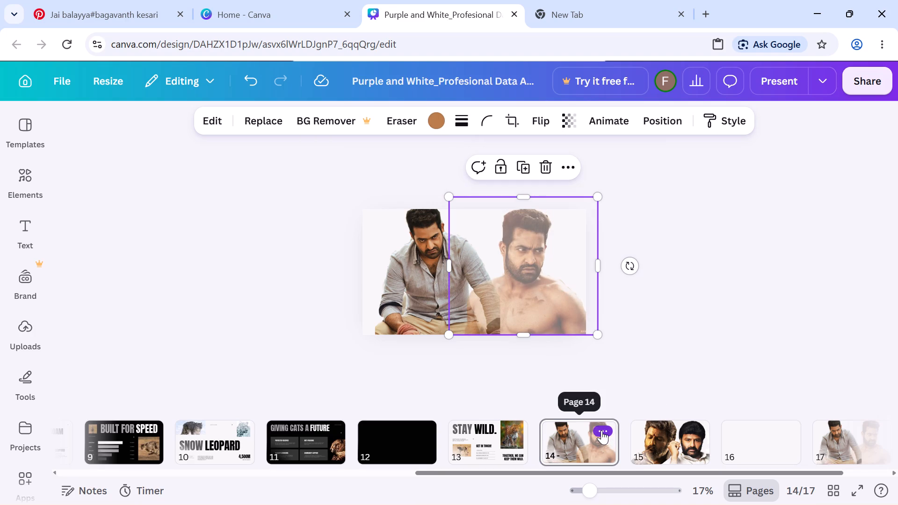
Download only page 14 as a PDF with the Digital preset.
click(601, 430)
scroll(636, 355, down, 1)
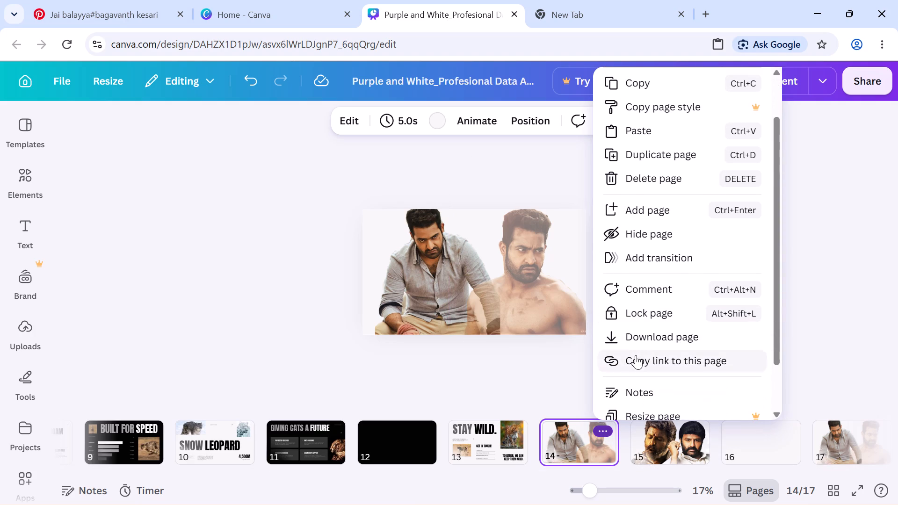
click(651, 340)
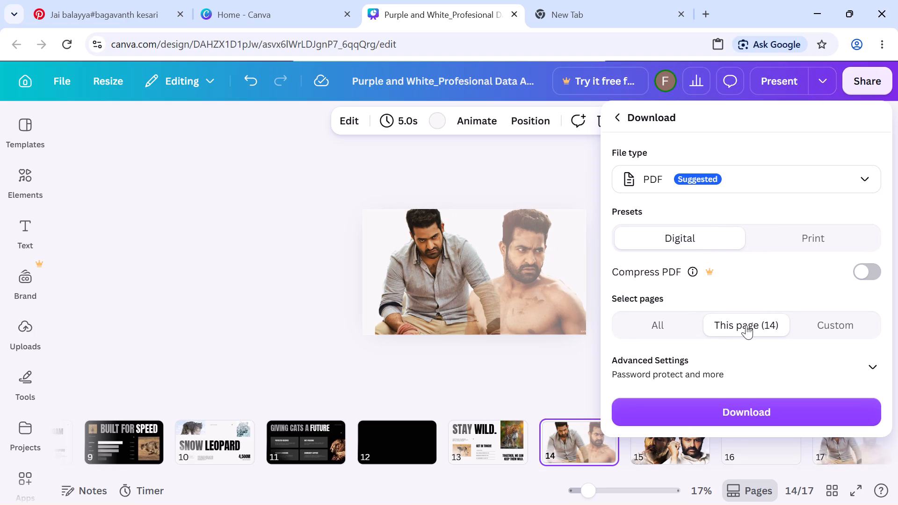
scroll(746, 325, down, 1)
click(763, 416)
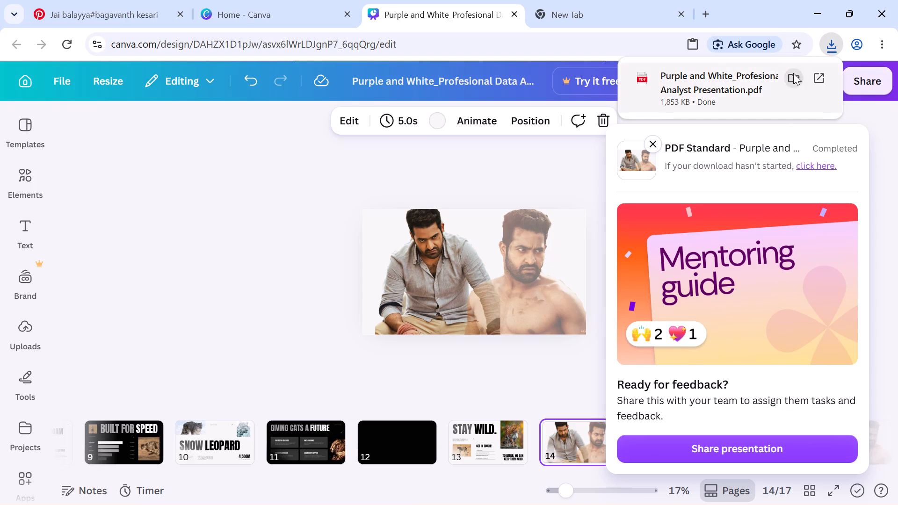
Open the downloaded presentation PDF from the Downloads folder, check the page enlarged, and close the viewer.
click(792, 77)
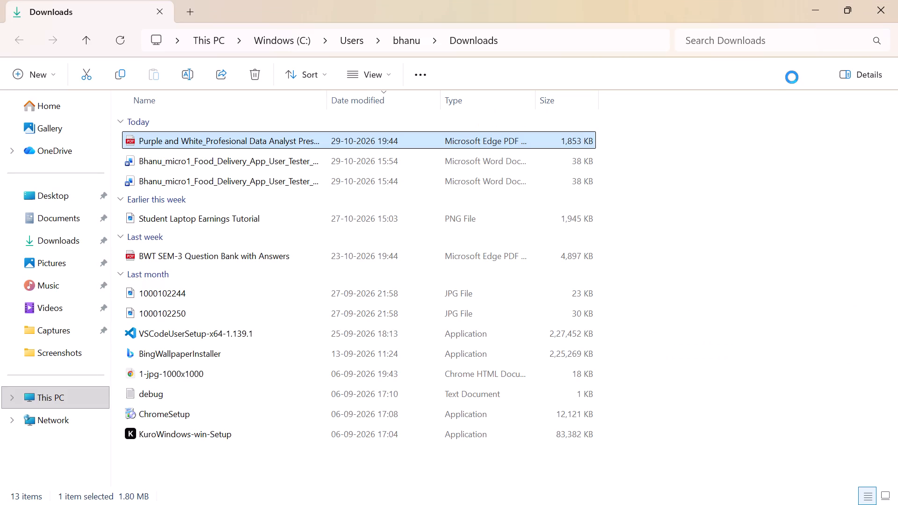
double_click(502, 143)
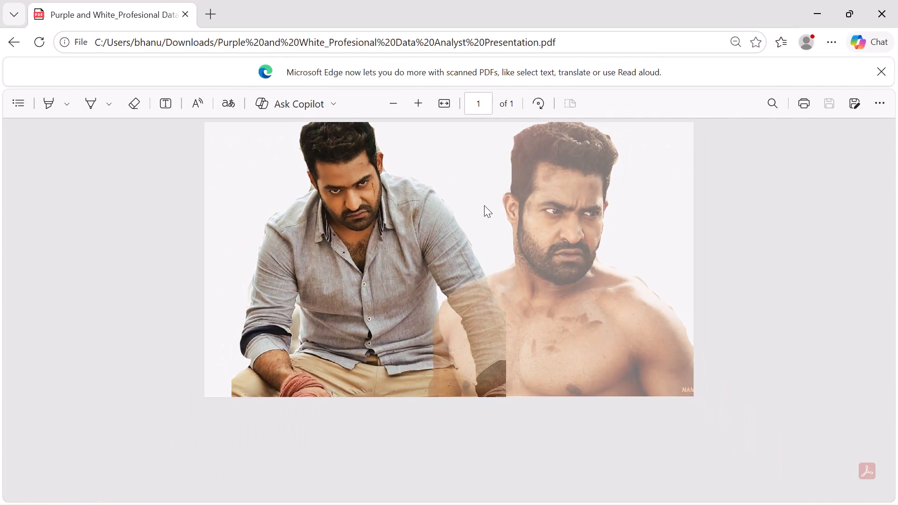
scroll(484, 205, up, 1)
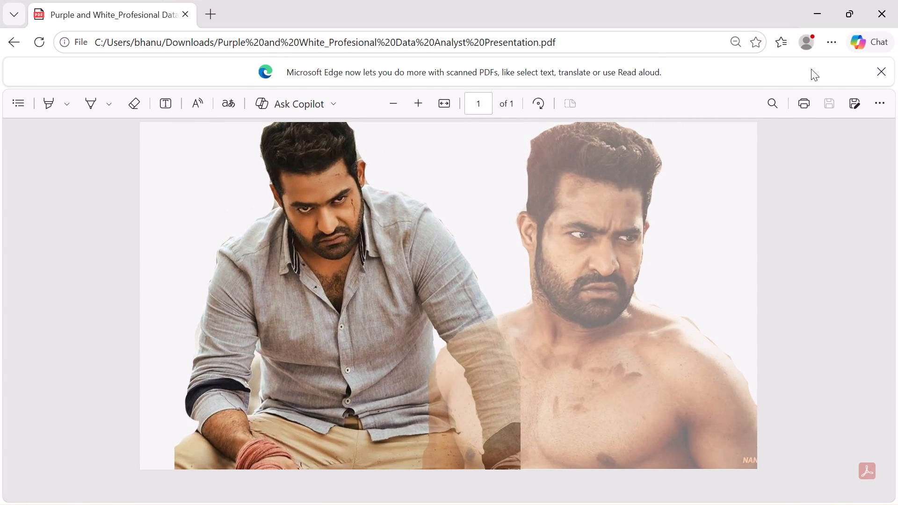
click(897, 0)
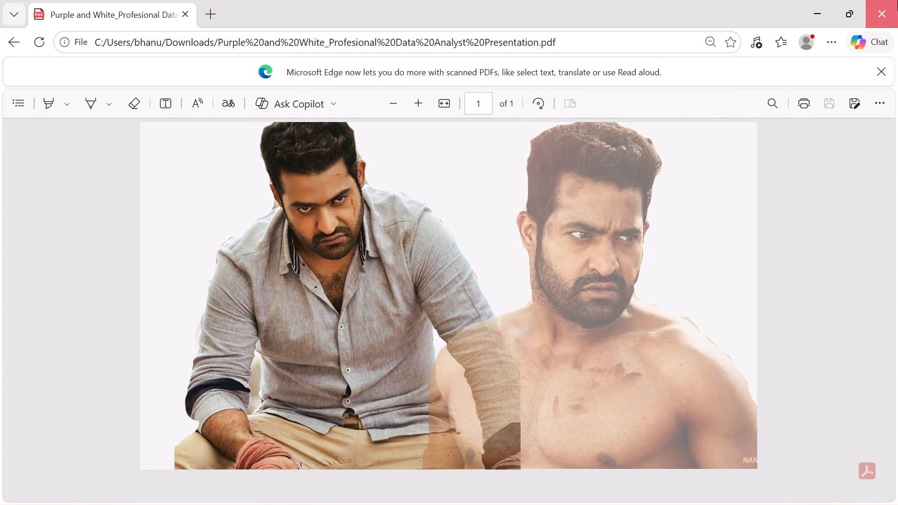
Close the PDF viewer and dismiss the completed download notice in the presentation editor.
click(897, 0)
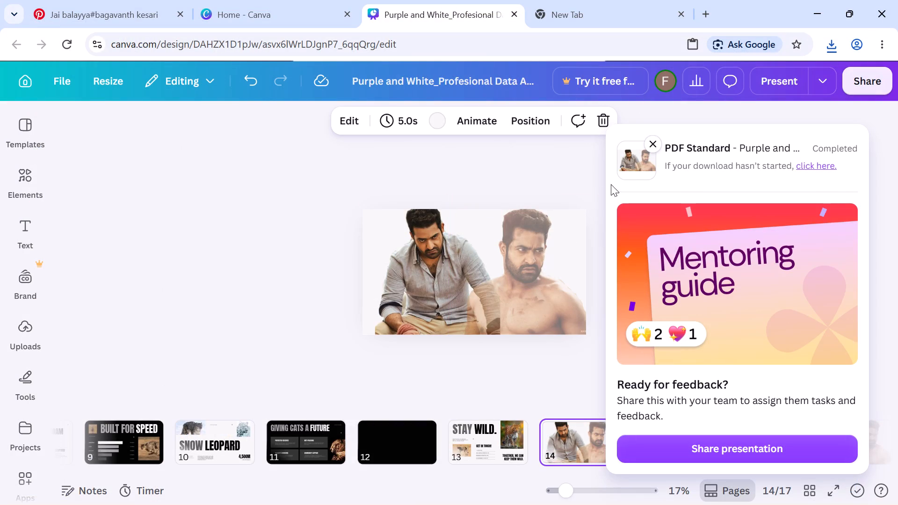
click(655, 141)
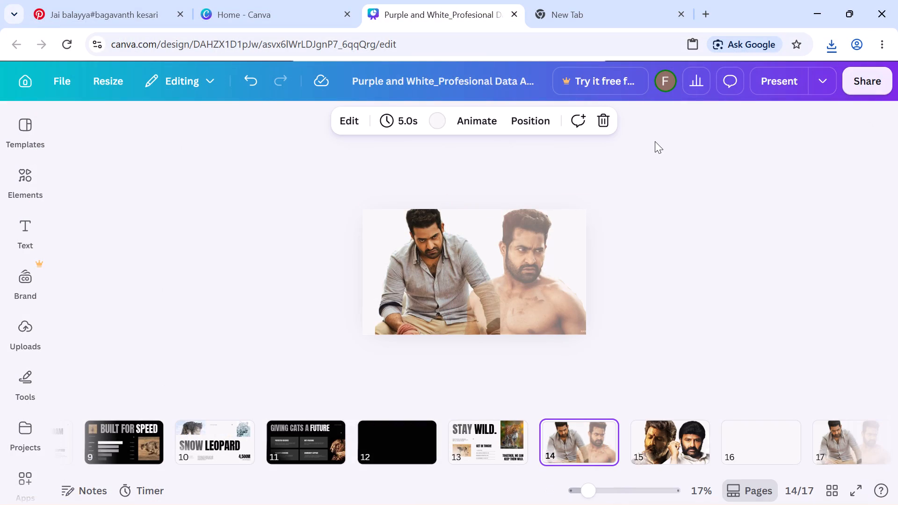
Delete page 17, the pasted copy of the page 14 portraits, from the end of the presentation.
click(658, 425)
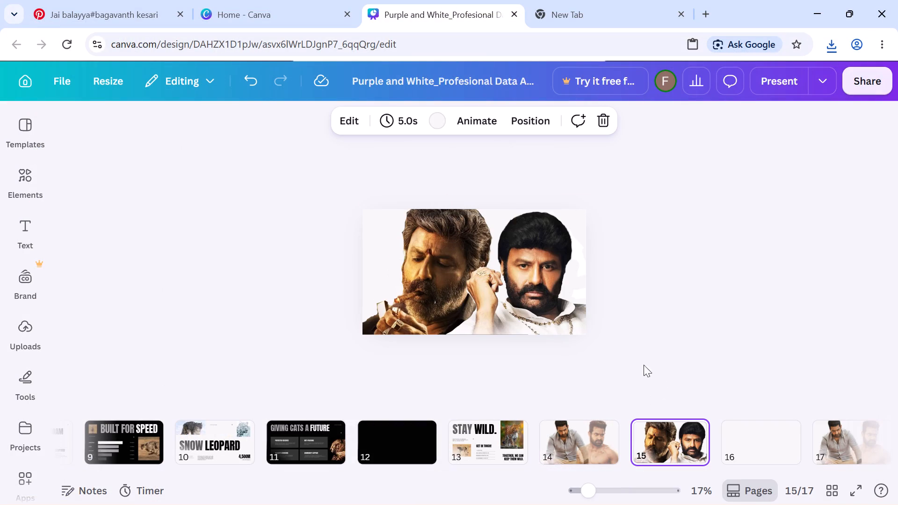
click(775, 443)
click(842, 433)
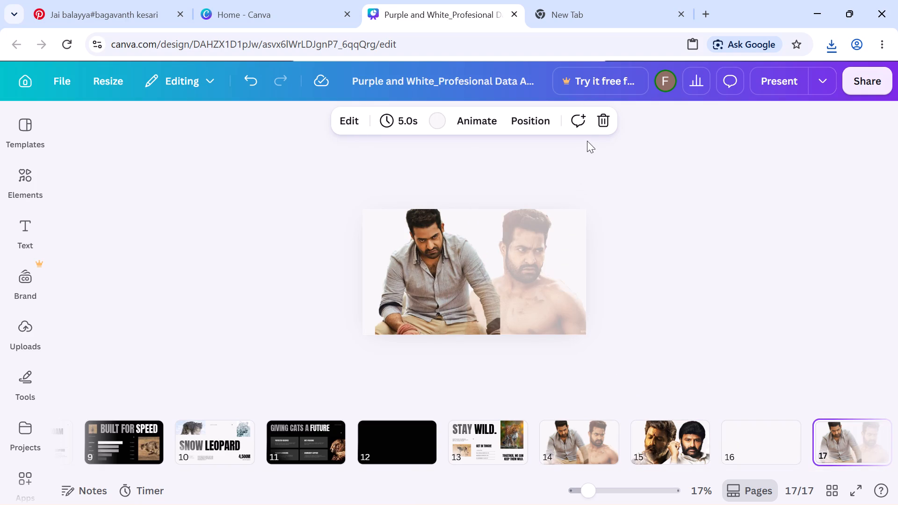
click(598, 117)
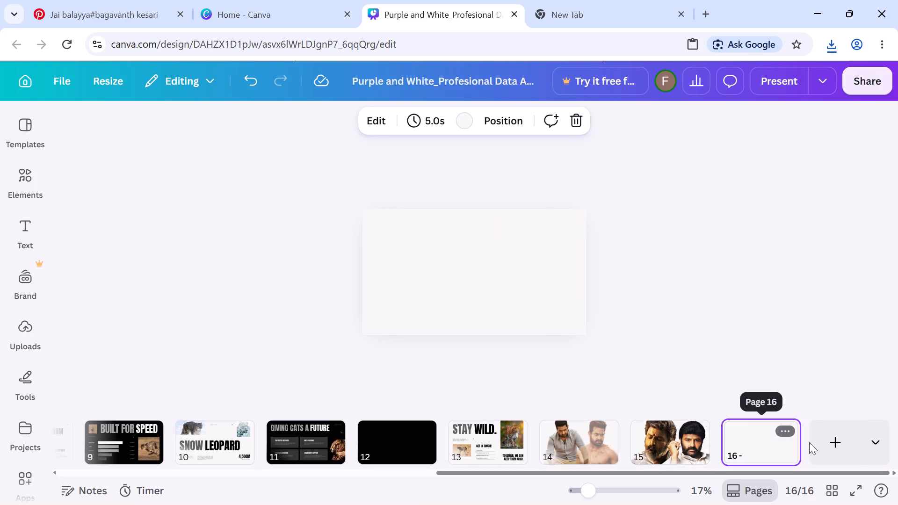
Add three blank pages after page 16 at the end of the presentation.
double_click(824, 442)
click(824, 442)
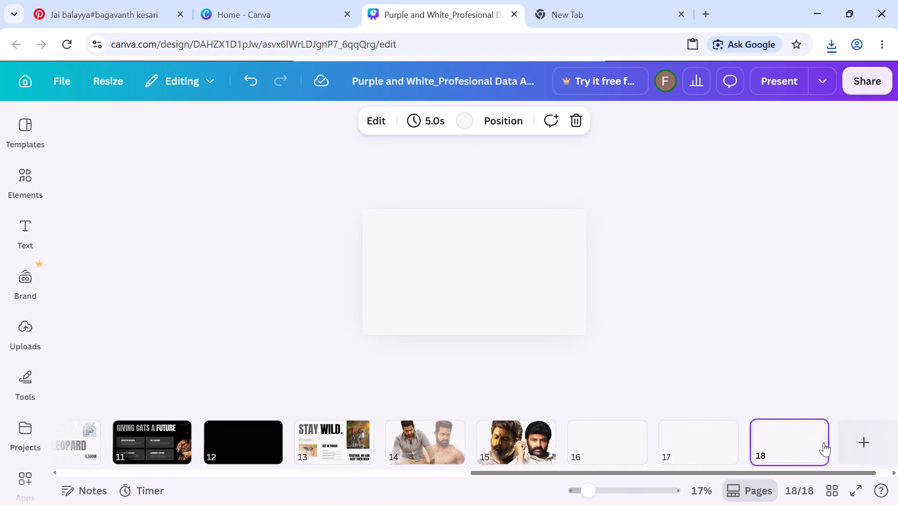
click(824, 442)
Add a heading with the text "xenox" on blank page 16.
click(483, 428)
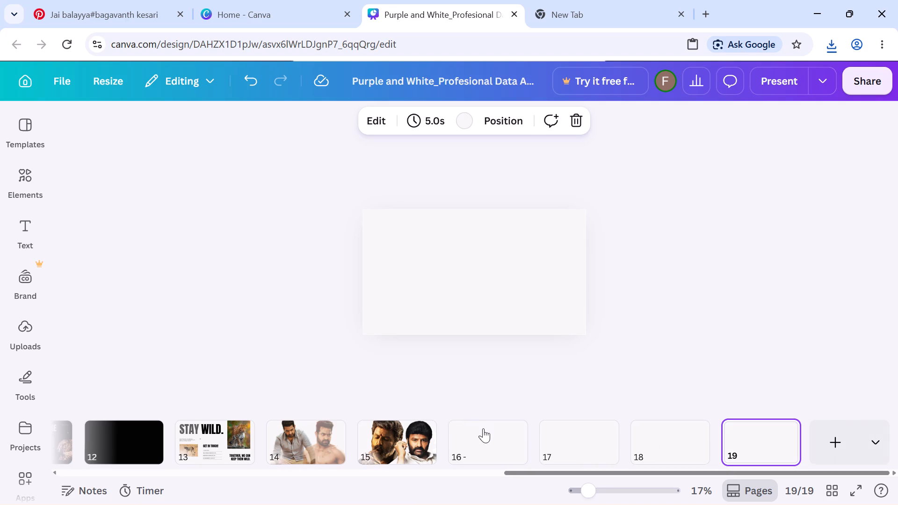
click(20, 231)
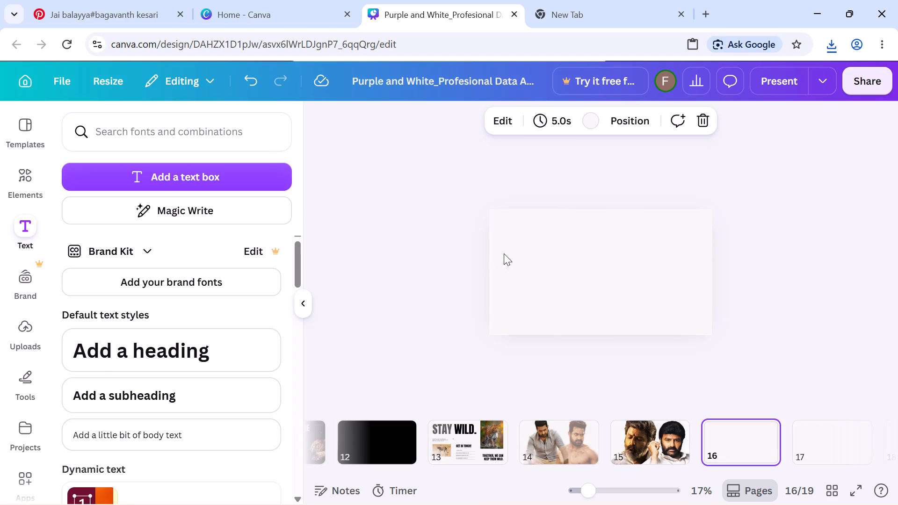
click(195, 352)
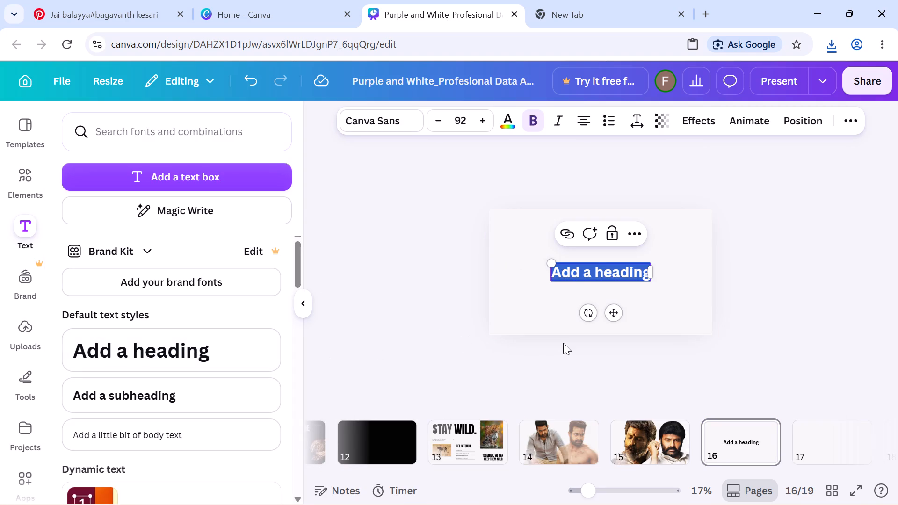
text(xenox)
key(Return)
key(BackSpace)
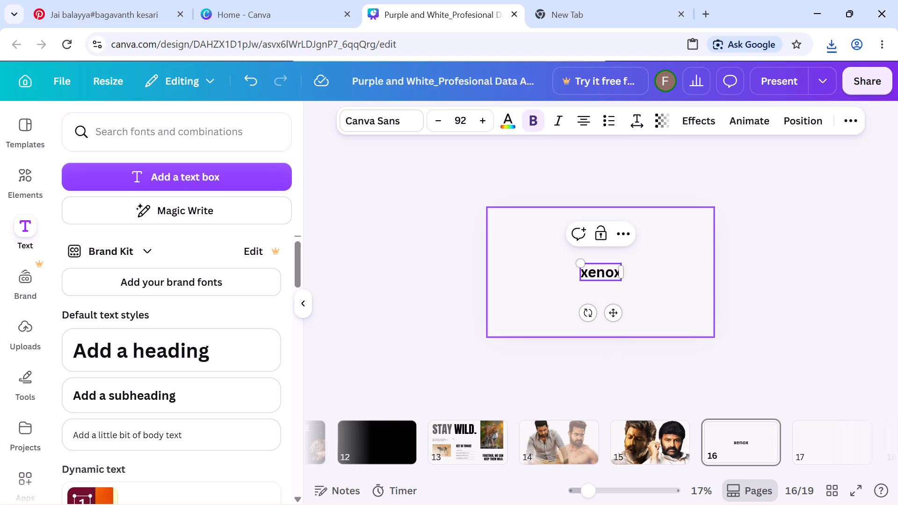
click(664, 263)
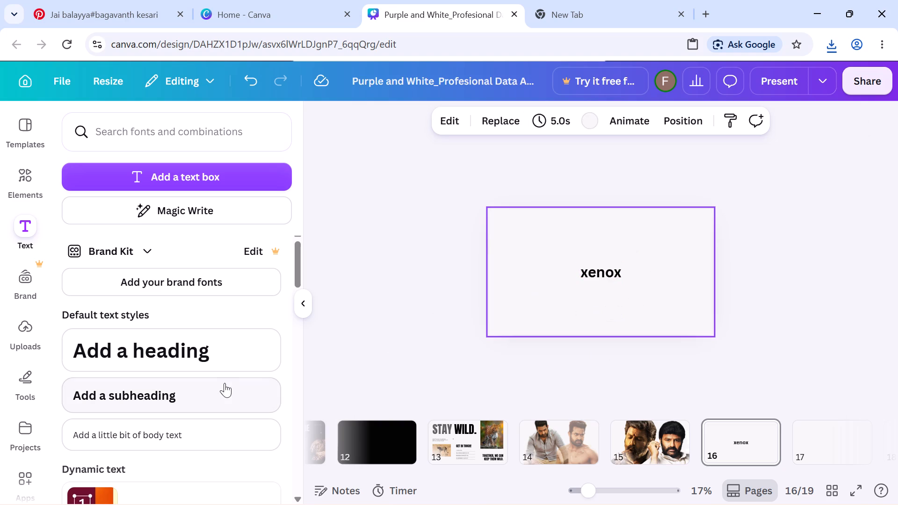
Add a subheading with its default text on page 16 and place it just below the xenox heading.
click(219, 385)
key(ctrl+v)
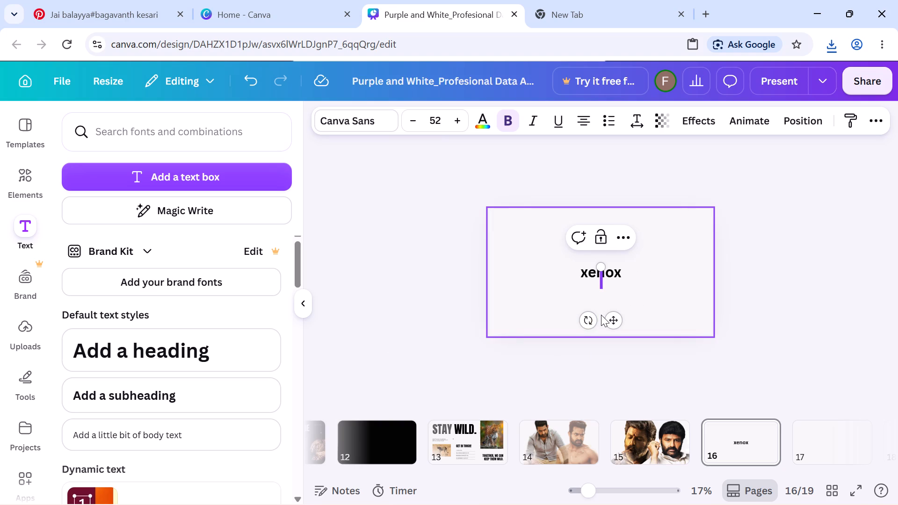
key(ctrl+z)
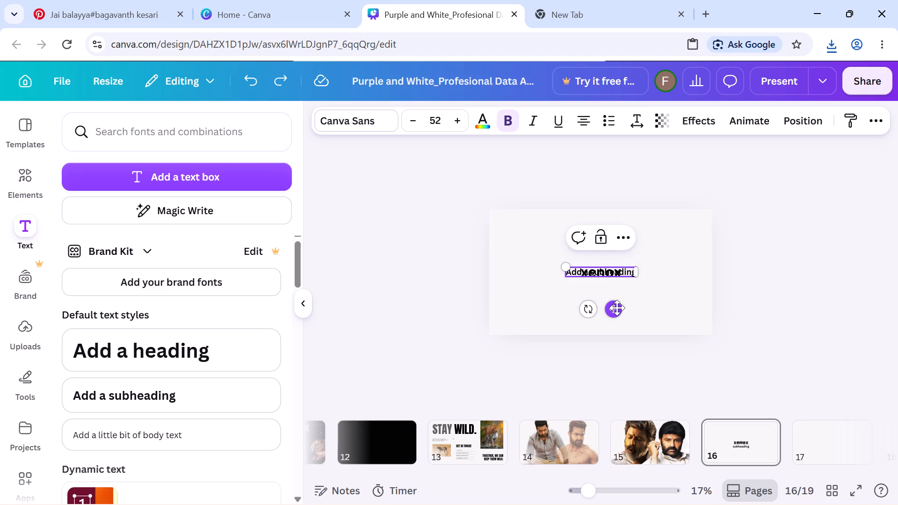
drag(617, 309, 621, 328)
Place an empty yellow sticky note over the xenox heading on page 16.
key(s)
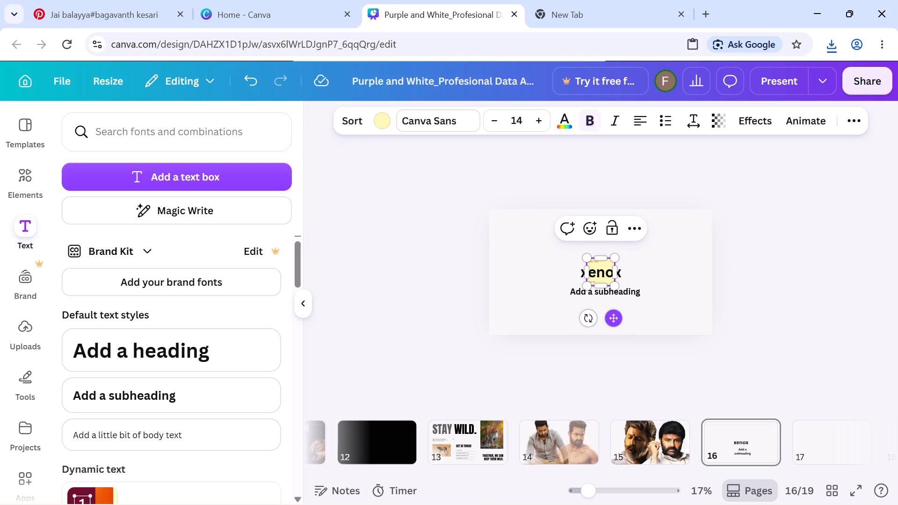
text(ssssss)
key(BackSpace)
key(s)
key(BackSpace)
key(BackSpace)
key(s)
key(BackSpace)
click(627, 259)
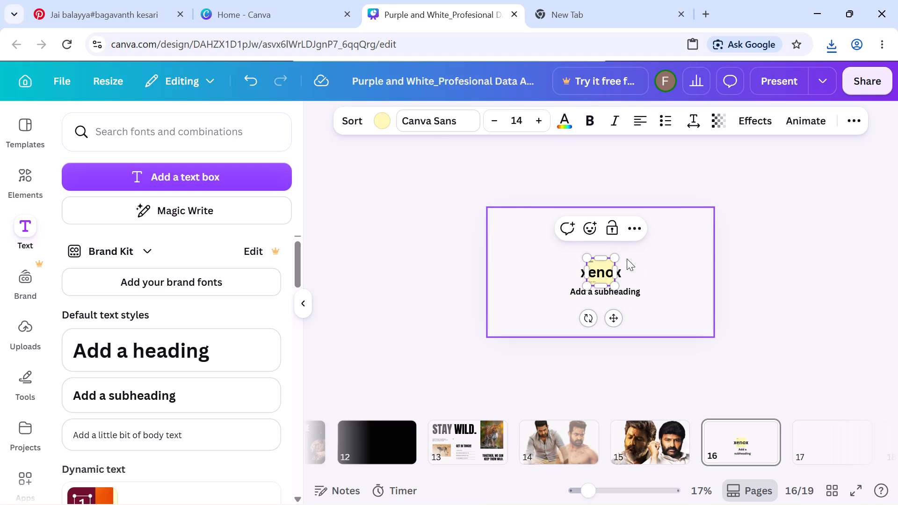